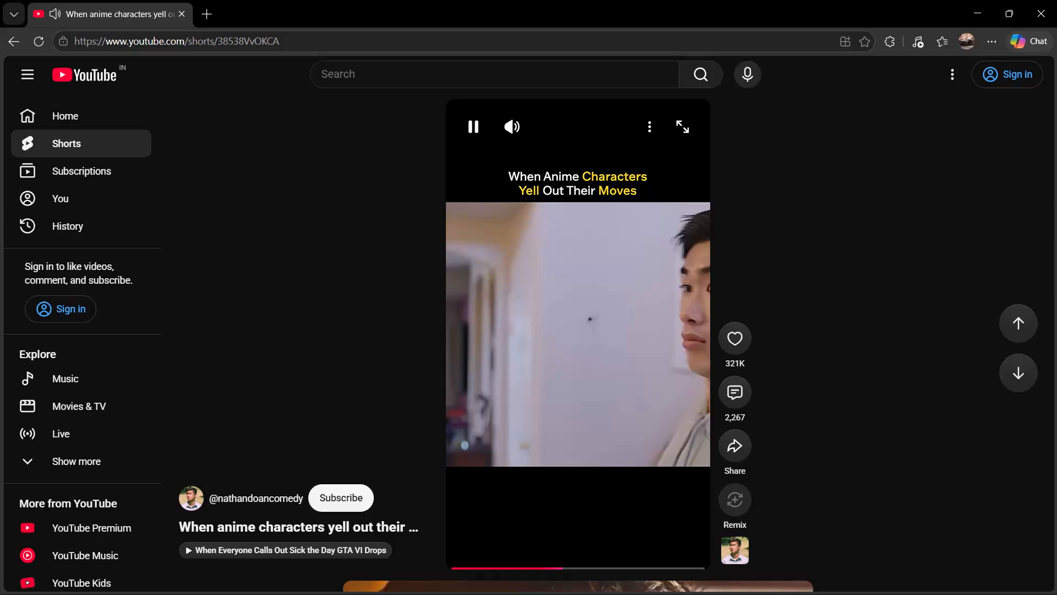
Switch to Canva in a maximized Chrome window and open the recent MANTHAN 3.0 design.
key(alt+Tab)
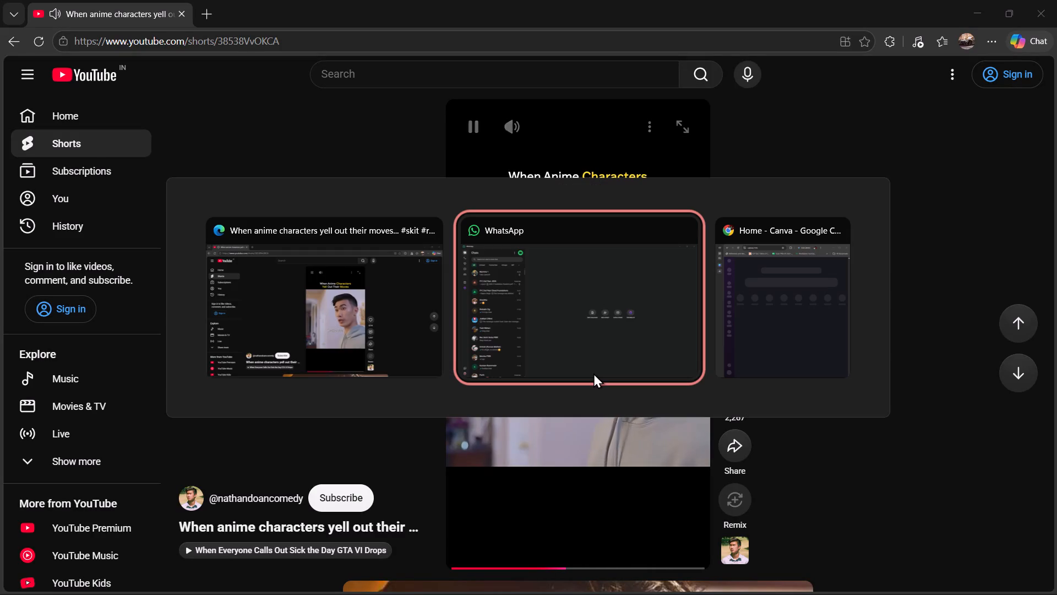
key(alt+Tab)
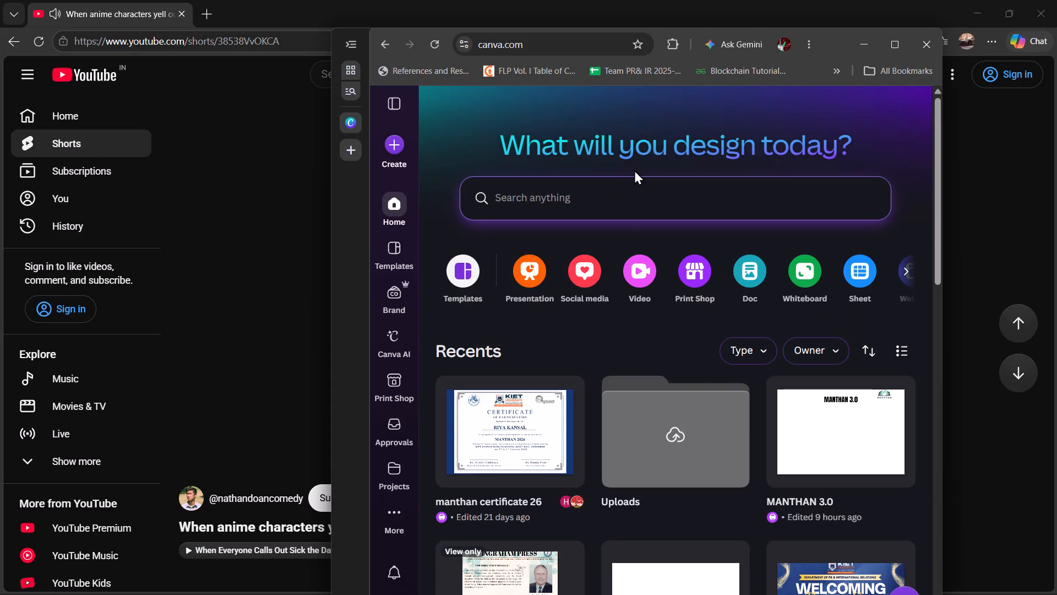
key(super+Up)
scroll(634, 130, down, 2)
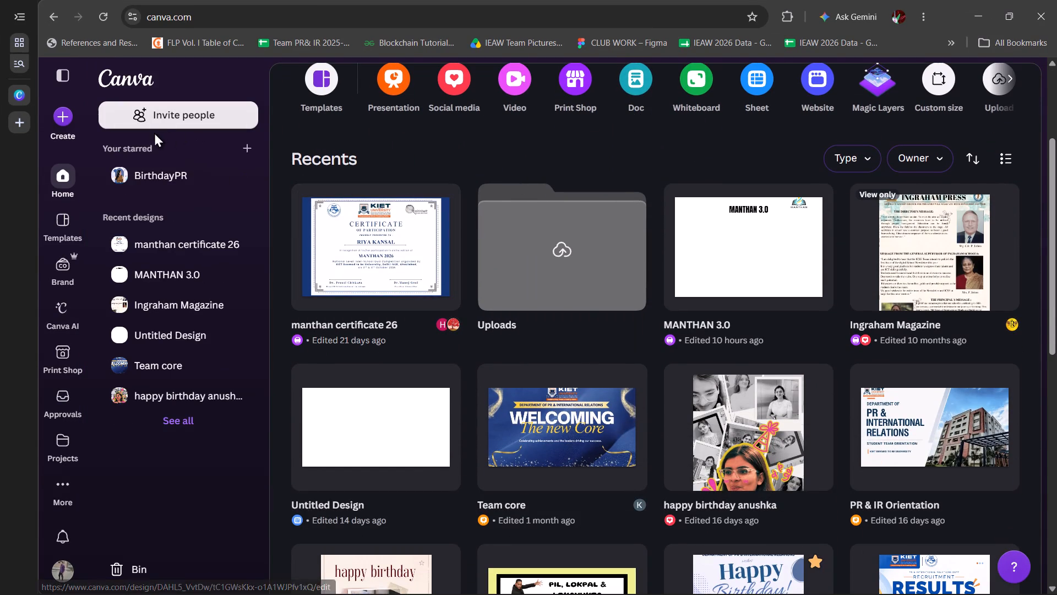
click(732, 291)
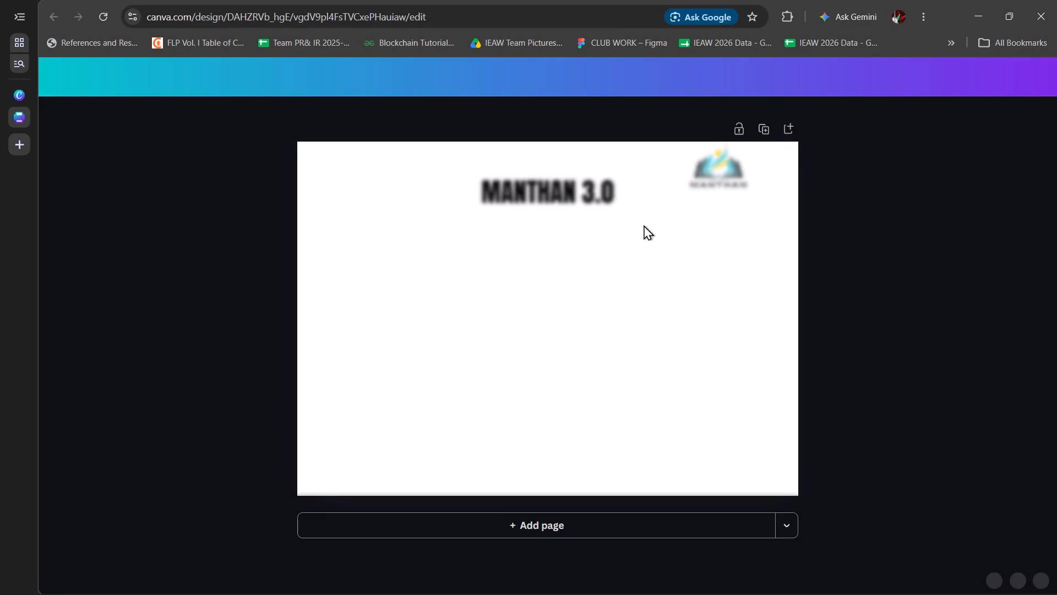
Delete the MANTHAN 3.0 title and the MANTHAN logo from the page, clearing the design.
click(578, 212)
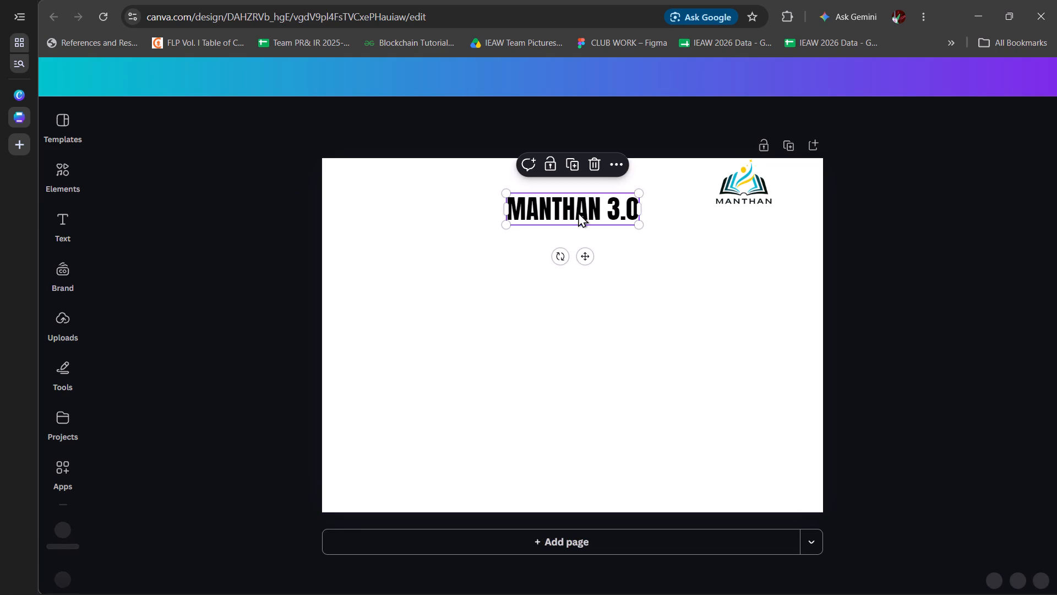
key(Delete)
click(729, 184)
key(Delete)
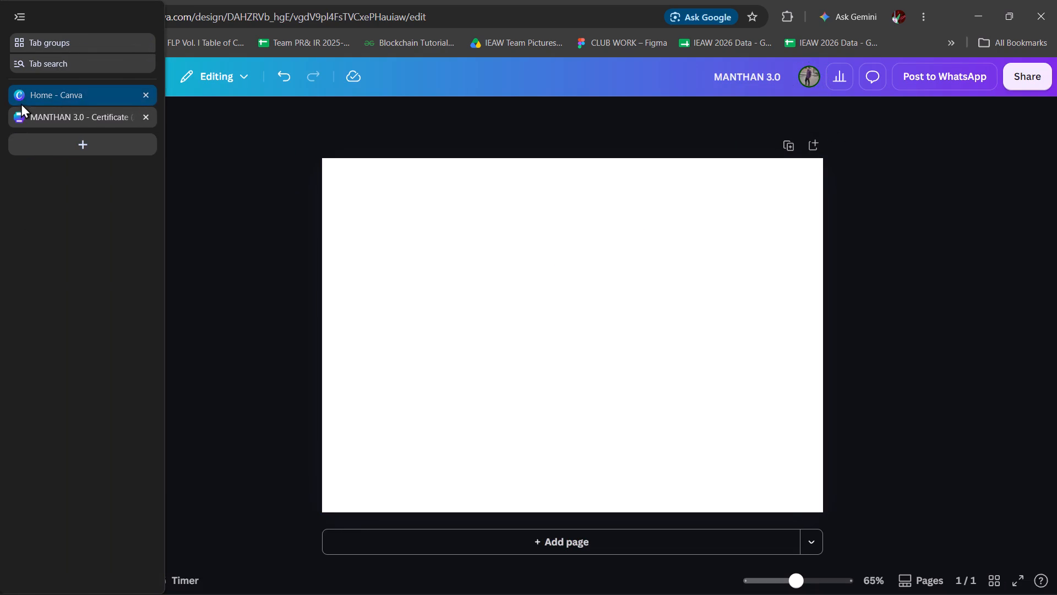
click(30, 139)
text(chq)
key(BackSpace)
key(a)
key(Return)
key(alt+Tab)
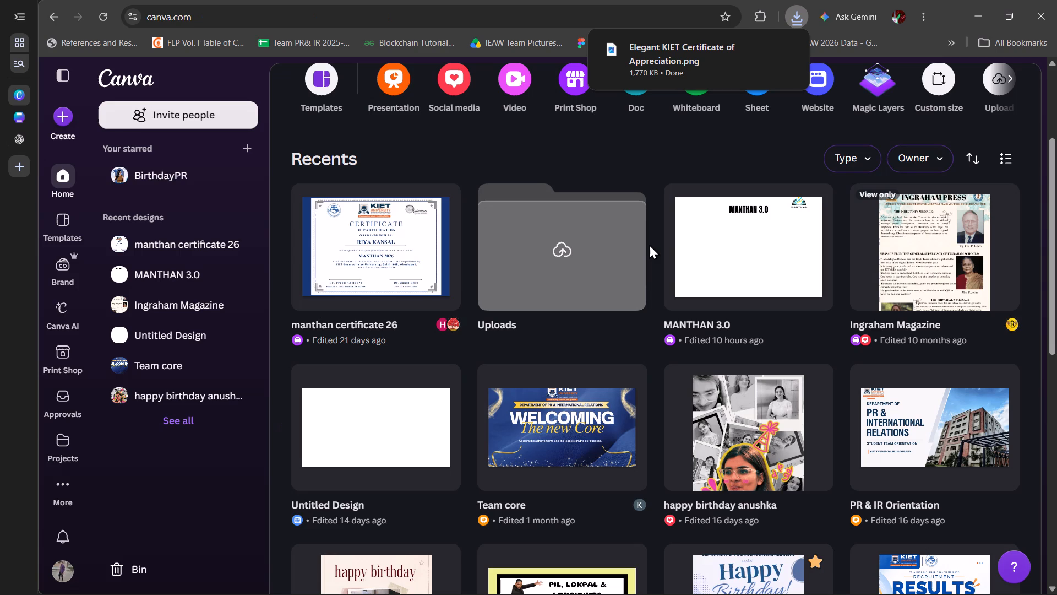
click(712, 253)
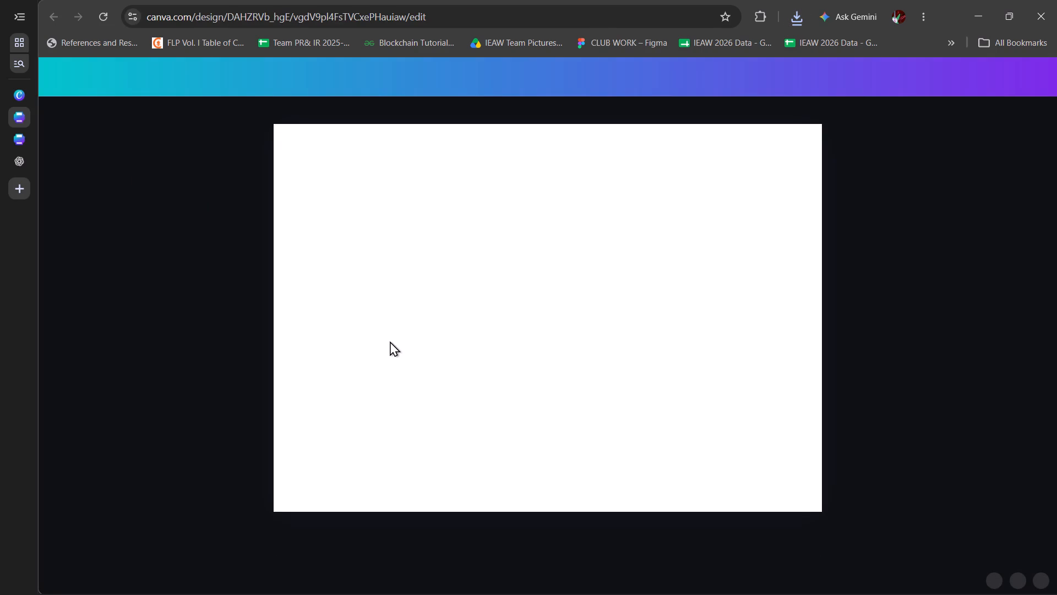
click(451, 402)
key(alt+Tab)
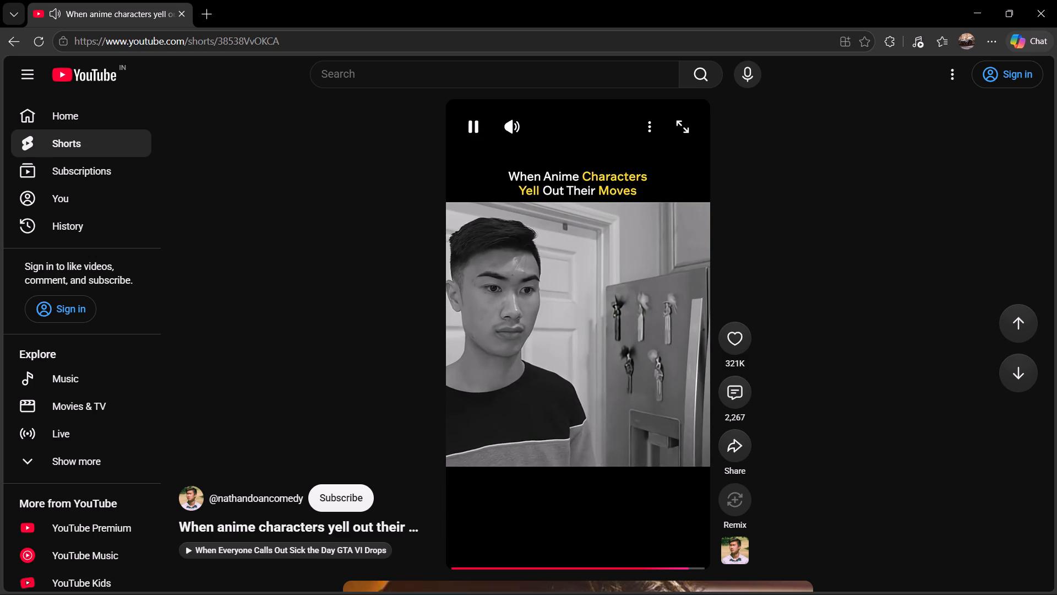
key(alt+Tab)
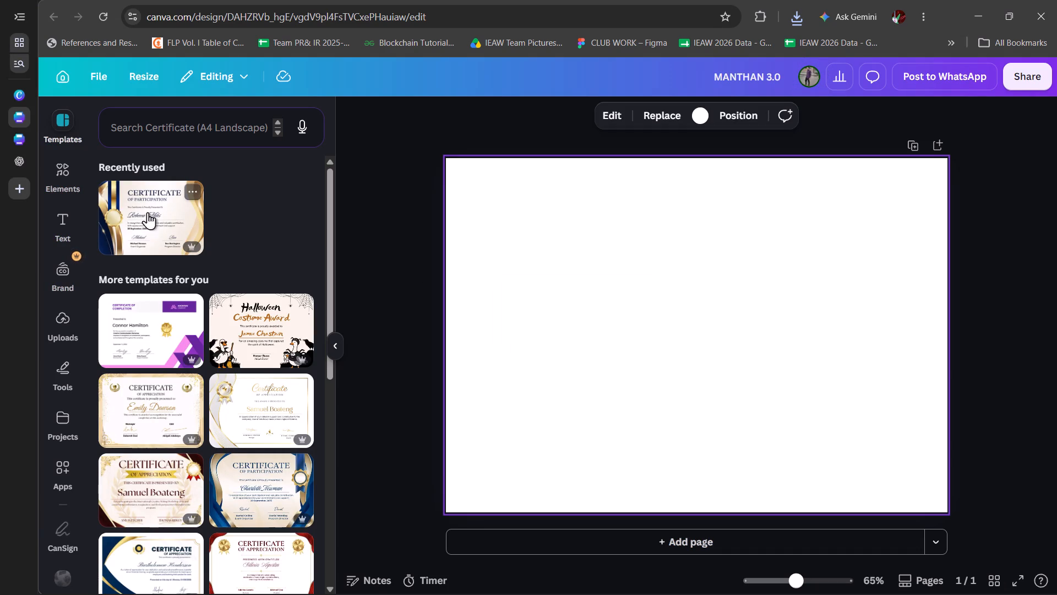
Upload "Elegant KIET Certificate of Appreciation.png" from the Downloads folder to the Canva uploads.
click(70, 323)
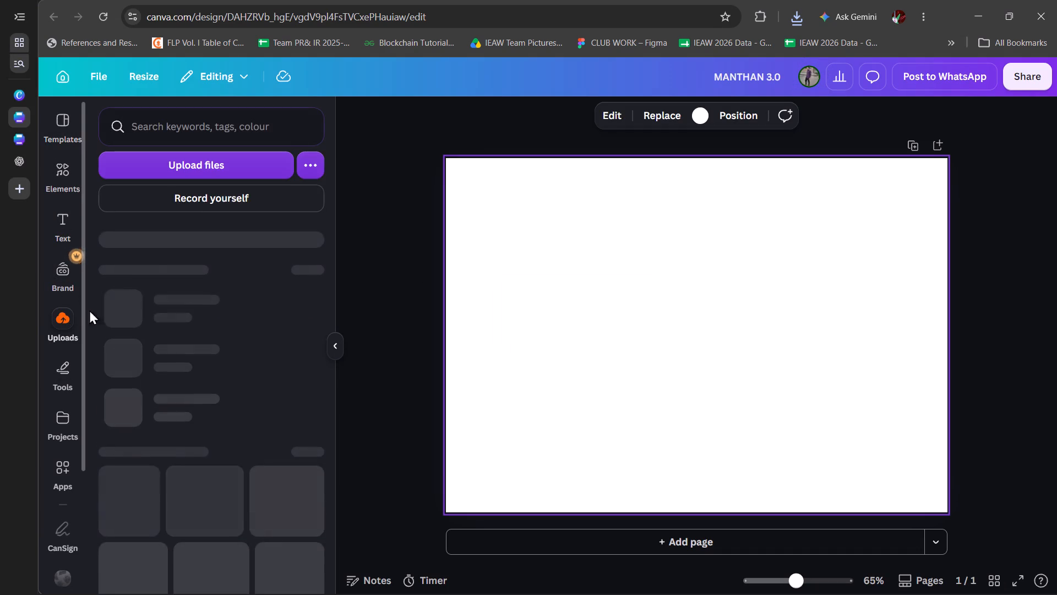
click(217, 164)
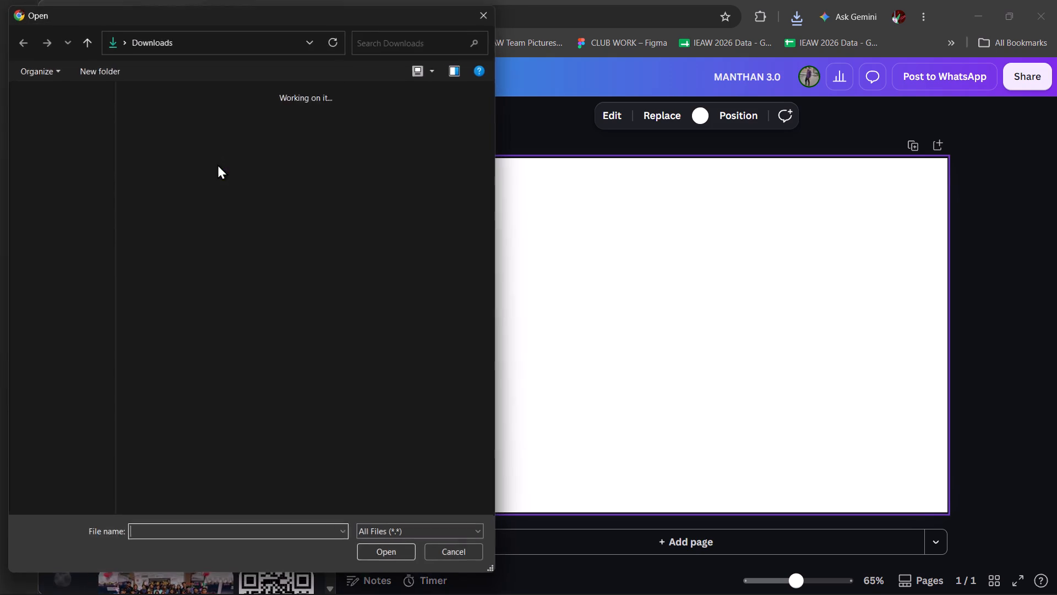
click(152, 143)
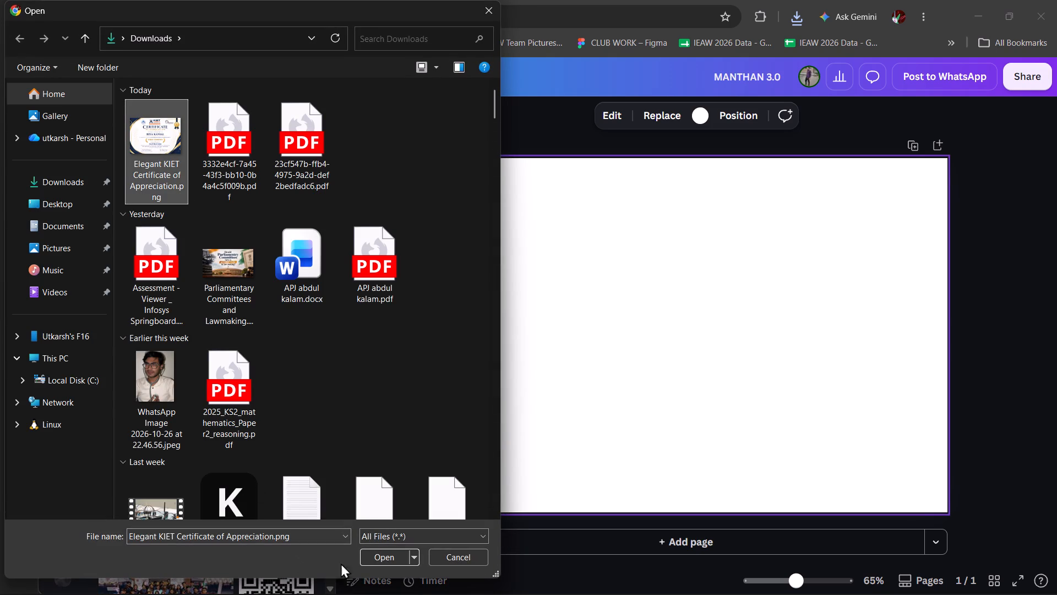
click(359, 561)
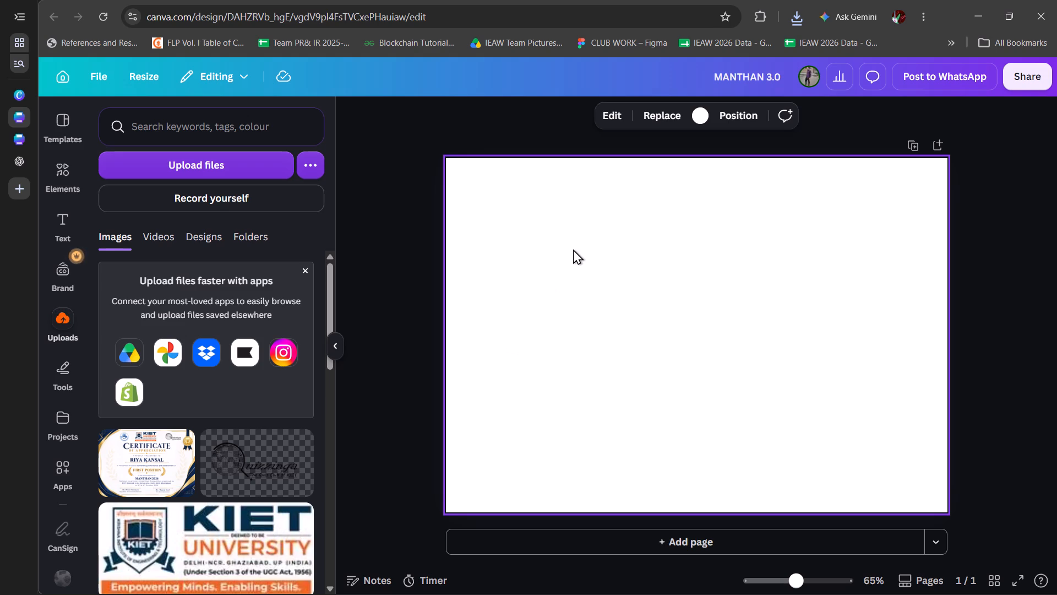
Place the uploaded certificate image on the page and enlarge it from its corners to fill the whole page.
click(150, 478)
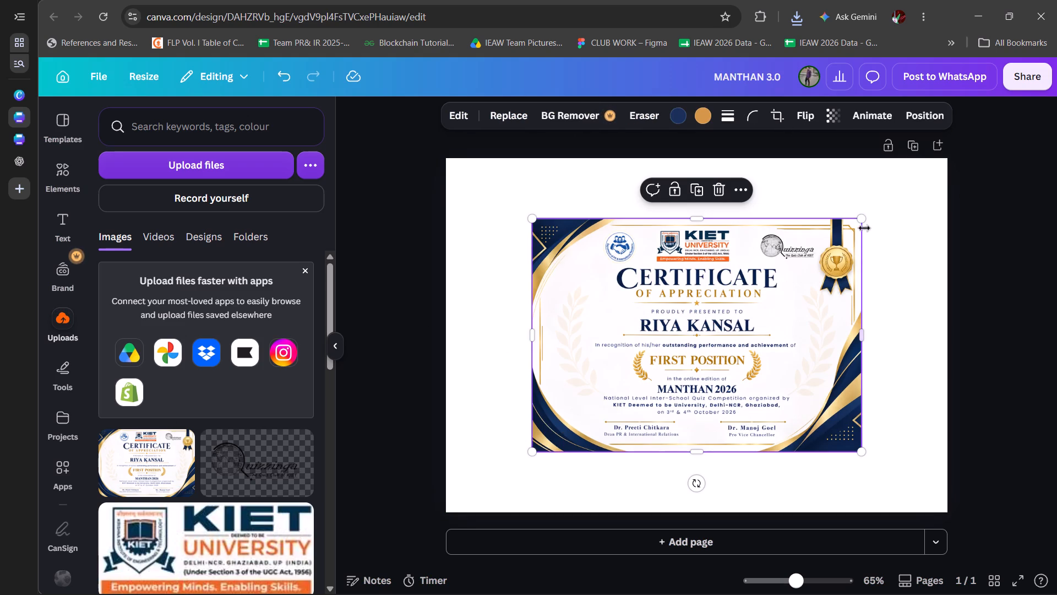
drag(863, 221, 933, 183)
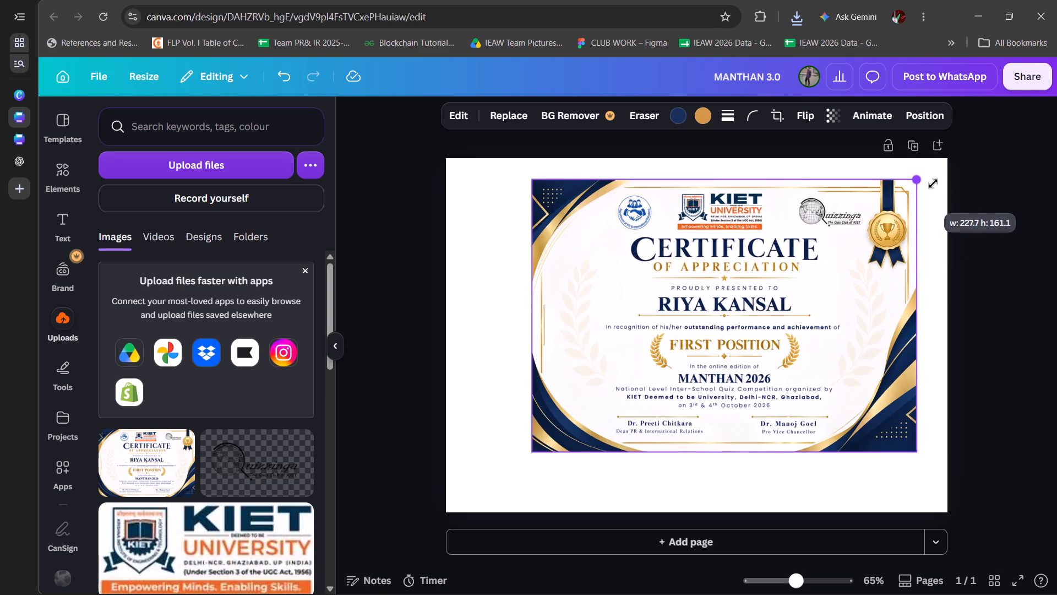
drag(933, 183, 954, 169)
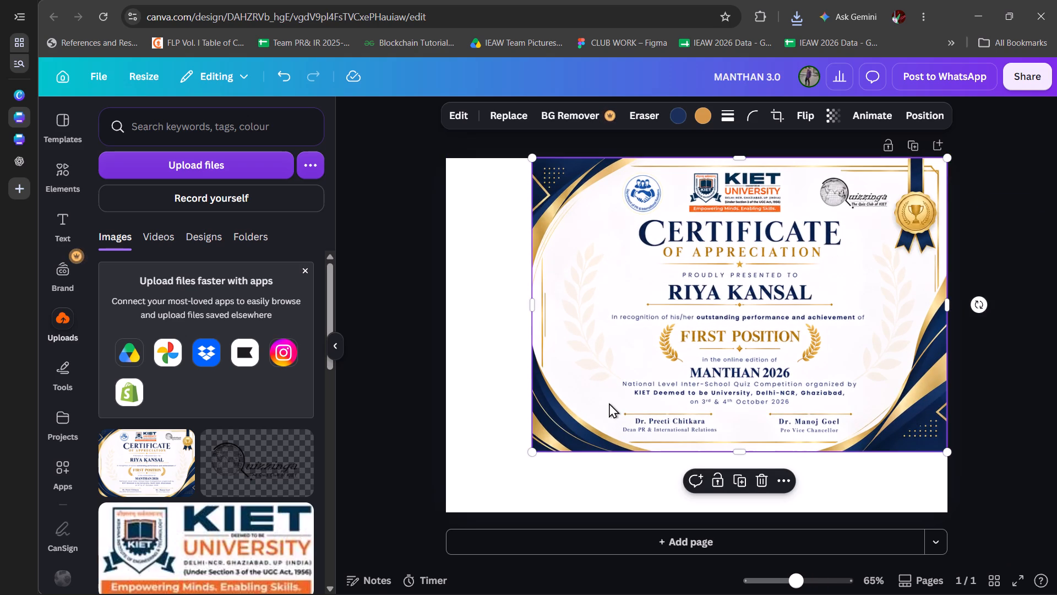
drag(533, 447, 461, 480)
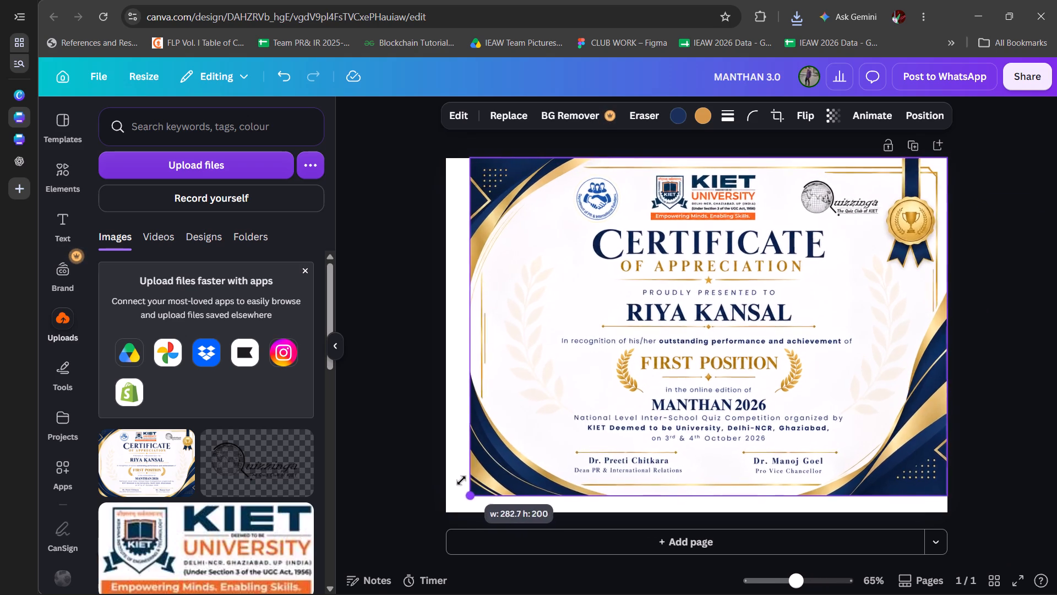
drag(461, 480, 435, 496)
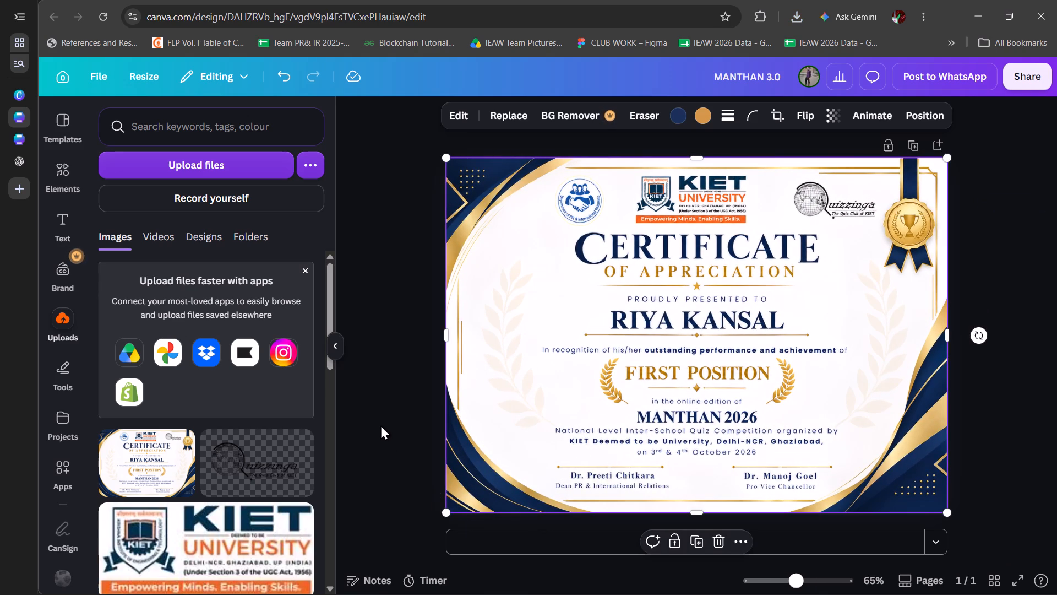
Apply the Upscale tool to the certificate image.
click(454, 113)
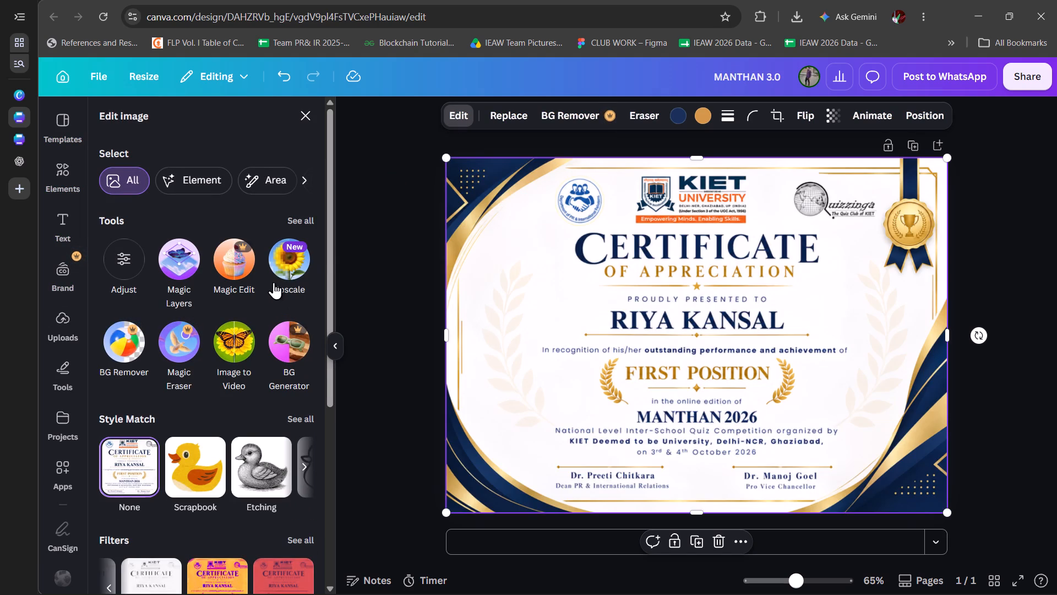
click(303, 259)
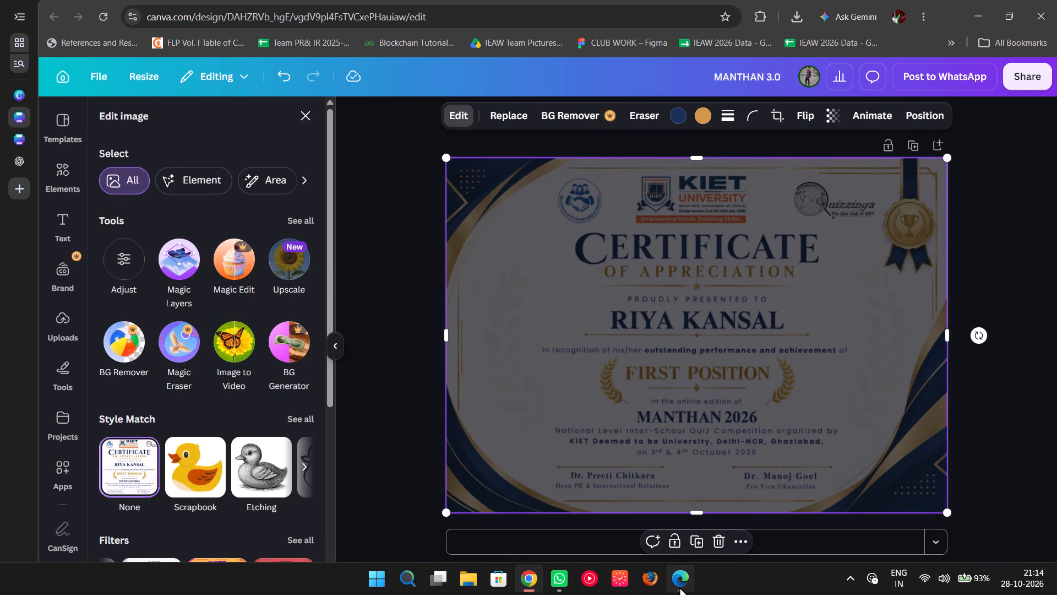
Close the Microsoft Edge window that is playing the YouTube Short.
click(744, 461)
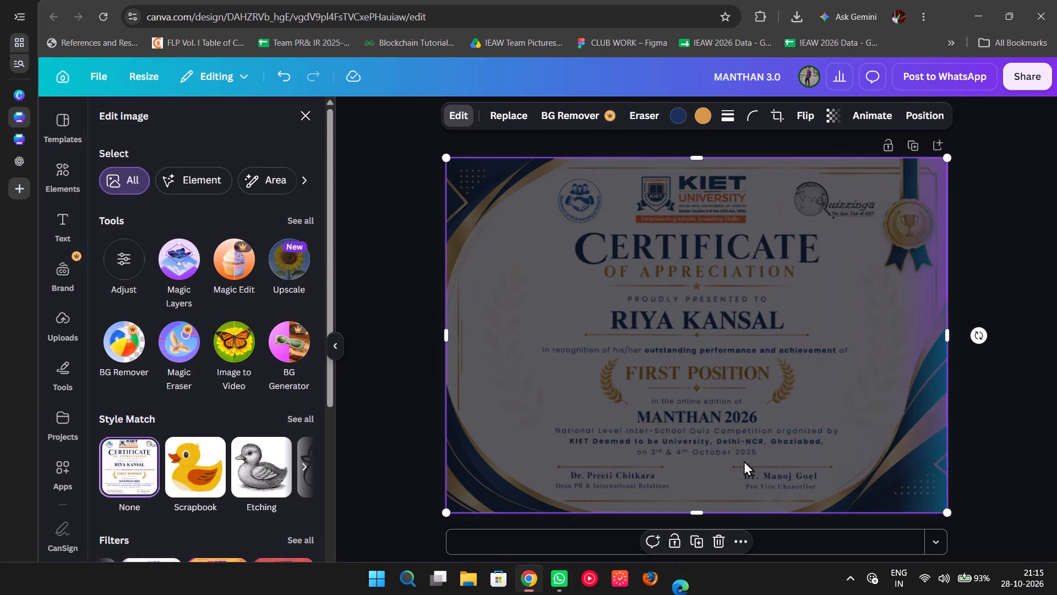
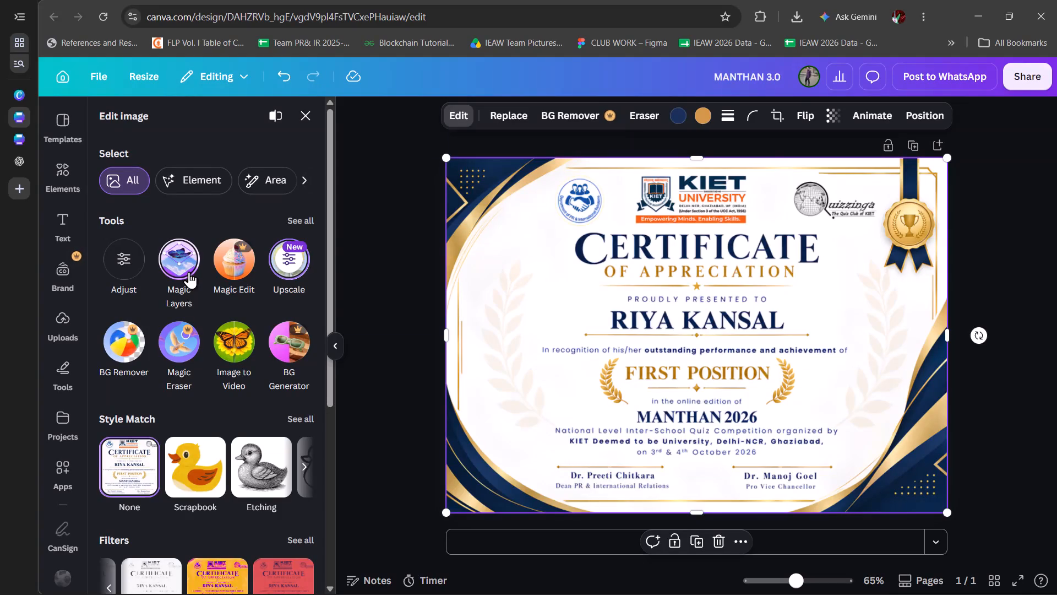
Apply Magic Layers to the certificate image to split it into editable layers.
click(189, 272)
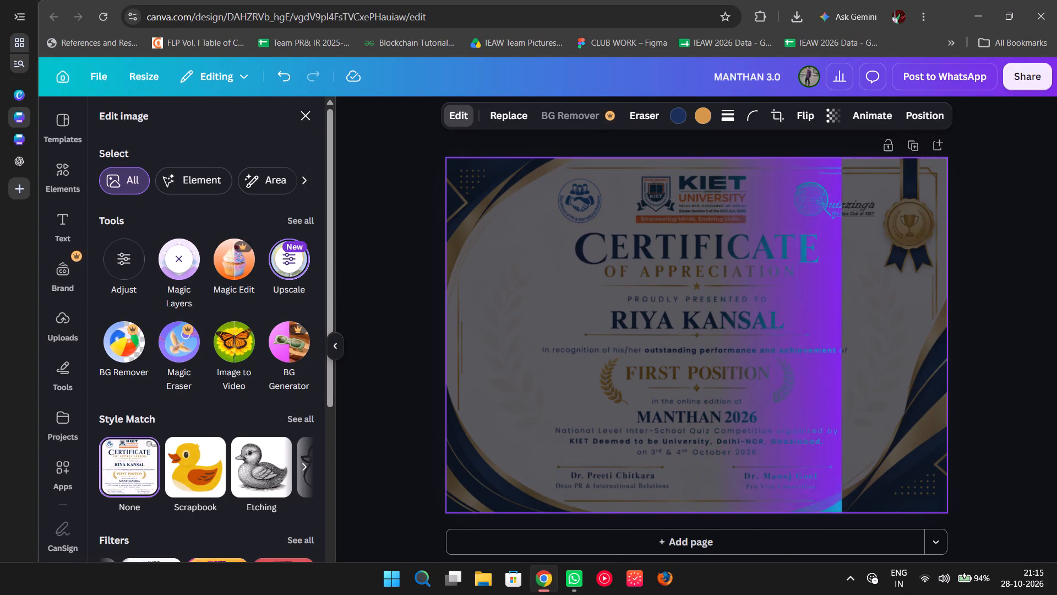
Switch to YouTube Music, play the song "Tout Donner" by N Jonu, and minimise its window.
click(608, 589)
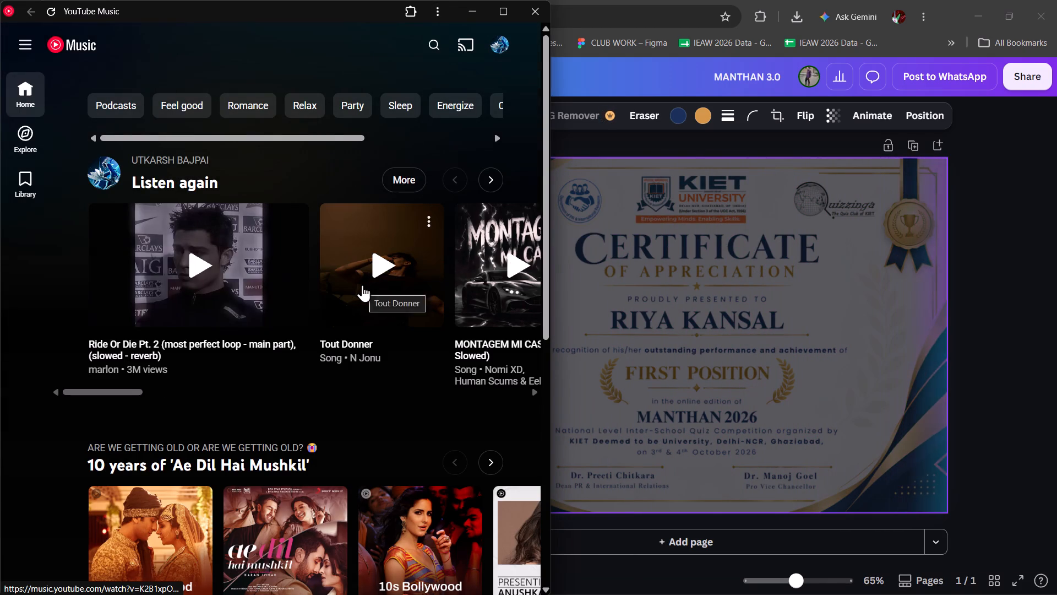
click(362, 285)
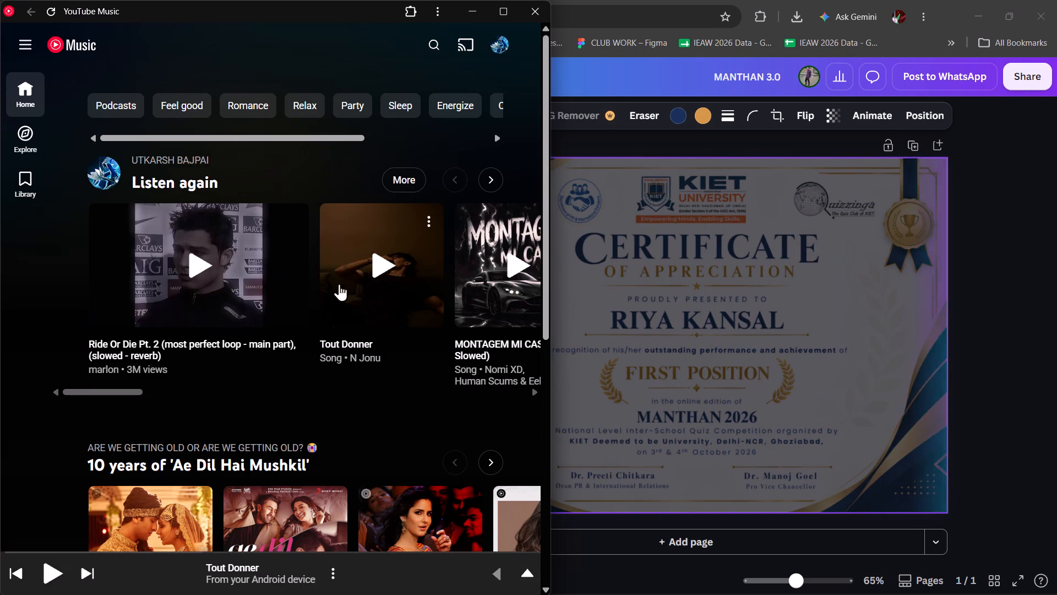
click(351, 255)
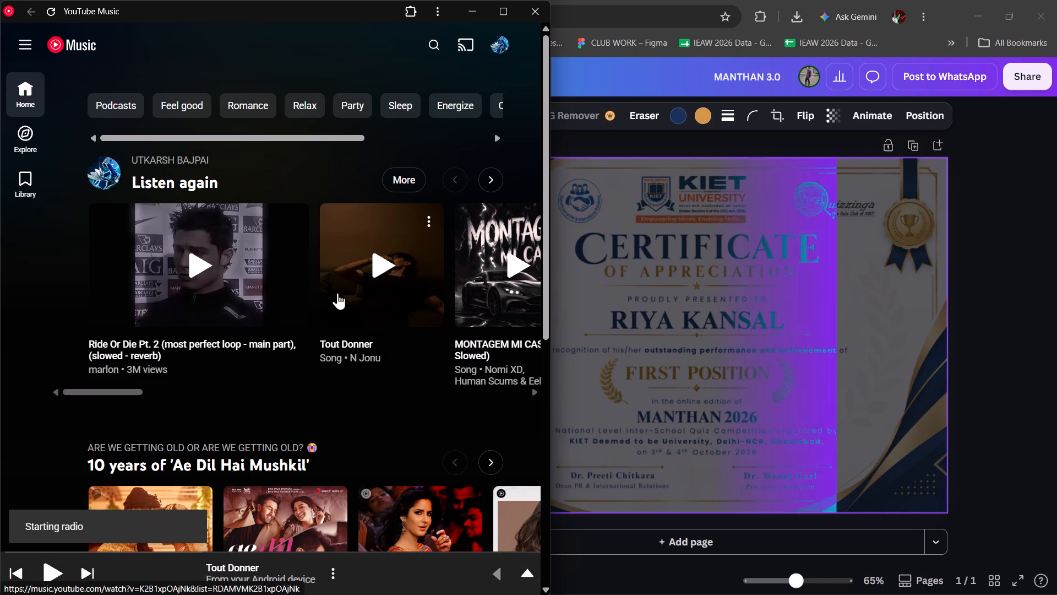
click(380, 267)
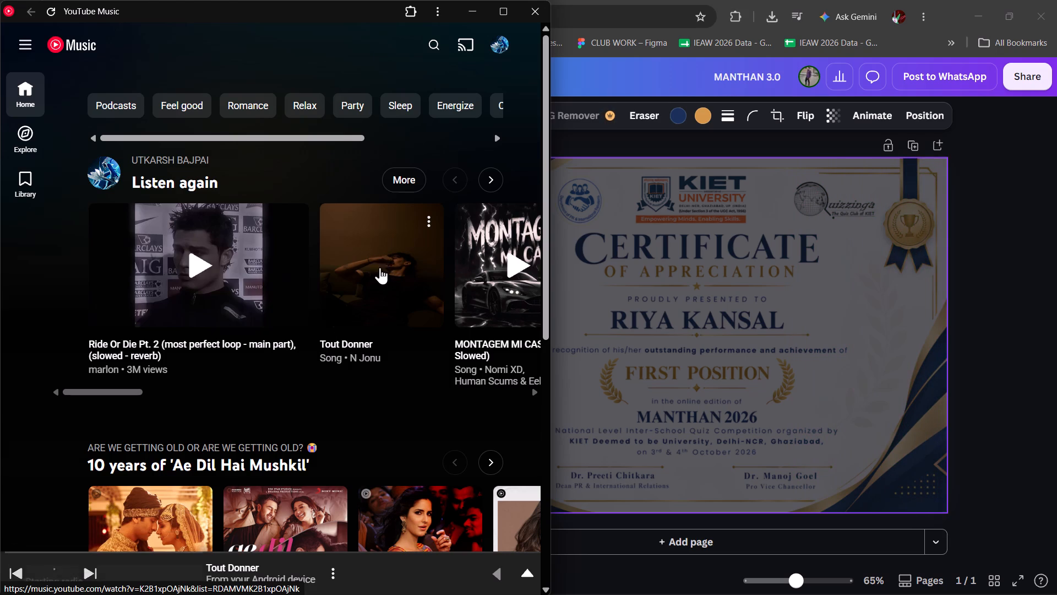
click(467, 6)
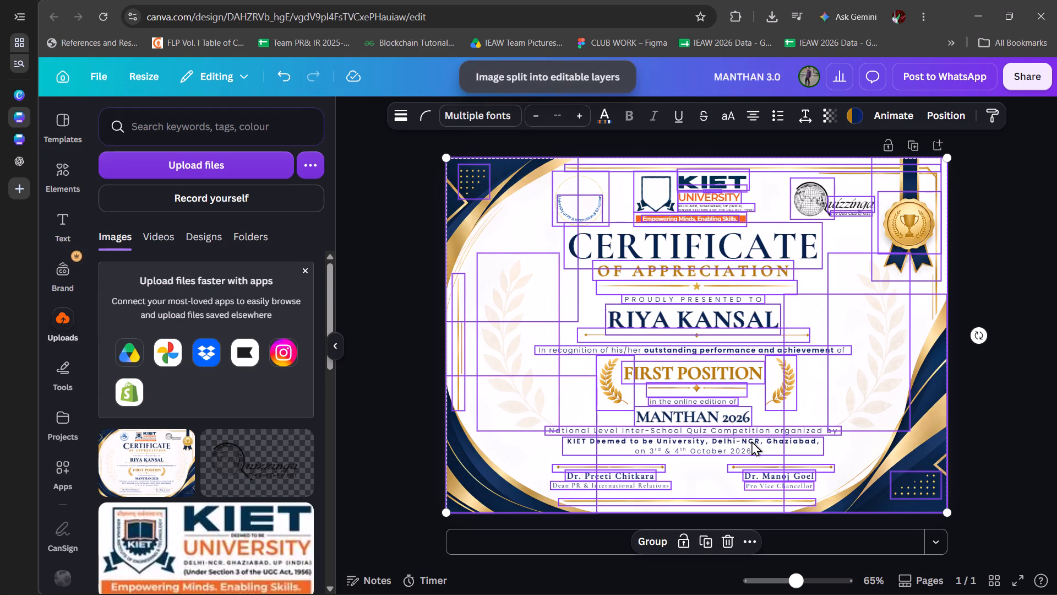
Delete both pieces of the round logo beside the KIET University logo, the curved text and the circle.
click(993, 277)
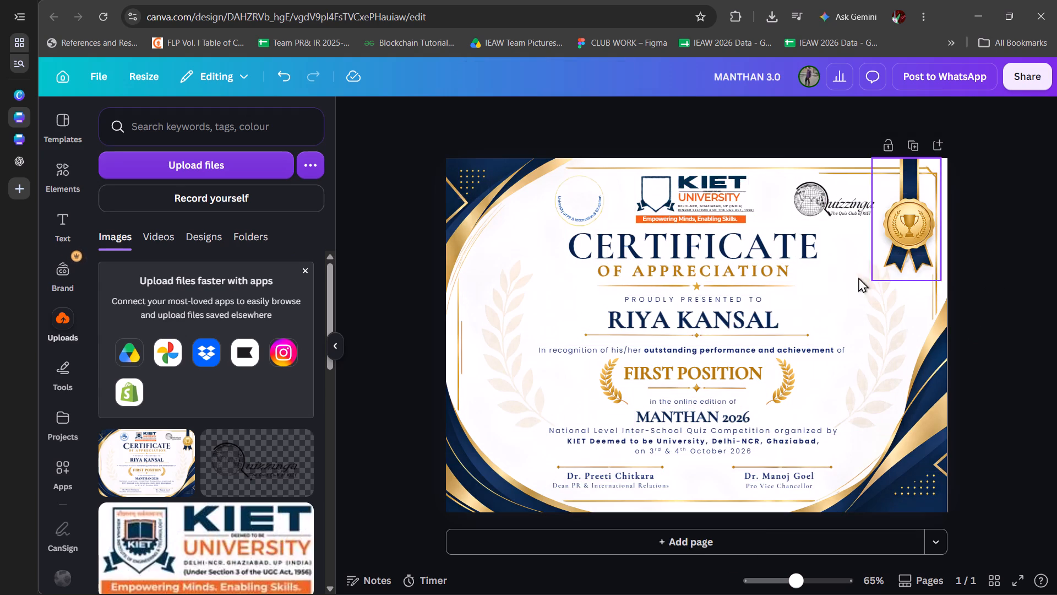
click(579, 197)
key(Delete)
click(580, 178)
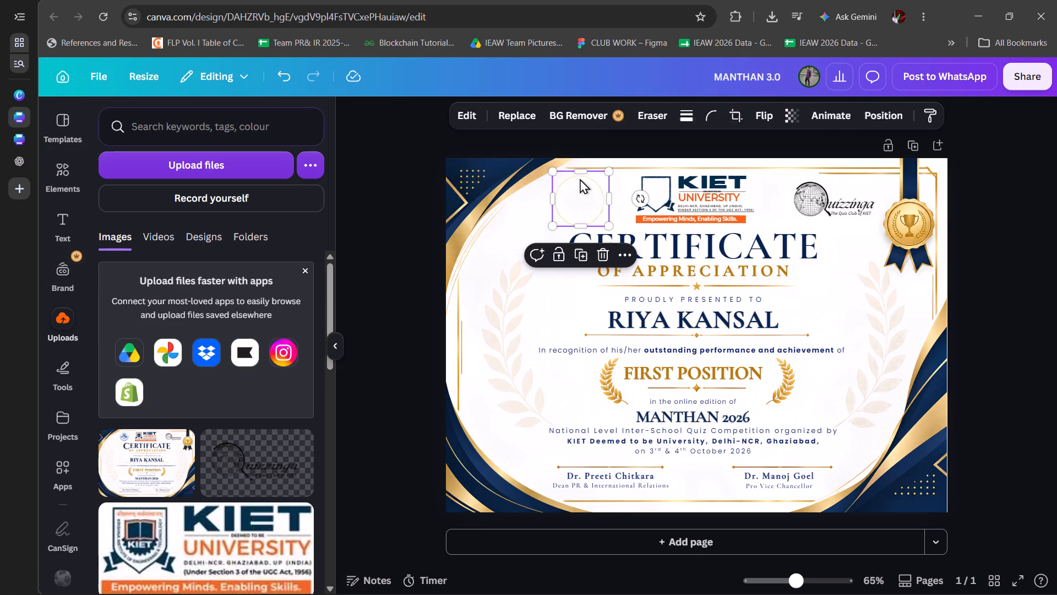
key(Delete)
Lock the position and appearance of the full-page layer behind the KIET University logo.
click(694, 200)
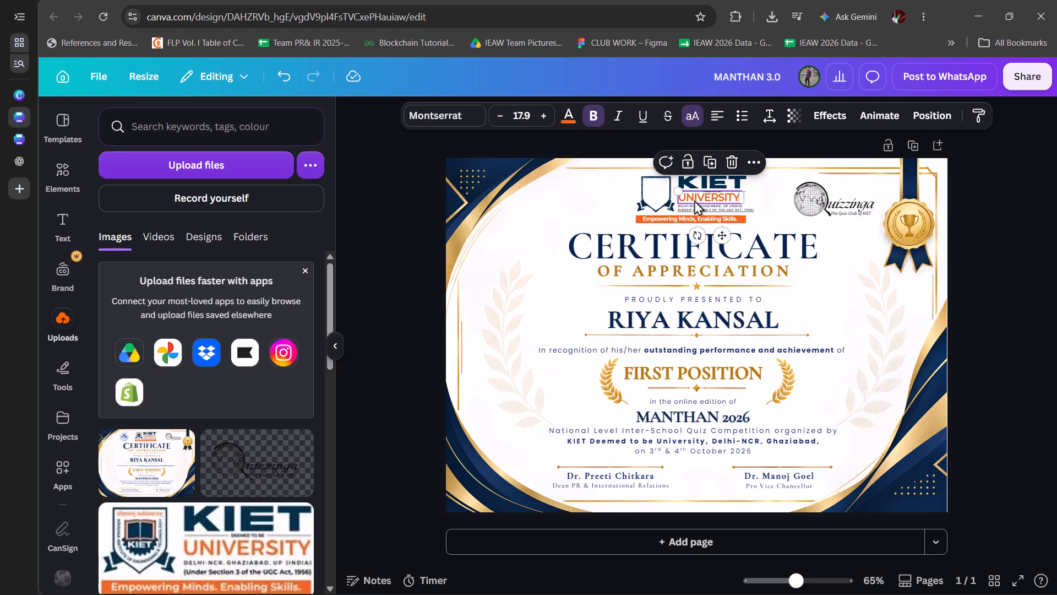
click(611, 187)
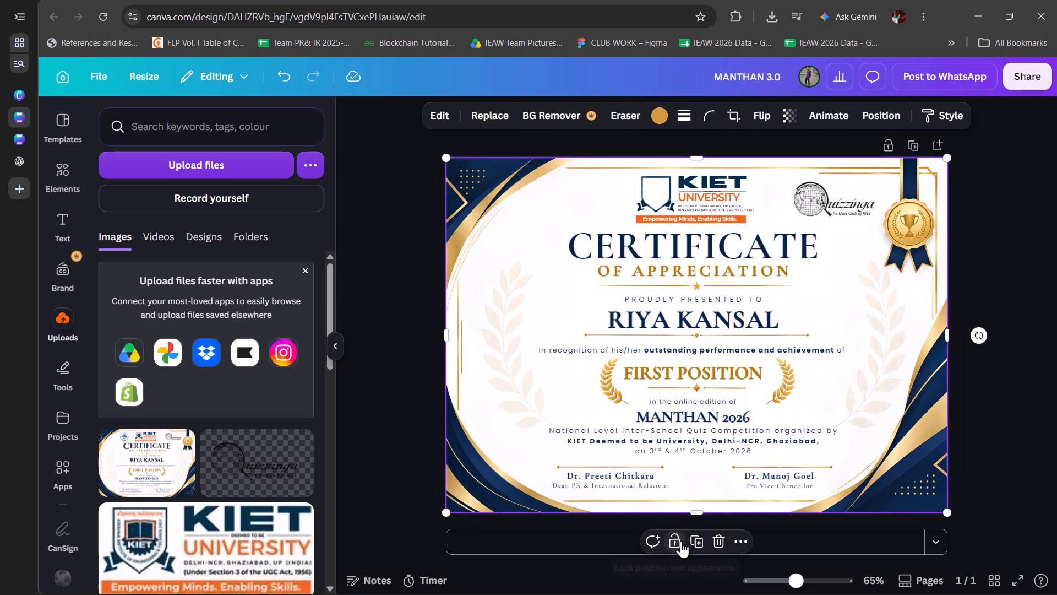
click(681, 541)
click(1015, 292)
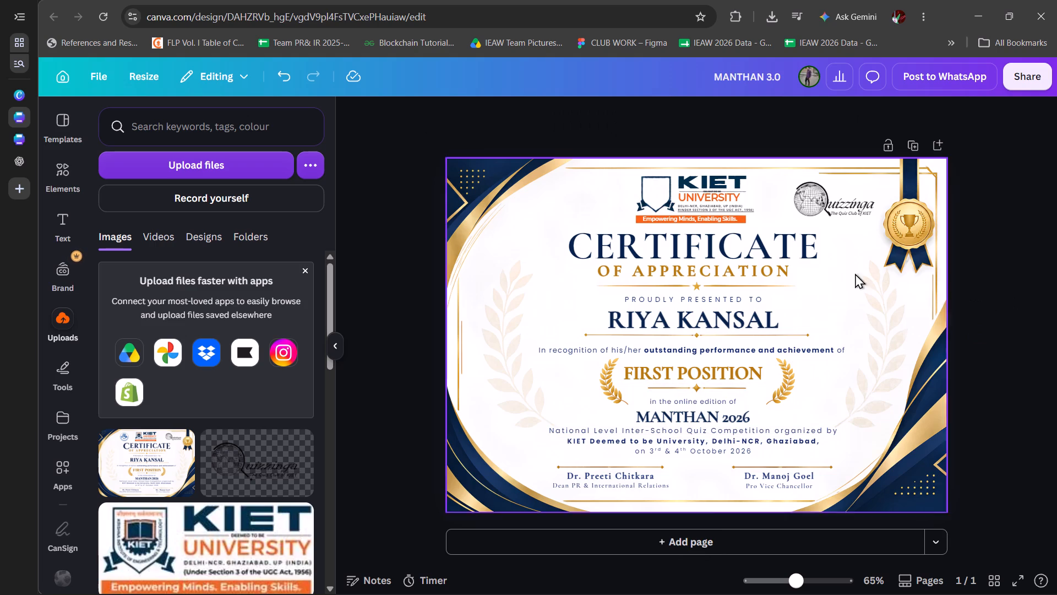
Select all pieces of the KIET University logo above the certificate title together and delete them.
drag(623, 172, 731, 223)
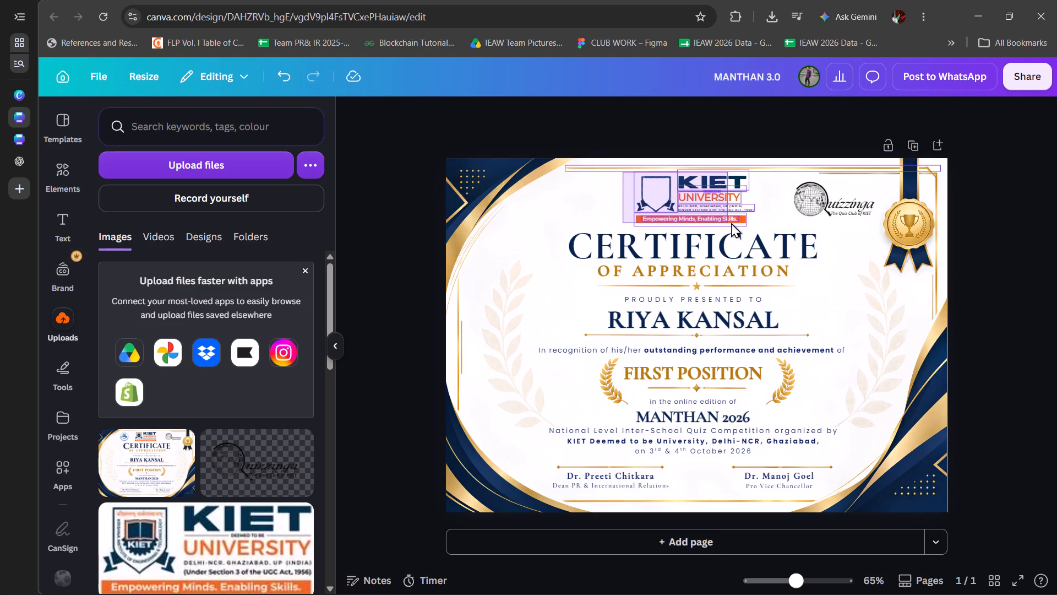
drag(731, 223, 735, 221)
click(735, 221)
click(524, 237)
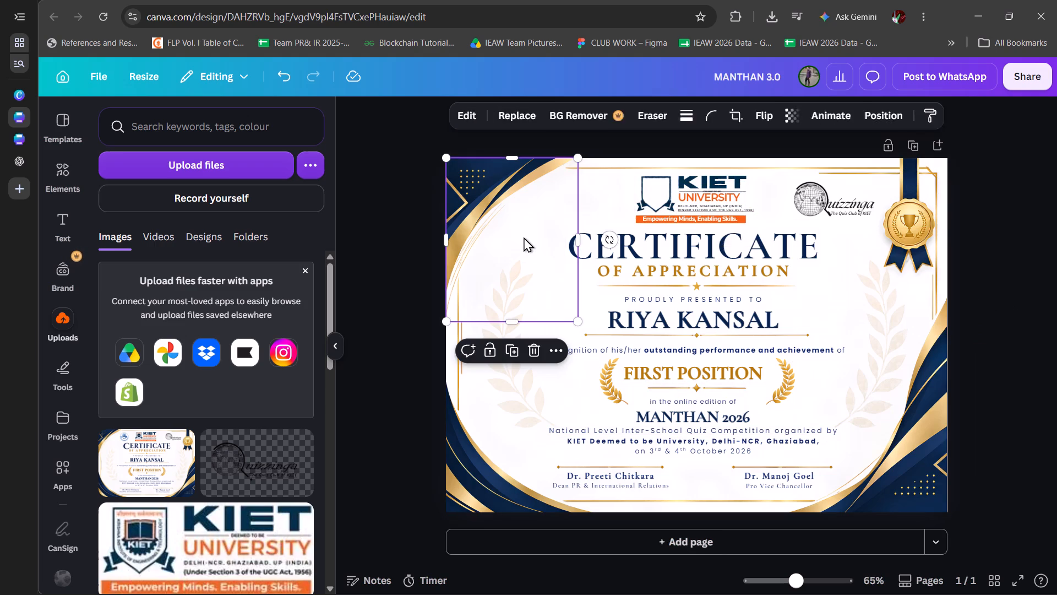
drag(609, 186, 685, 204)
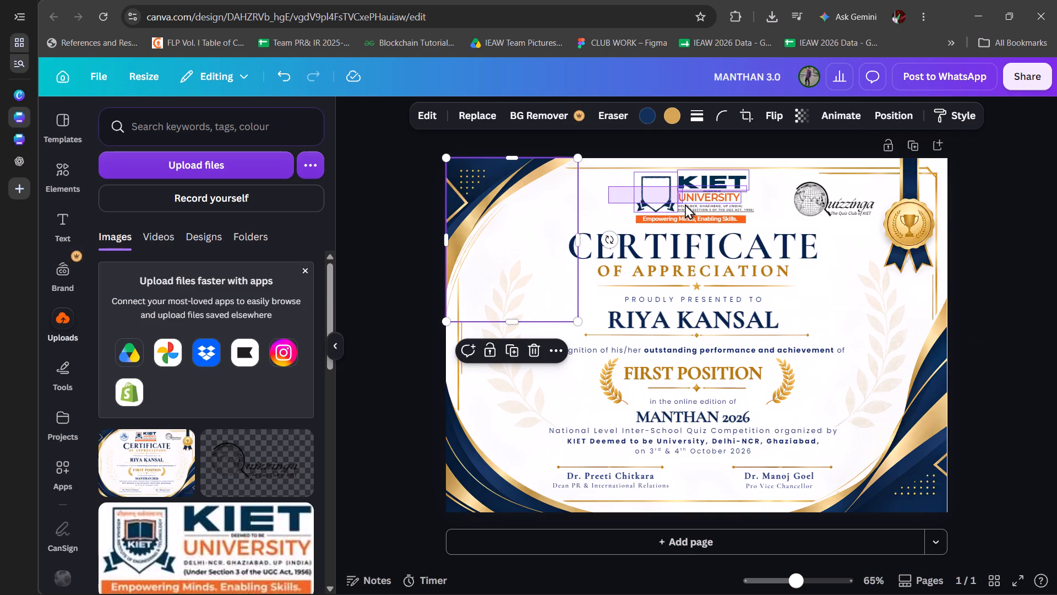
drag(685, 204, 740, 218)
key(Delete)
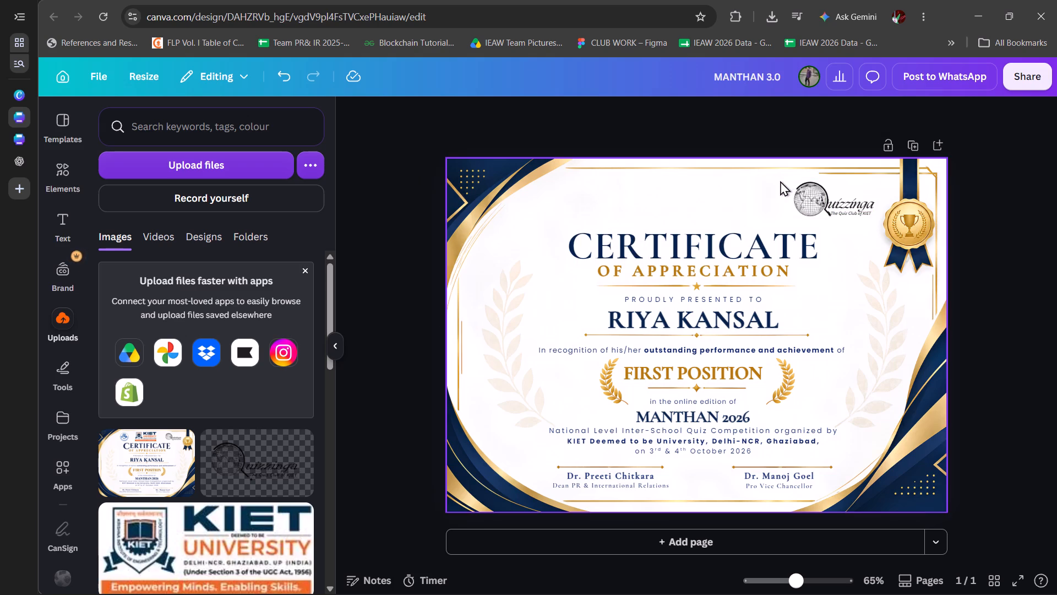
Select the globe and text pieces of the Quizzinga logo together and delete them.
drag(764, 186, 799, 201)
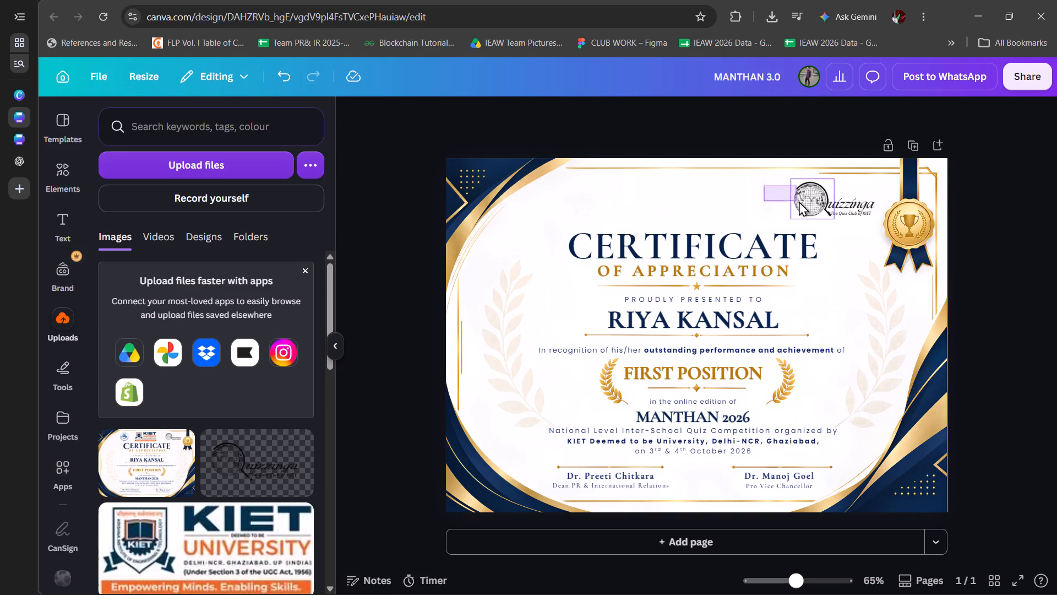
drag(799, 201, 862, 214)
key(Delete)
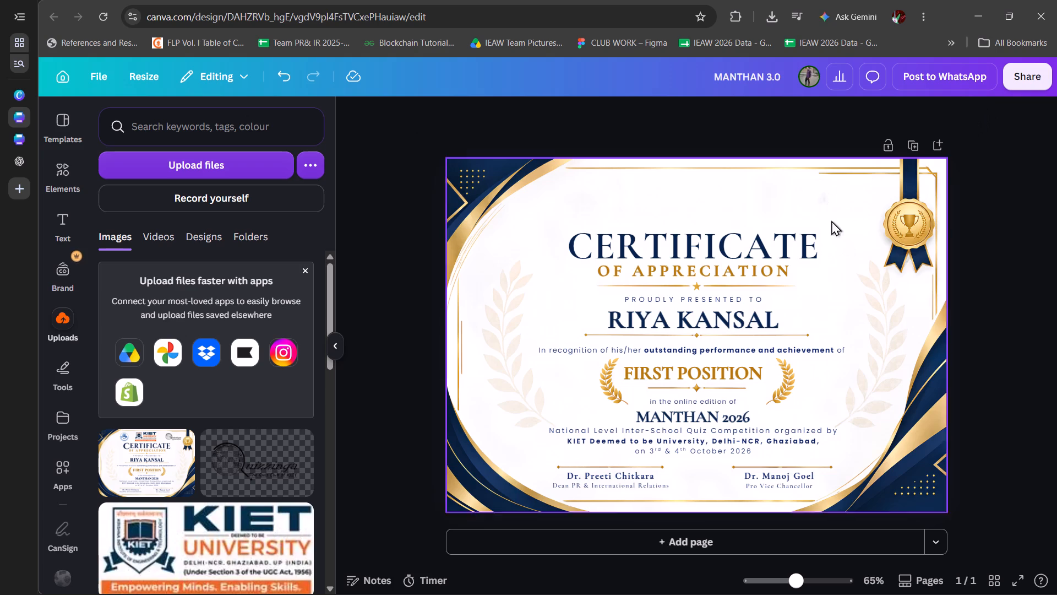
click(999, 280)
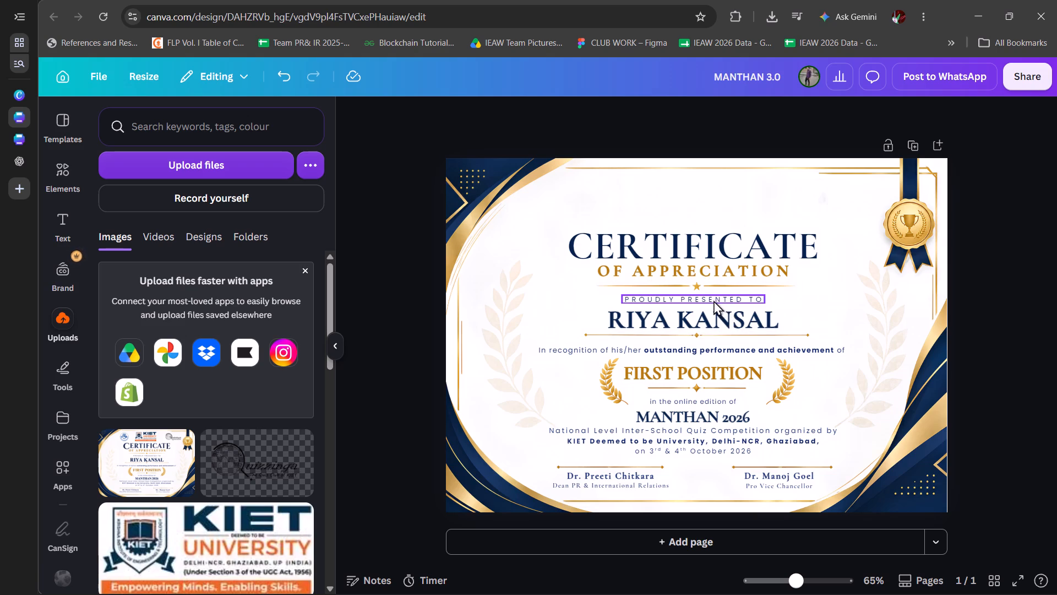
Centre "CERTIFICATE", "OF APPRECIATION", the star divider and "PROUDLY PRESENTED TO" horizontally on the page, one by one.
click(680, 225)
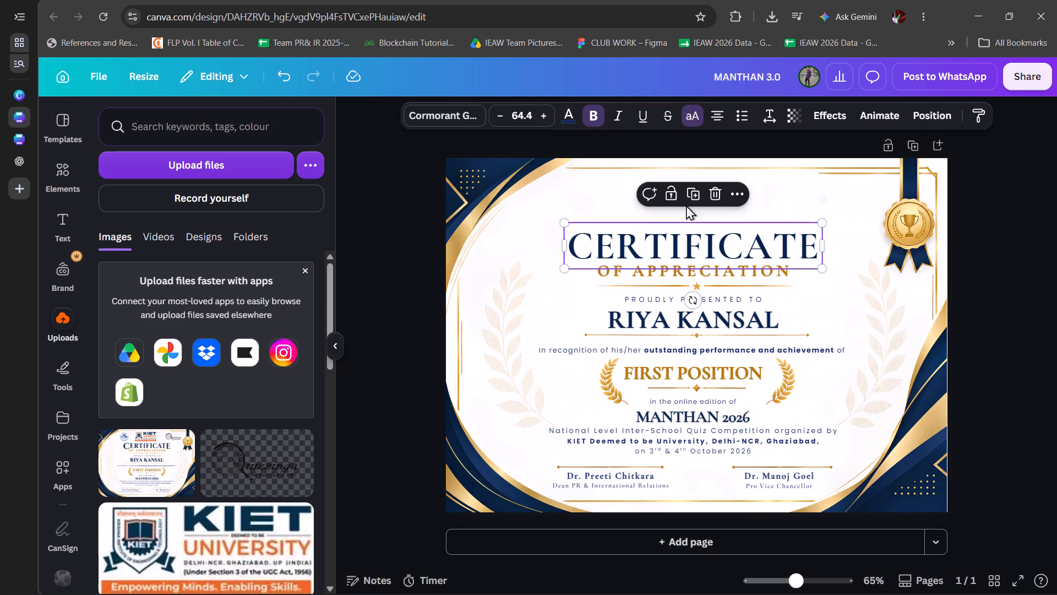
click(926, 113)
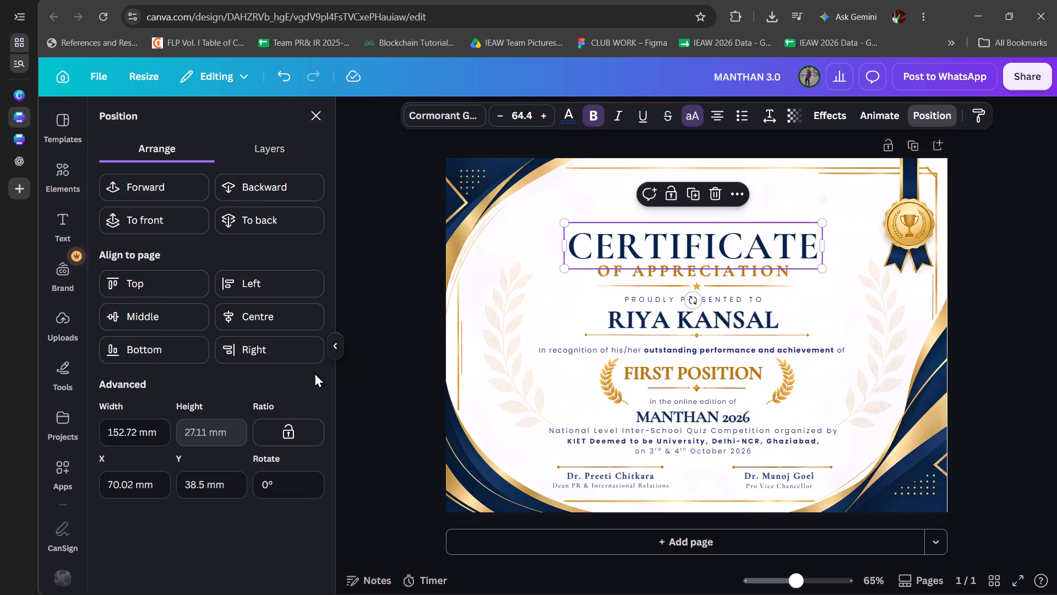
click(282, 310)
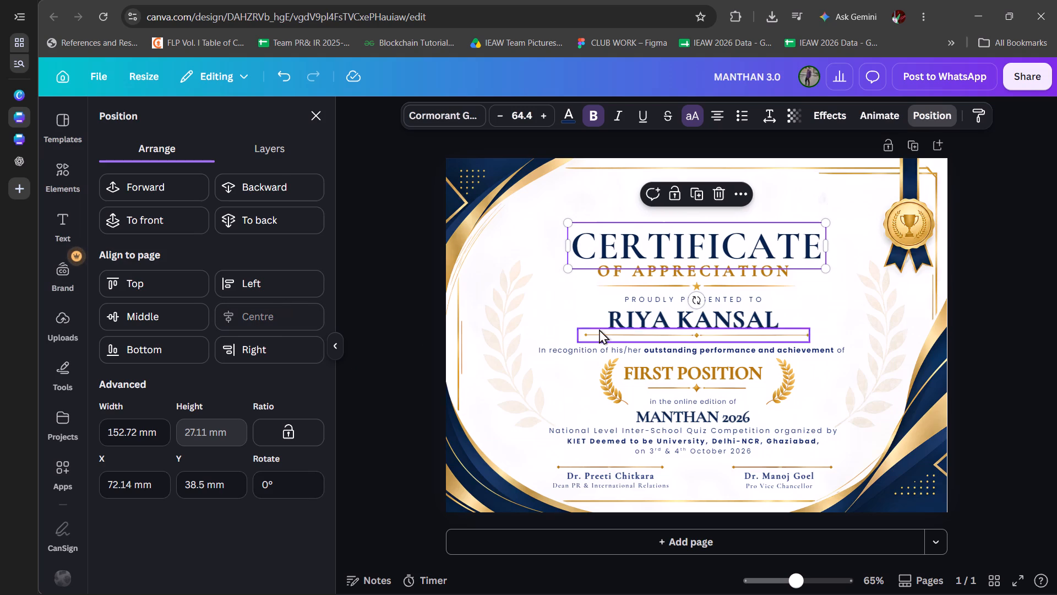
click(636, 277)
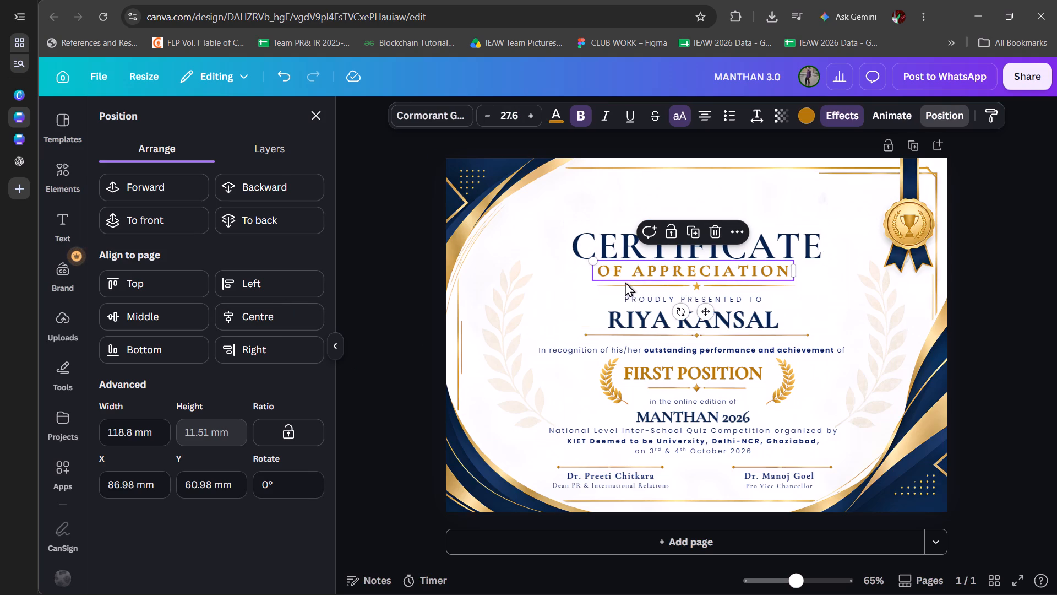
click(286, 302)
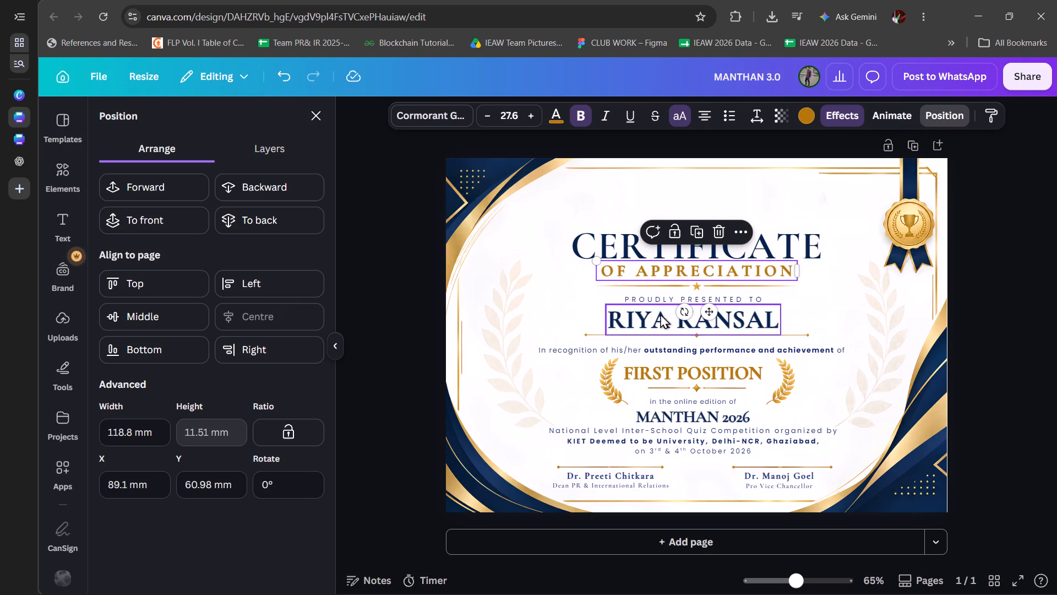
click(672, 289)
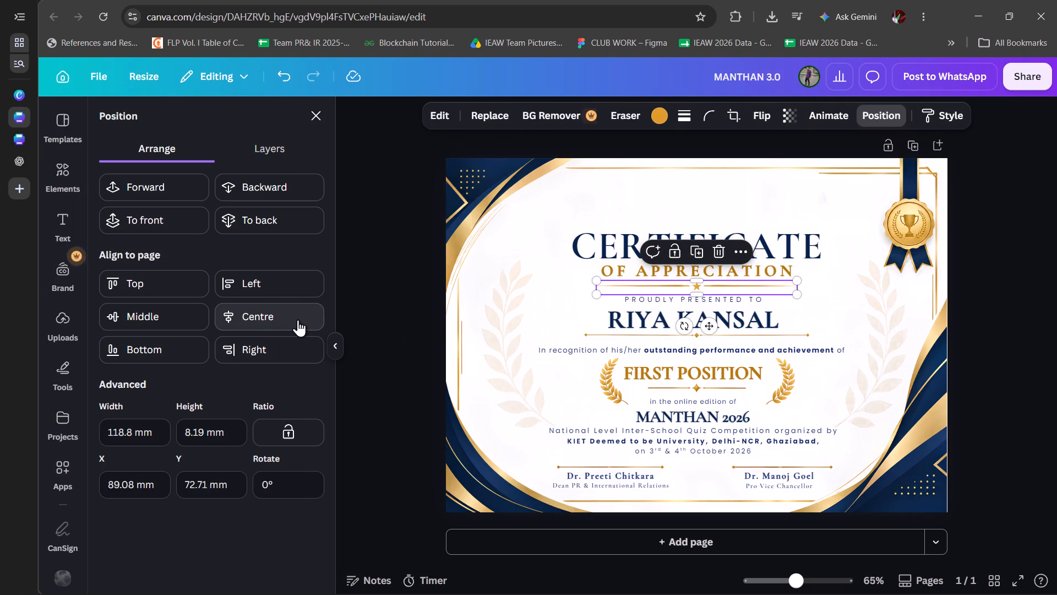
click(298, 320)
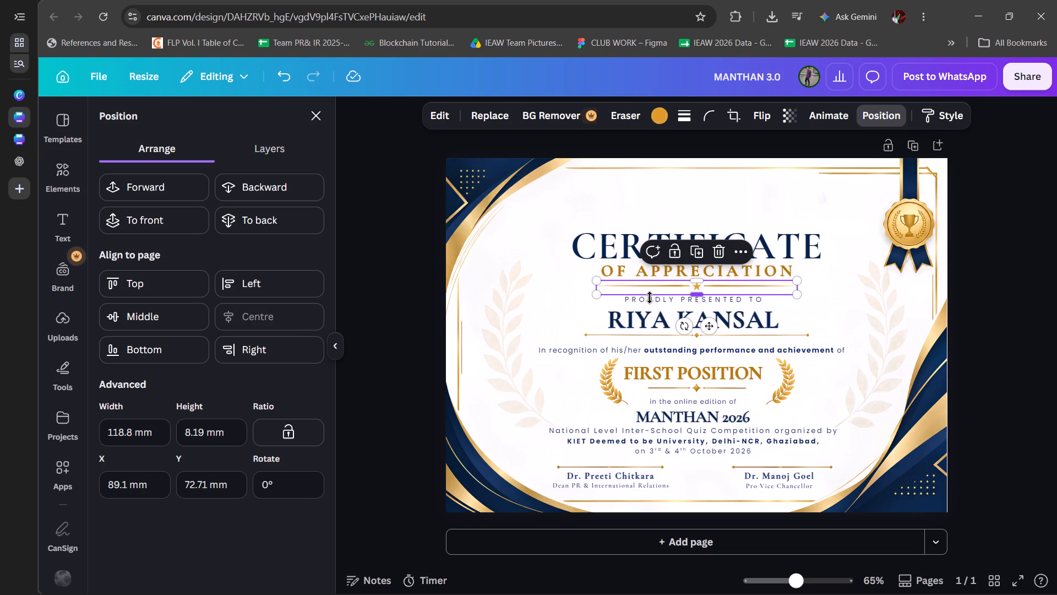
click(647, 302)
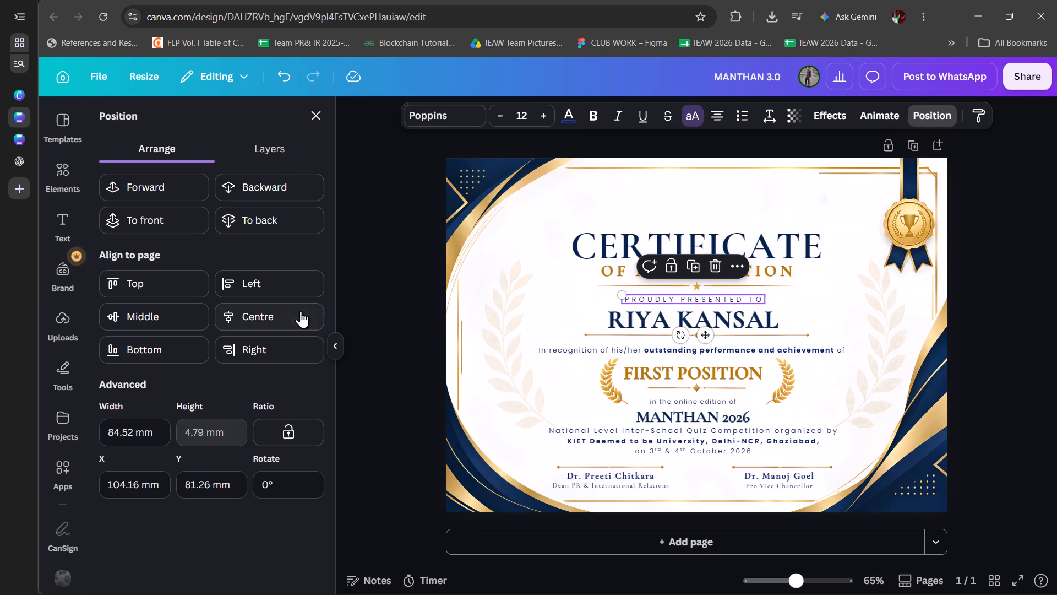
click(269, 306)
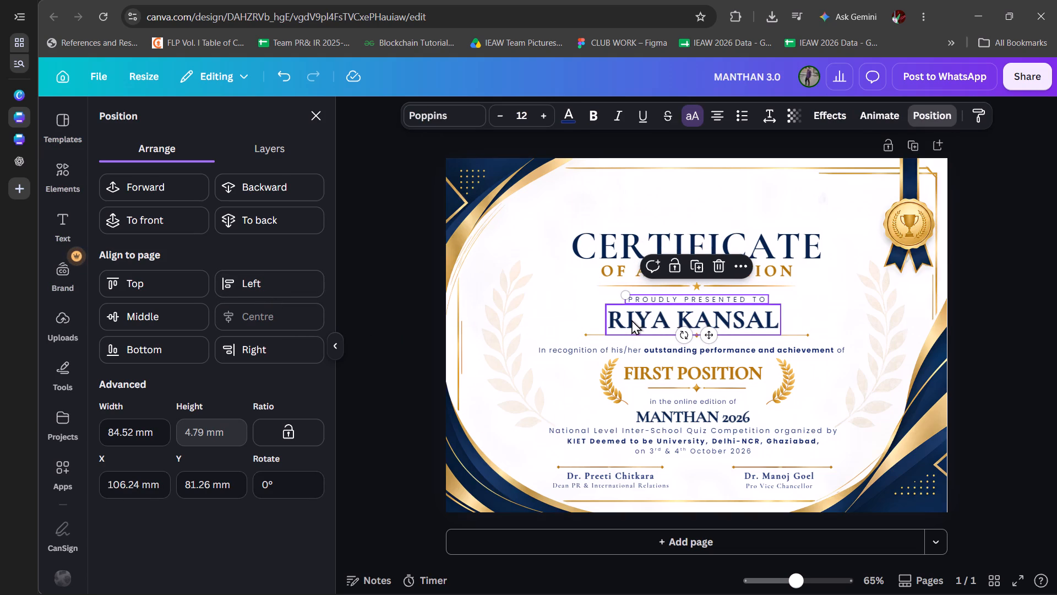
Delete the recipient's name below "PROUDLY PRESENTED TO".
click(631, 320)
key(Delete)
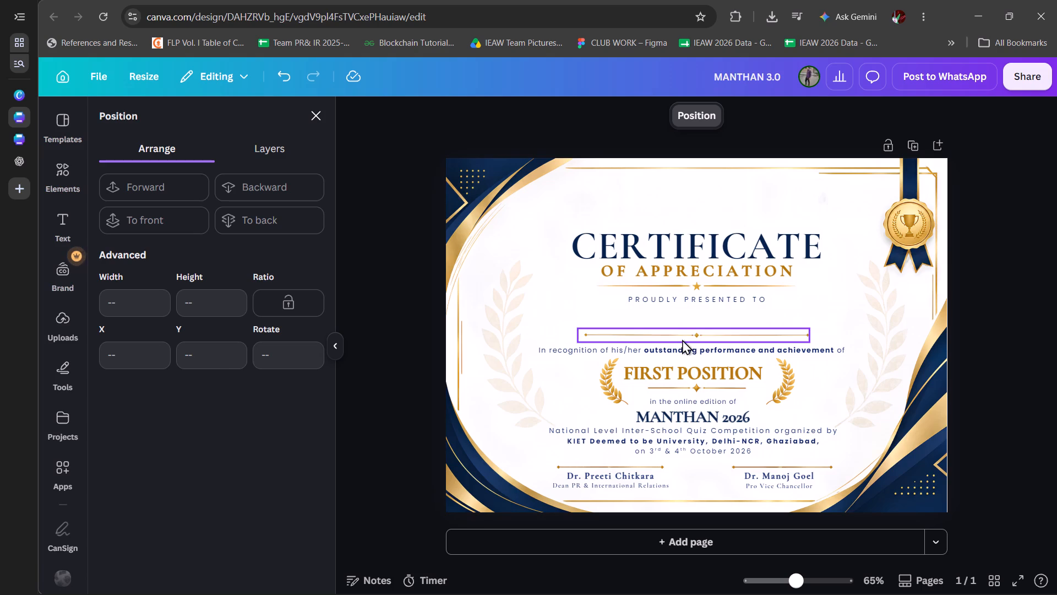
Nudge the long gold divider above the "In recognition of his/her" line up to about Y 98.7 mm.
click(682, 339)
key(Up)
key(Up)
key(Up)
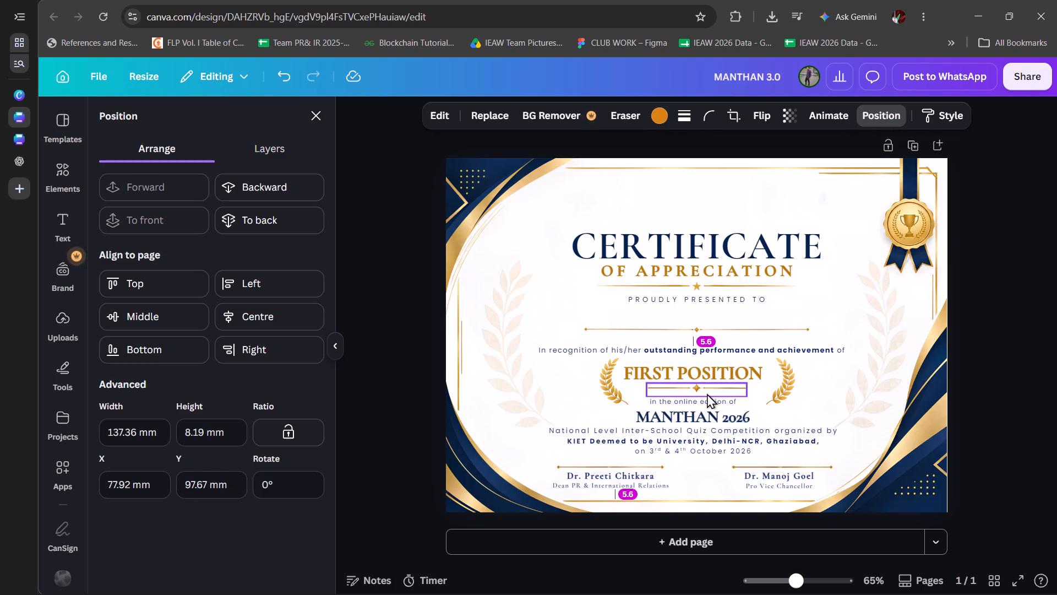
key(Down)
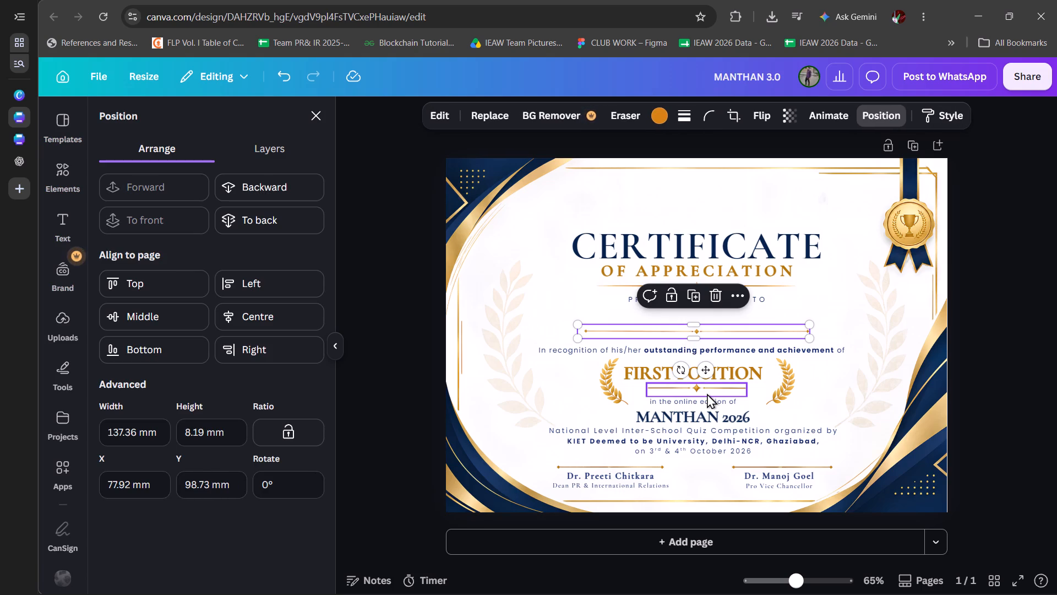
Nudge the "In recognition of his/her outstanding performance and achievement of" line up to Y 106.8 mm, closer to the divider.
click(829, 351)
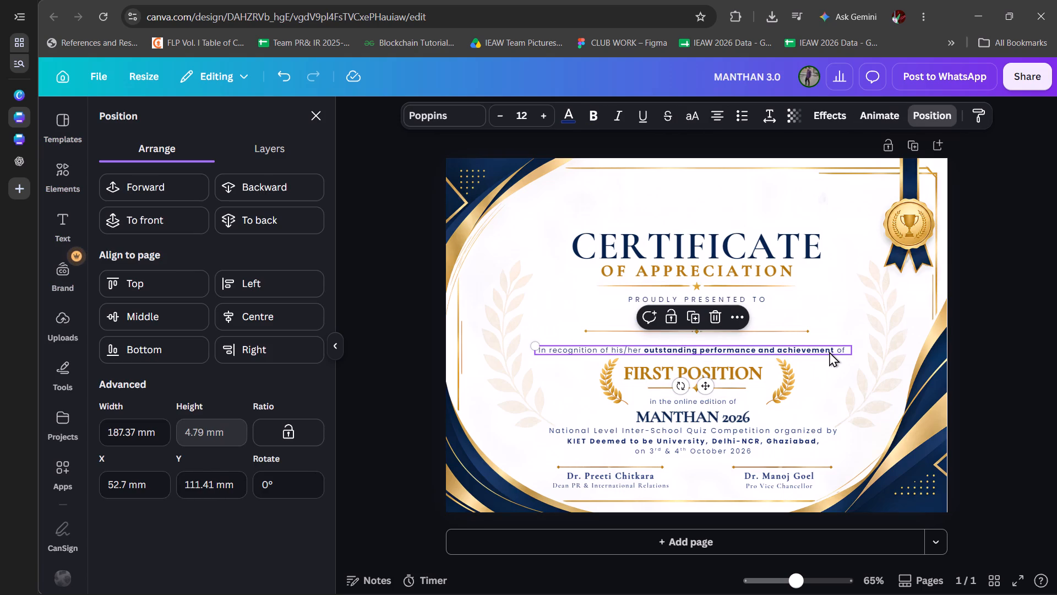
key(Up)
key(Up)
key(Up)
key(Up)
key(Up)
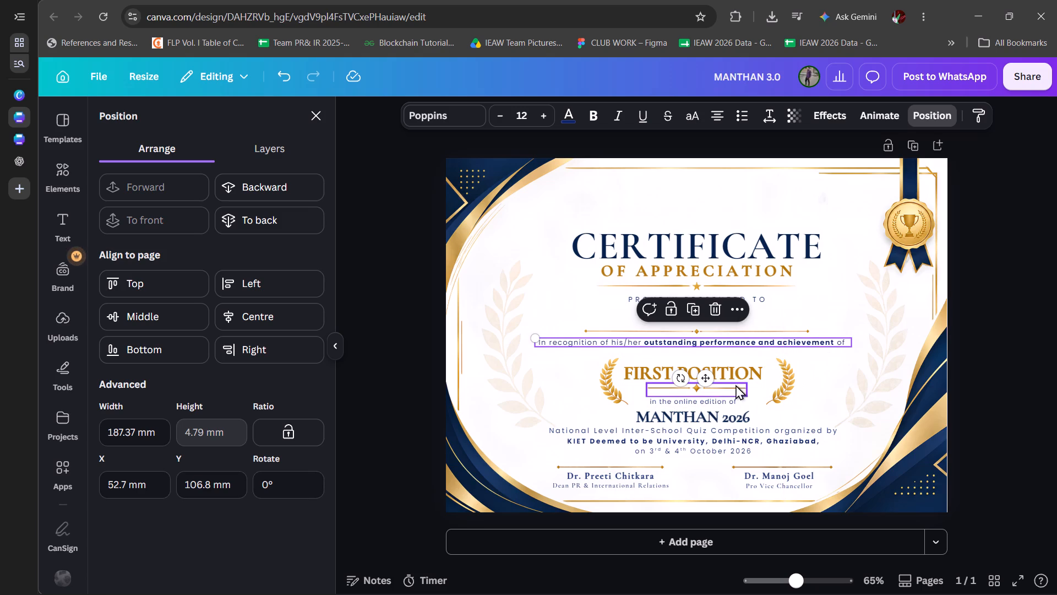
click(1008, 394)
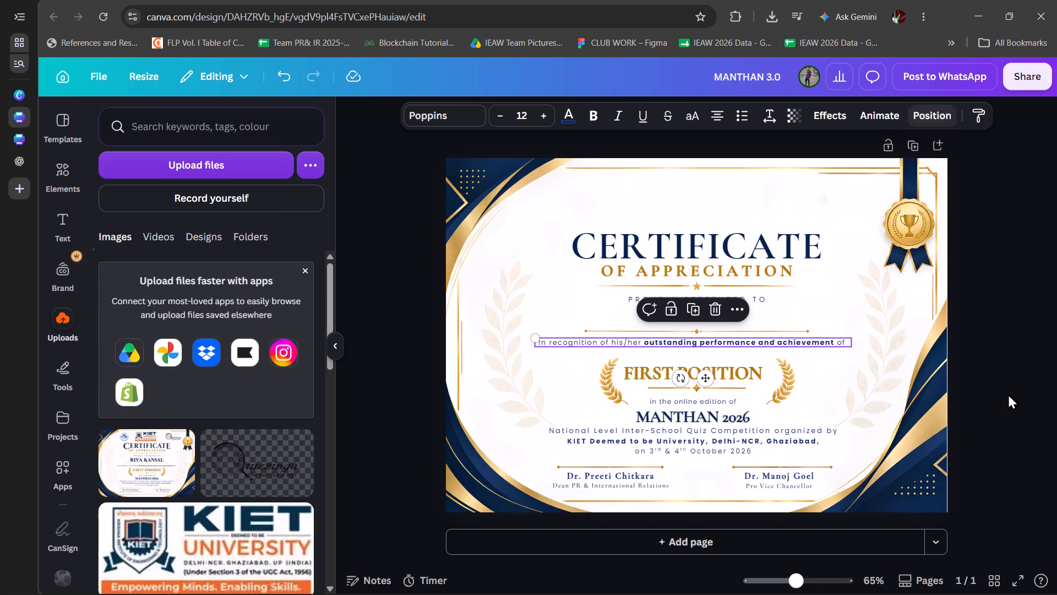
click(1008, 394)
Centre the "In recognition of his/her outstanding performance and achievement of" line horizontally on the page.
click(713, 365)
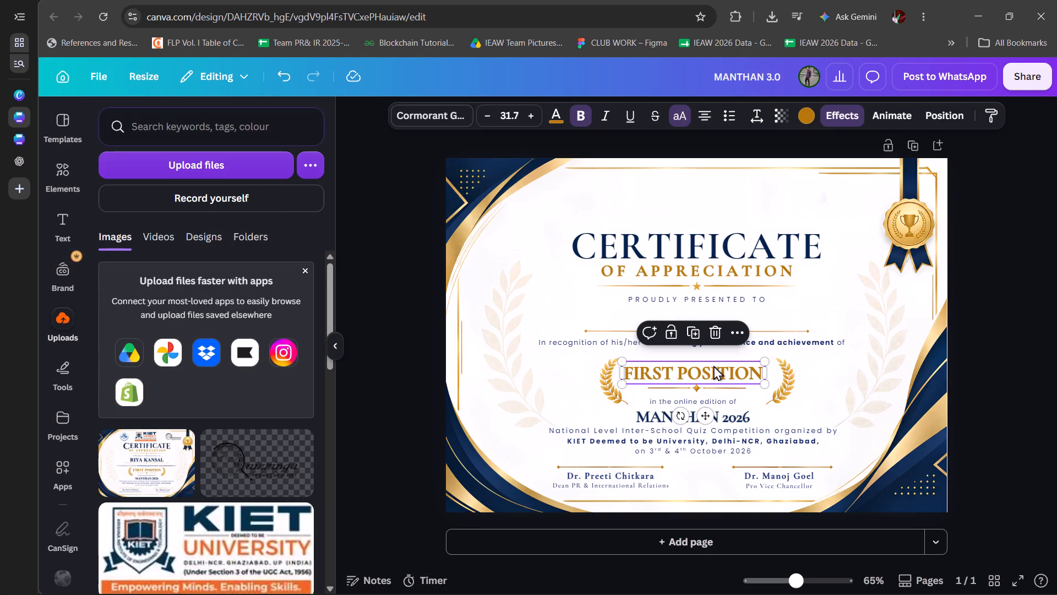
click(817, 343)
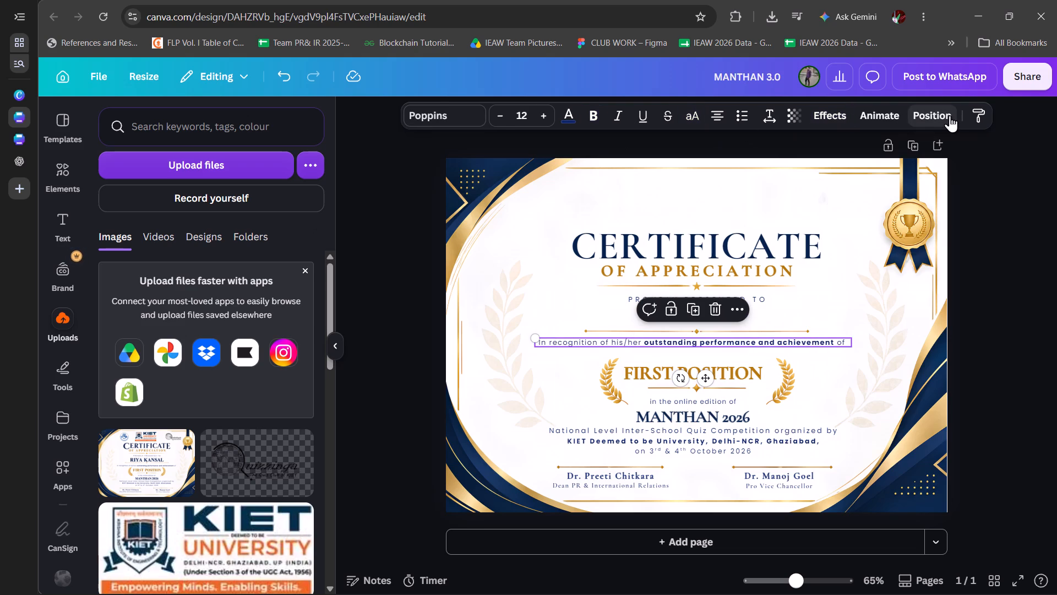
click(950, 115)
click(296, 312)
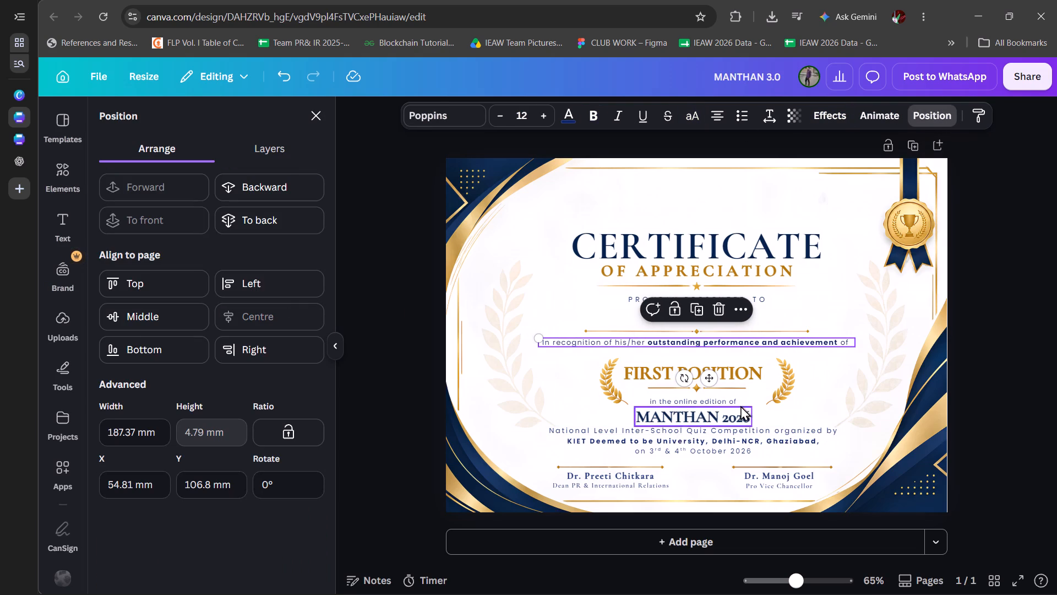
Nudge the small gold laurel after "FIRST POSITION" up to Y 113.08 mm.
click(784, 377)
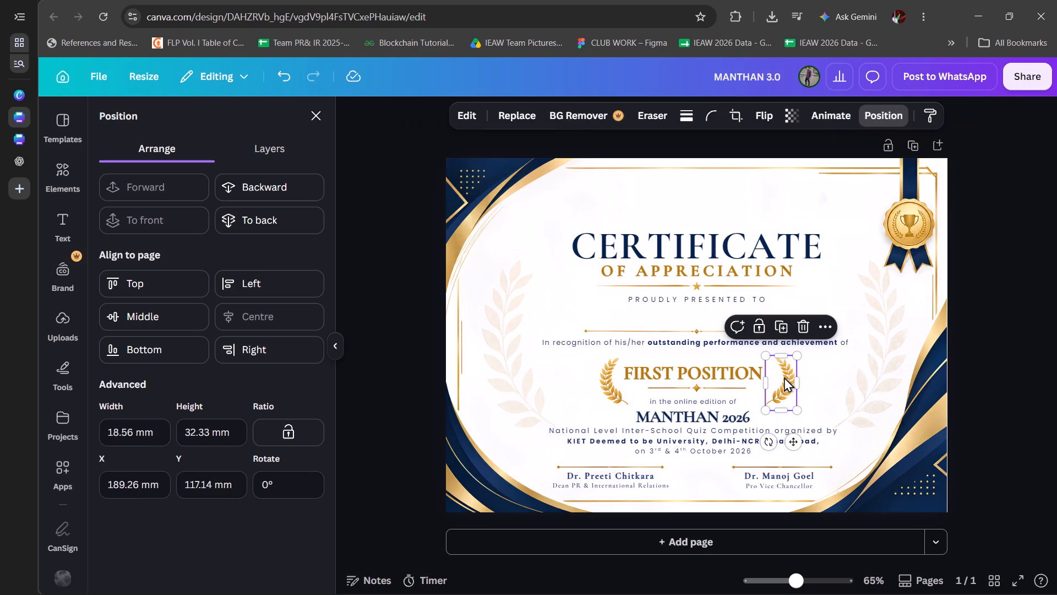
key(Up)
key(Up)
key(Up)
key(Up)
key(Up)
key(Up)
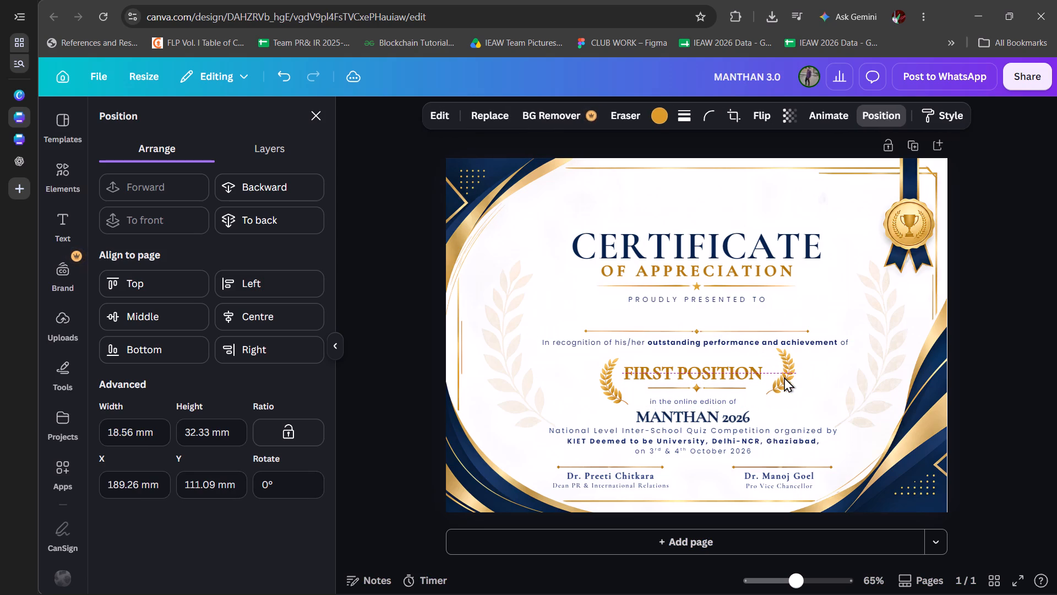
key(Down)
key(Down)
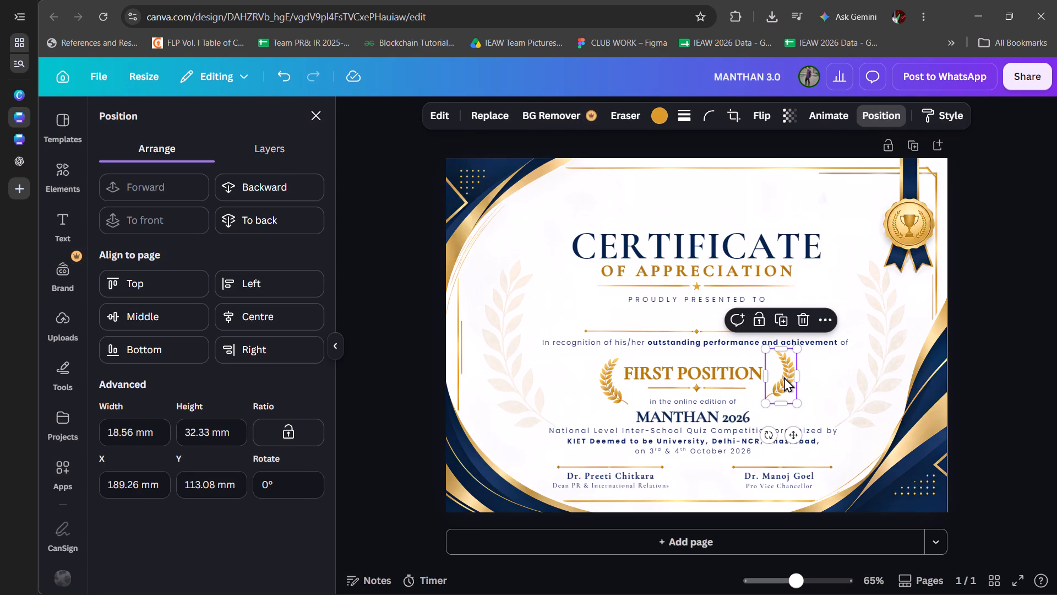
Nudge the small gold laurel before "FIRST POSITION" up to Y 113.08 mm, level with the other laurel.
click(615, 380)
key(Up)
key(Up)
key(Up)
key(Up)
key(Up)
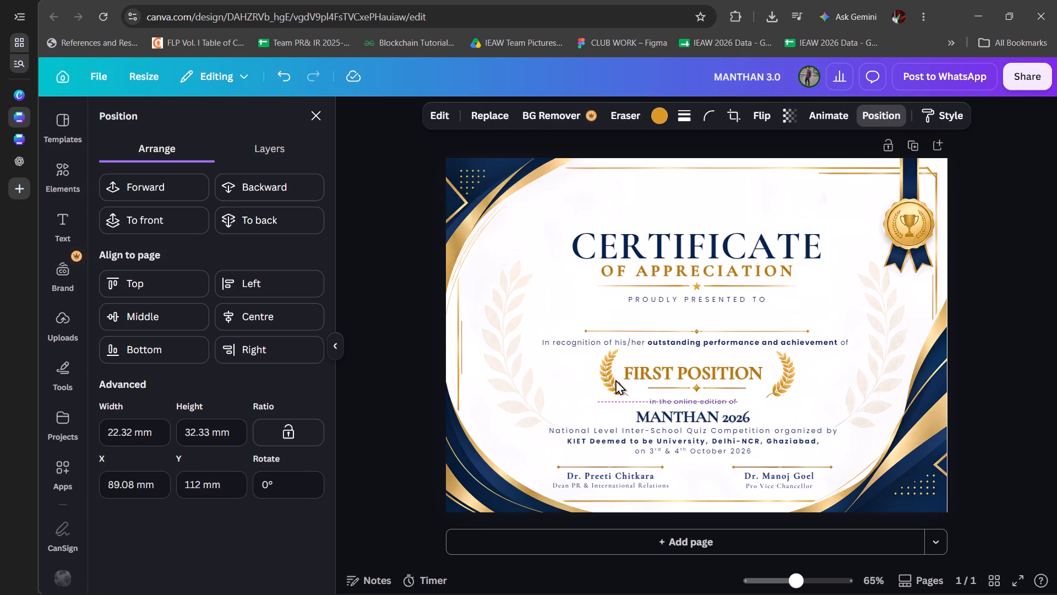
key(Up)
key(Down)
key(Down)
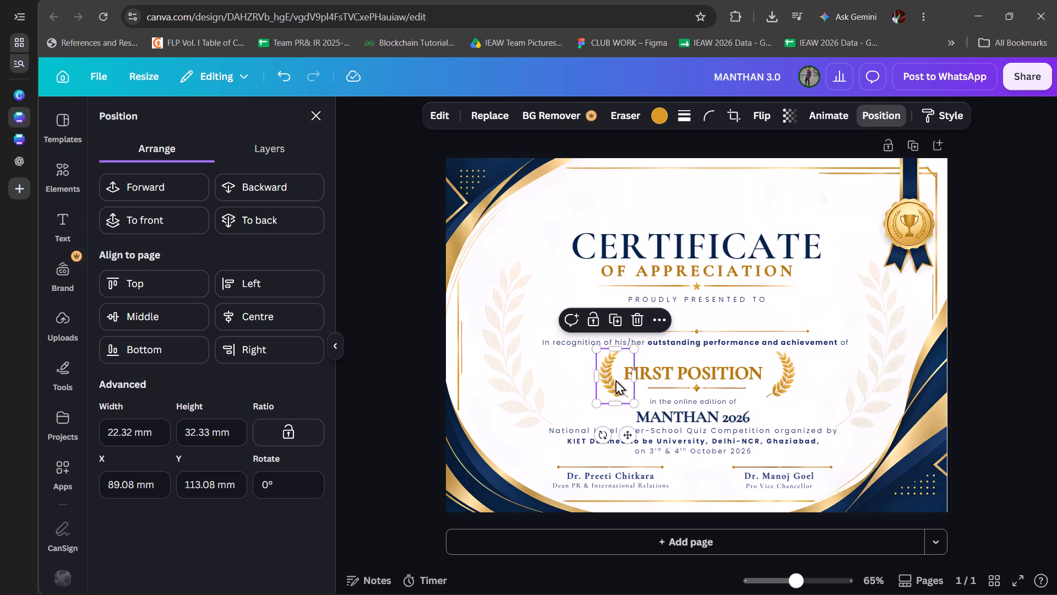
click(1004, 375)
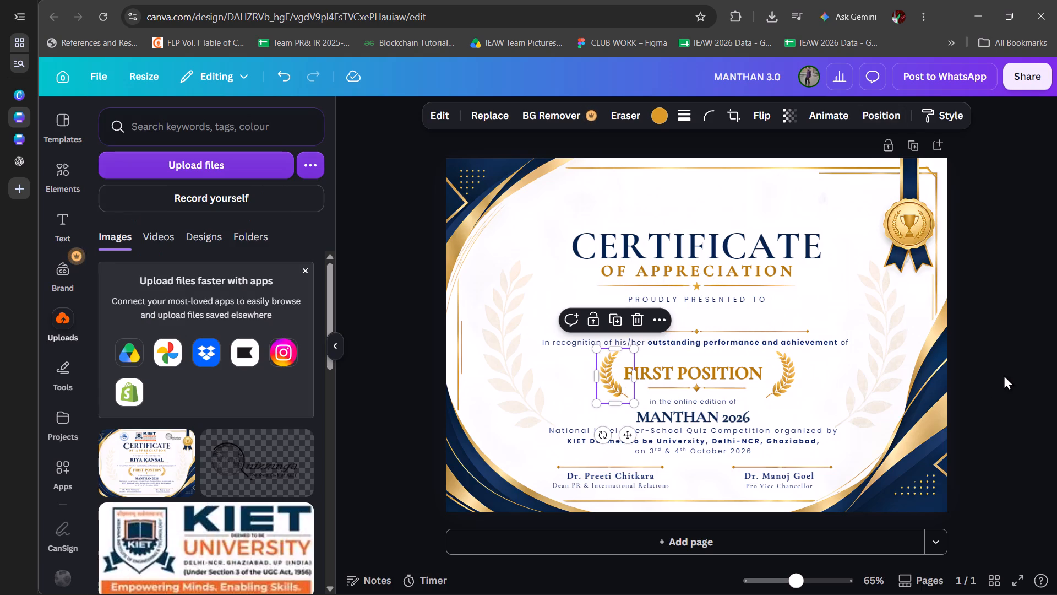
click(1004, 375)
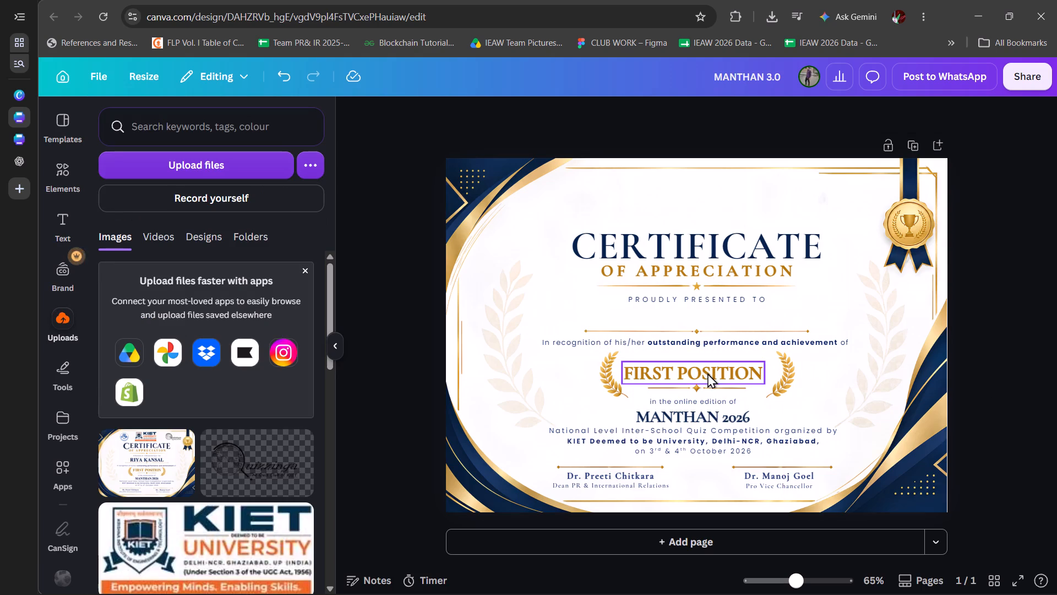
Reduce the "FIRST POSITION" font size to 28.7.
click(707, 373)
click(492, 122)
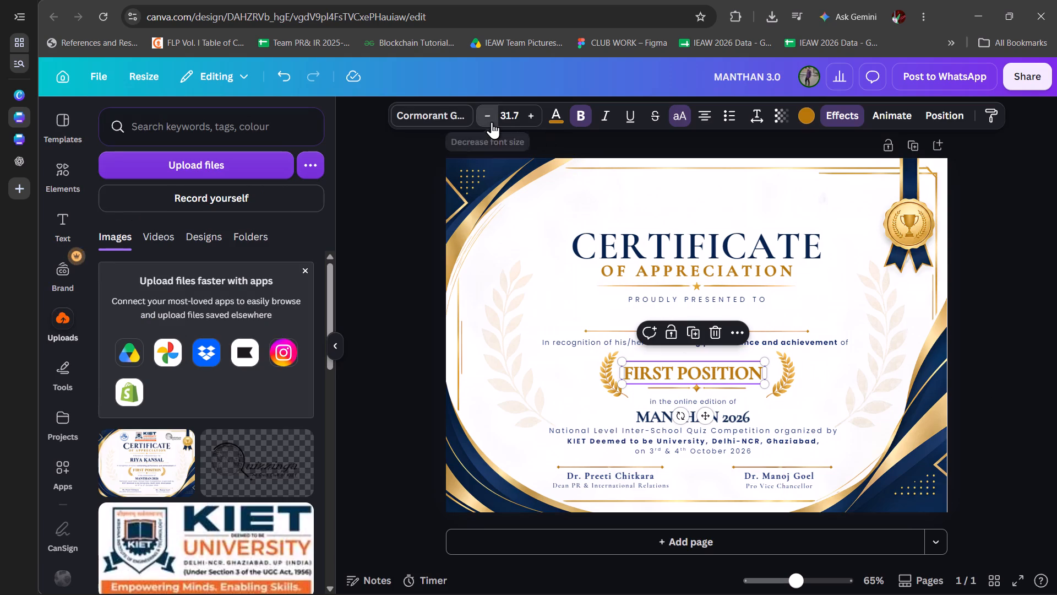
click(492, 122)
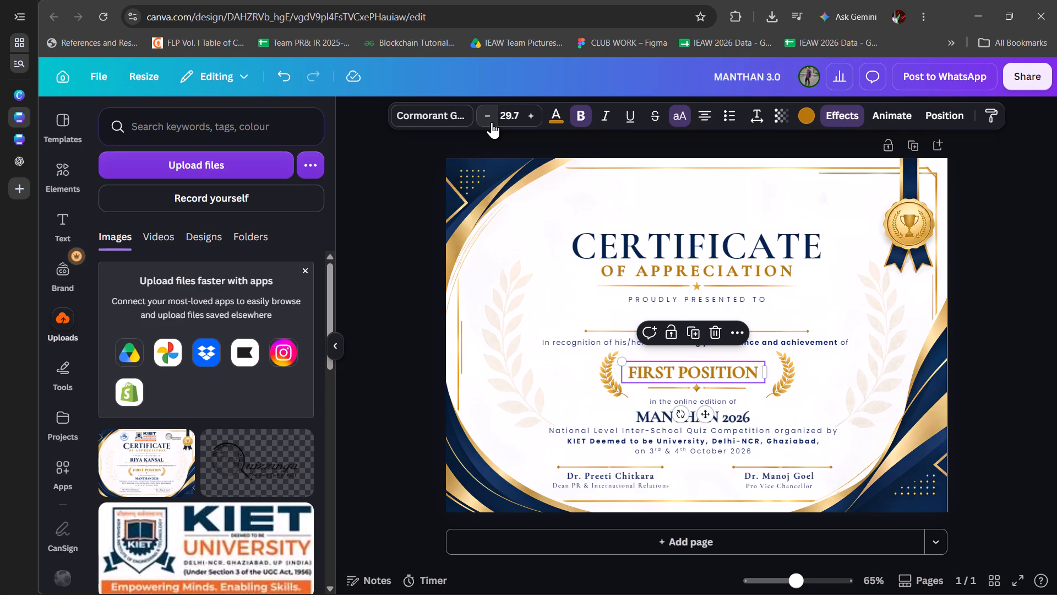
click(492, 122)
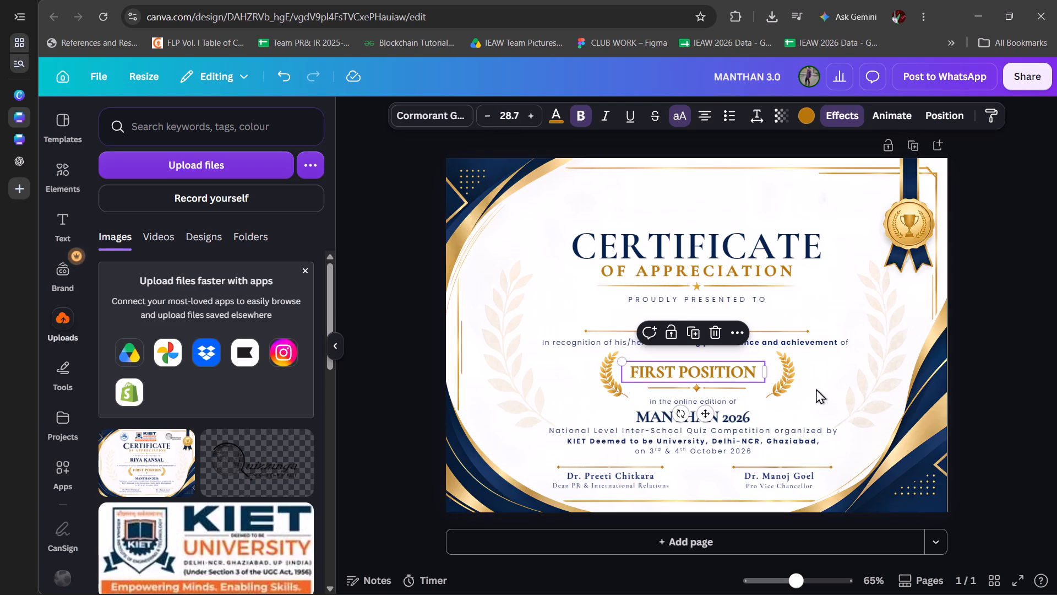
click(1001, 419)
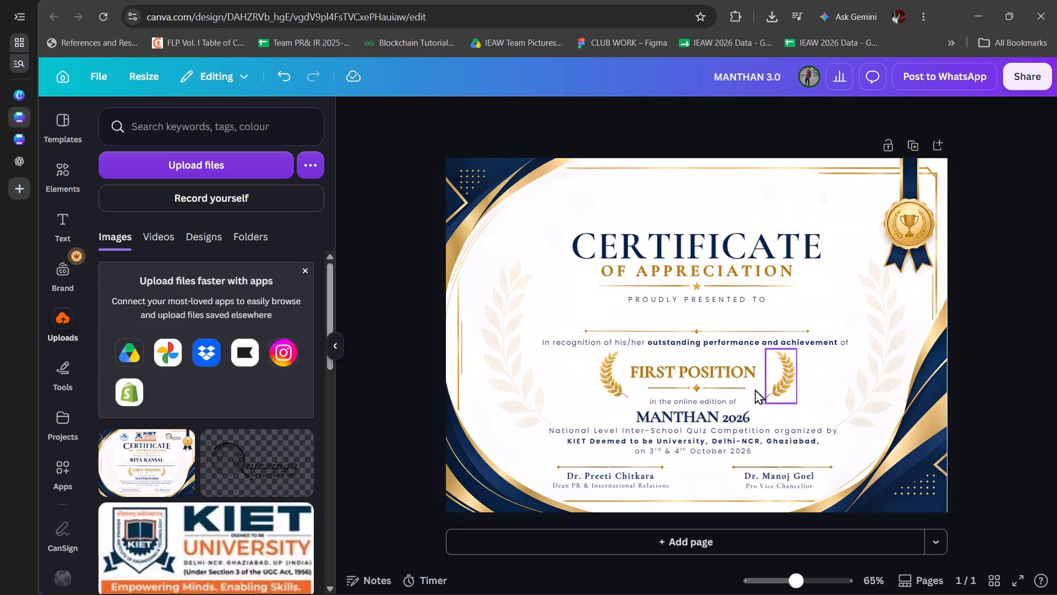
Group the "FIRST POSITION" text, both small gold laurels and the divider beneath it, and centre the group horizontally on the page.
click(733, 377)
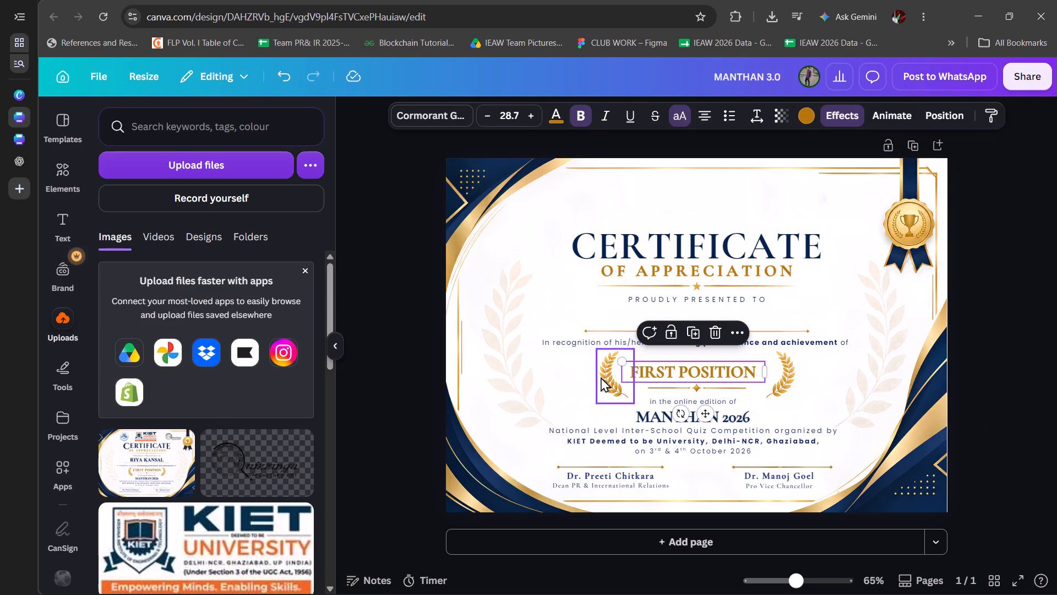
shift+click(601, 377)
shift+click(791, 381)
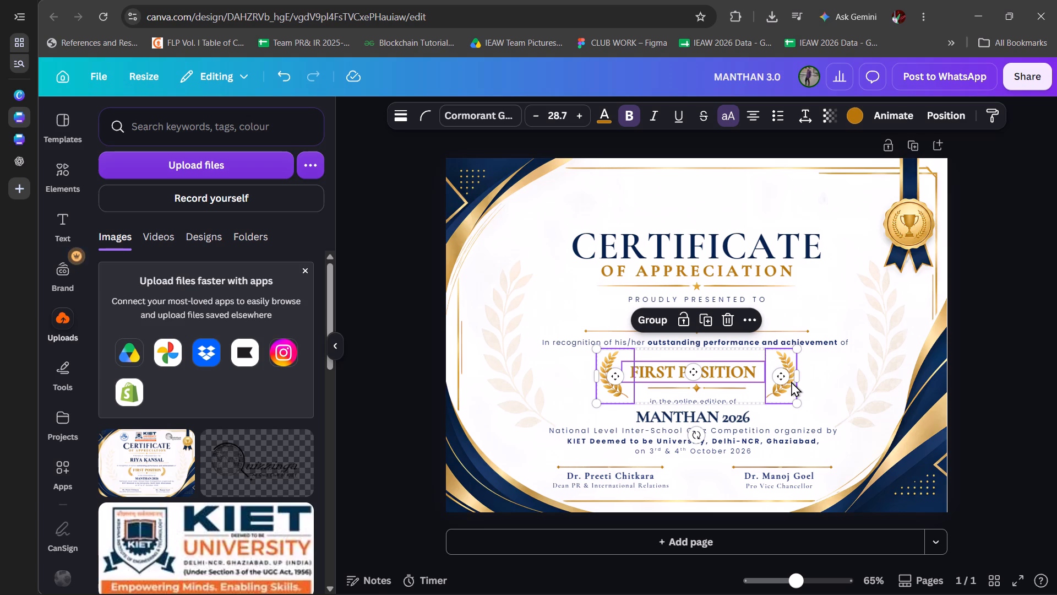
shift+click(707, 385)
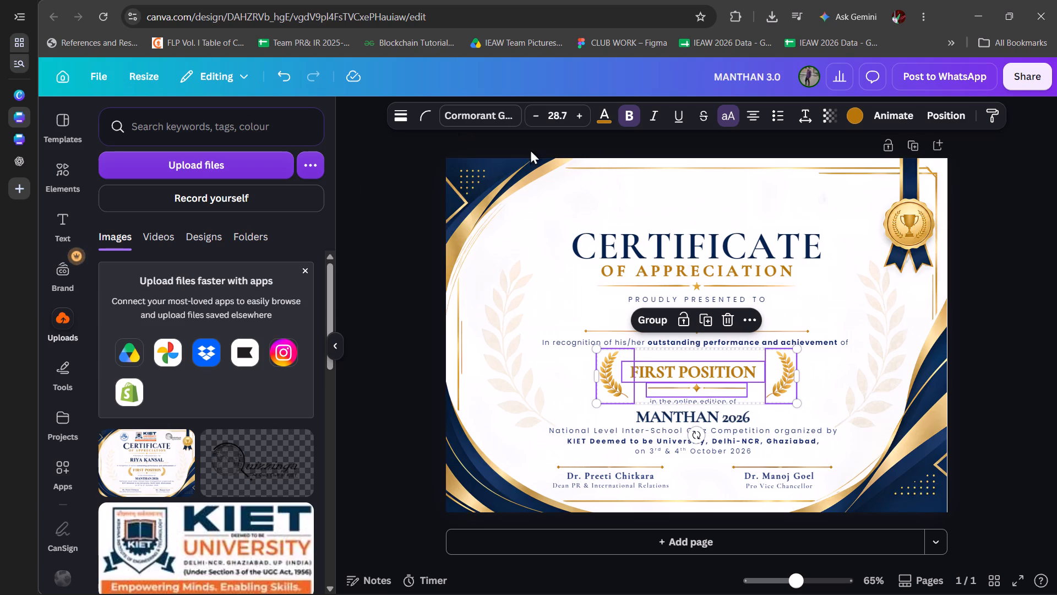
click(945, 120)
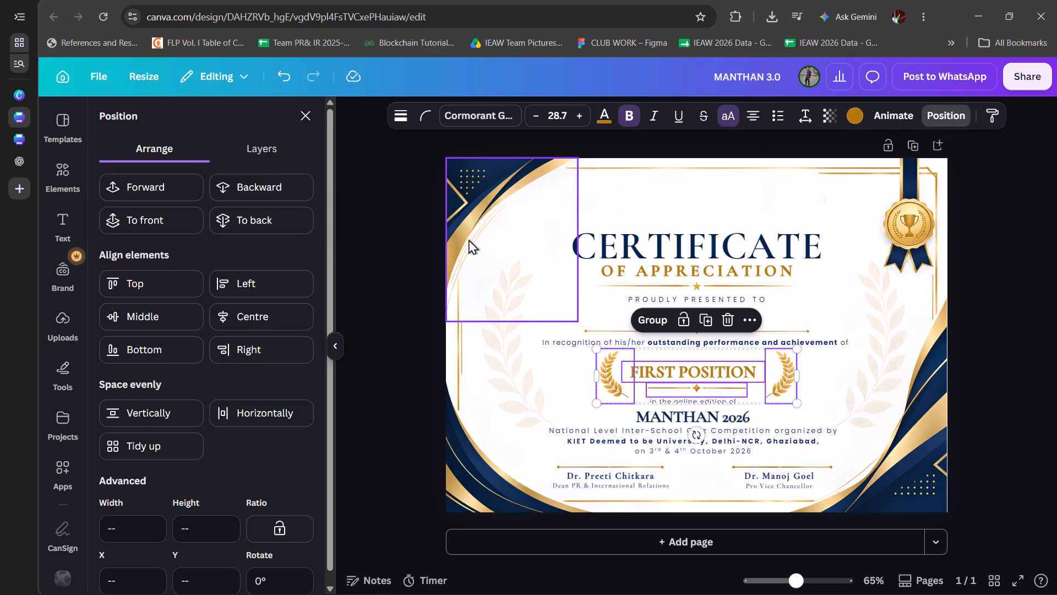
click(293, 316)
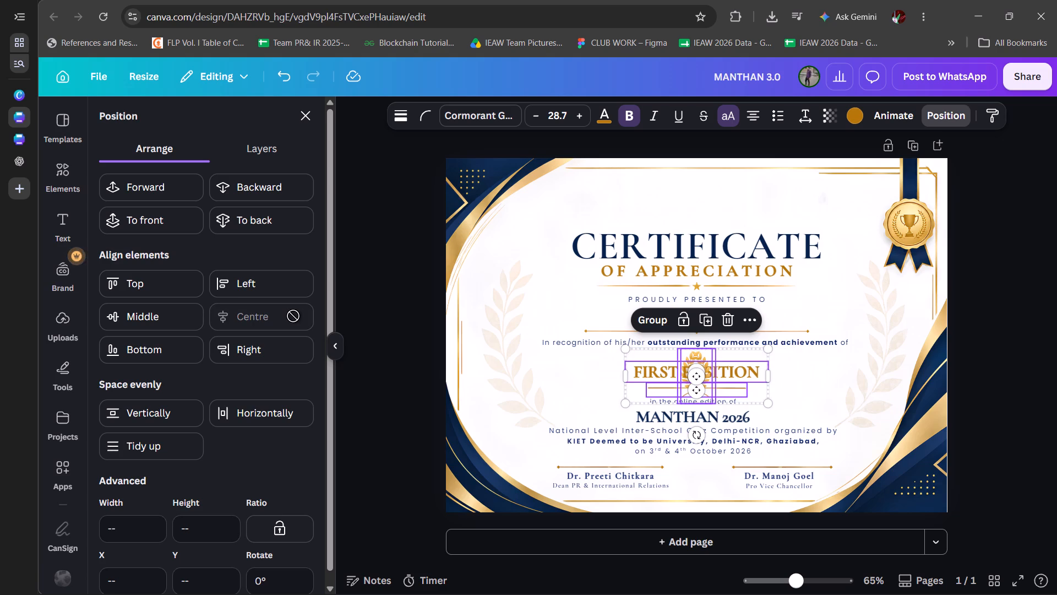
key(ctrl+z)
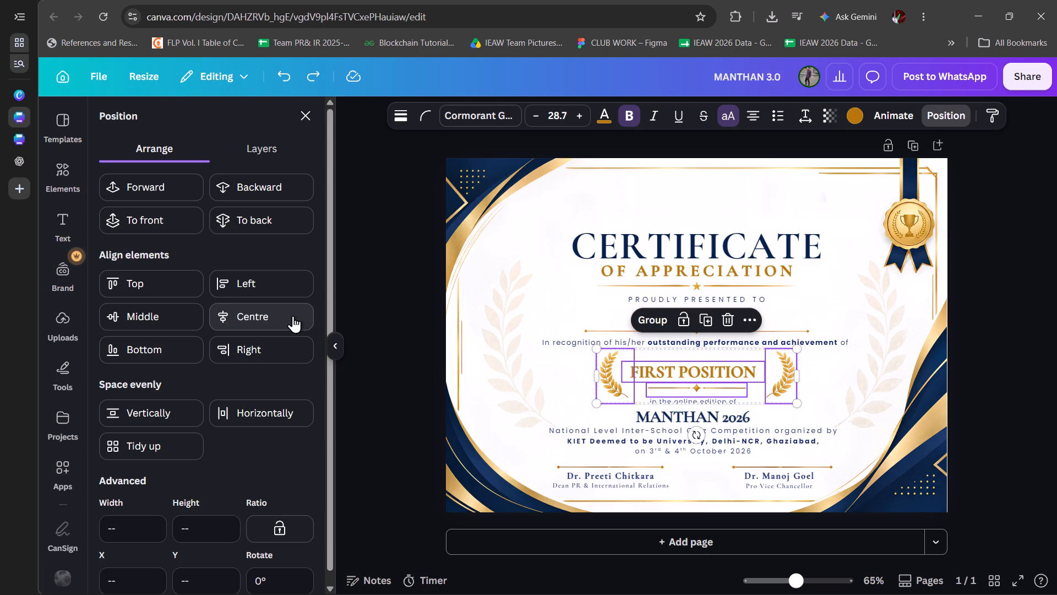
key(ctrl+g)
click(267, 315)
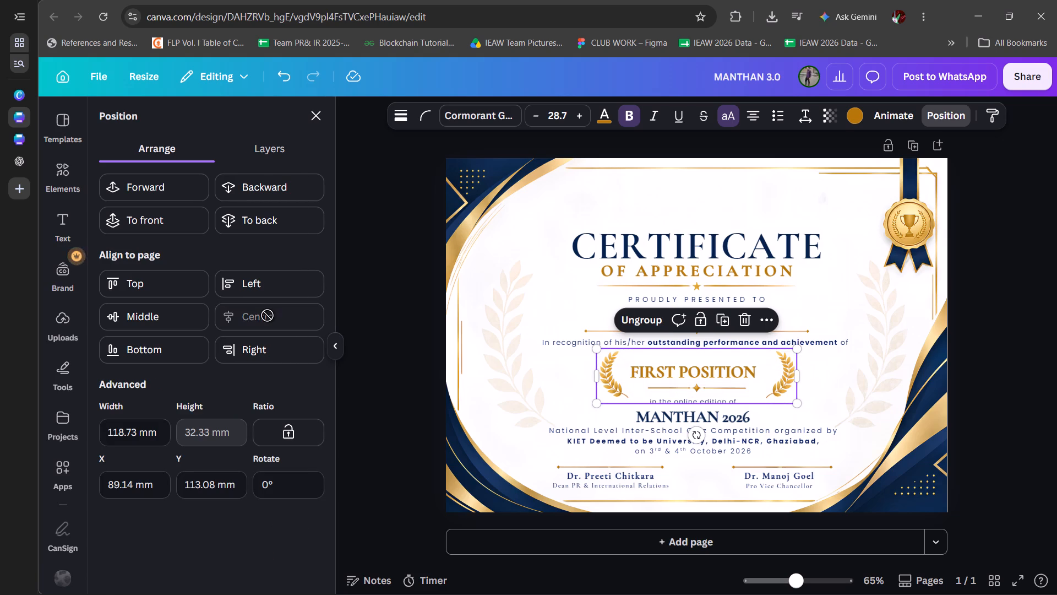
click(1043, 354)
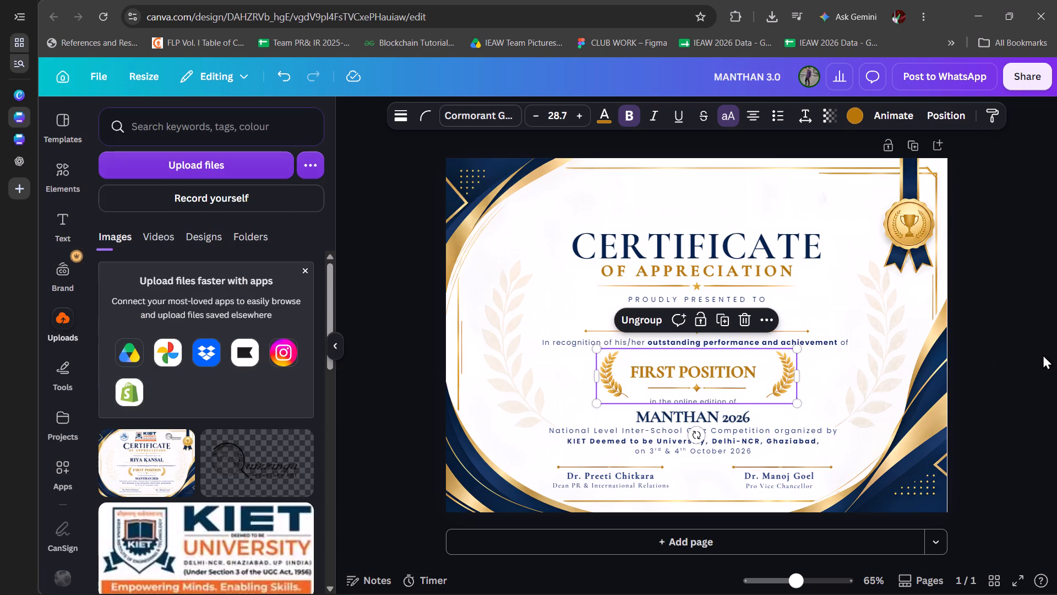
click(1043, 354)
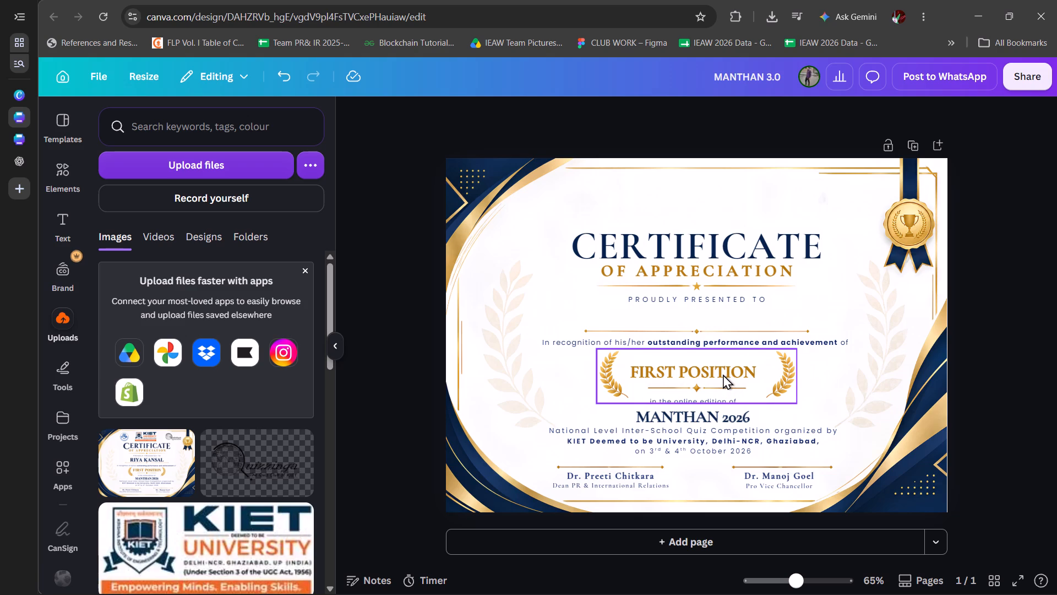
Nudge the "FIRST POSITION" text slightly to the right inside its group so it sits midway between the laurels.
double_click(723, 374)
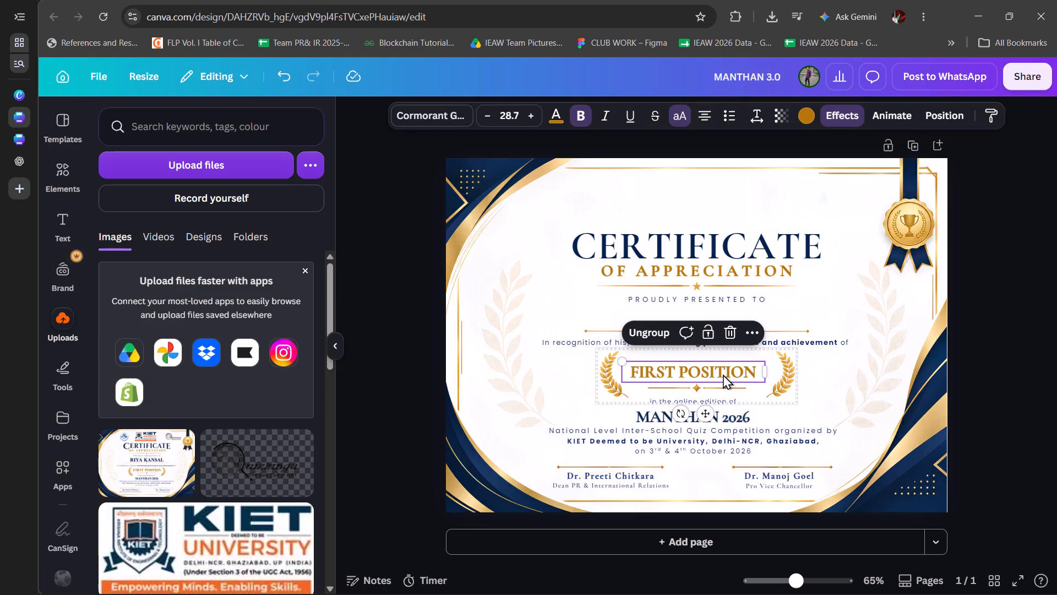
key(Right)
key(Right)
key(Right)
key(Right)
key(Left)
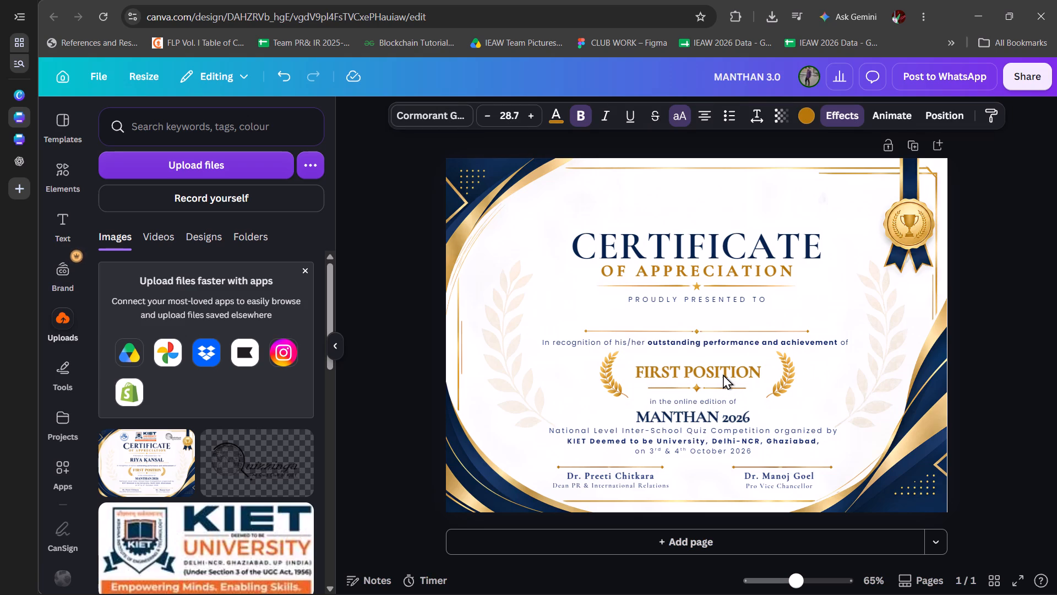
key(Right)
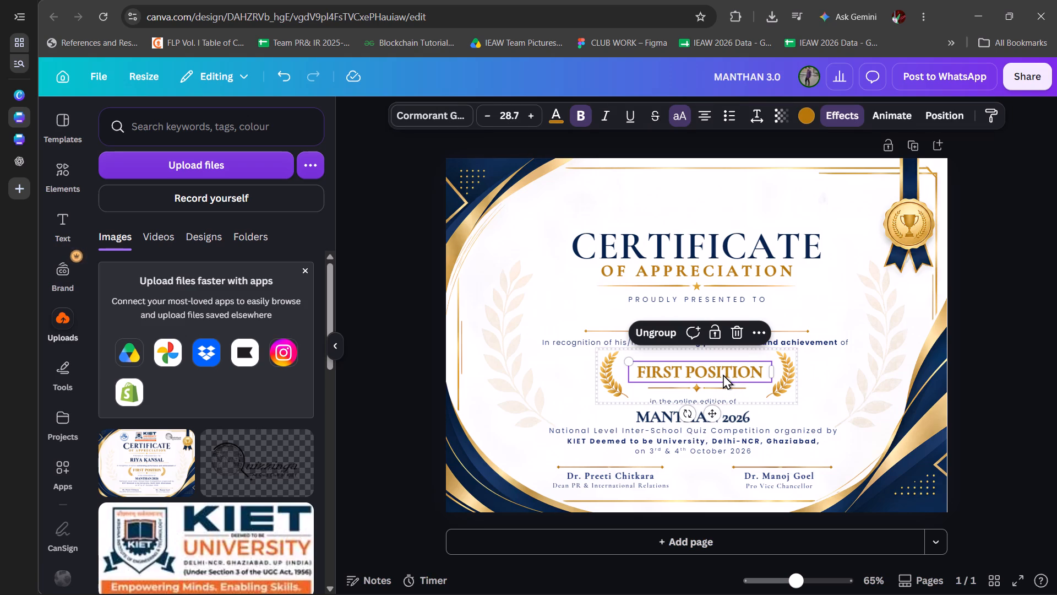
key(Left)
click(1012, 370)
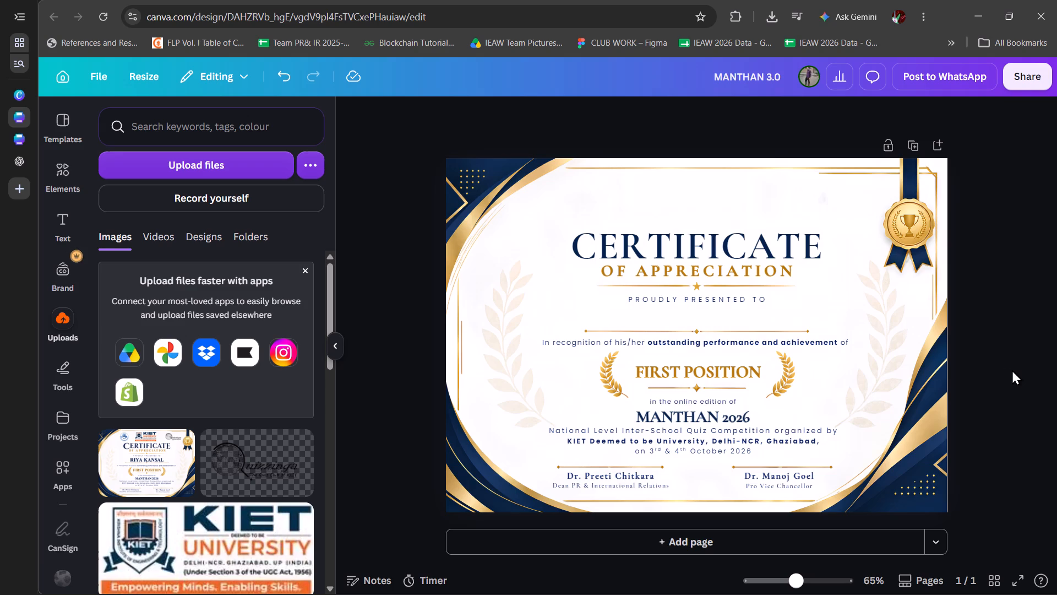
Scale the "FIRST POSITION" group down to about 111 mm wide and centre it horizontally on the page.
click(773, 380)
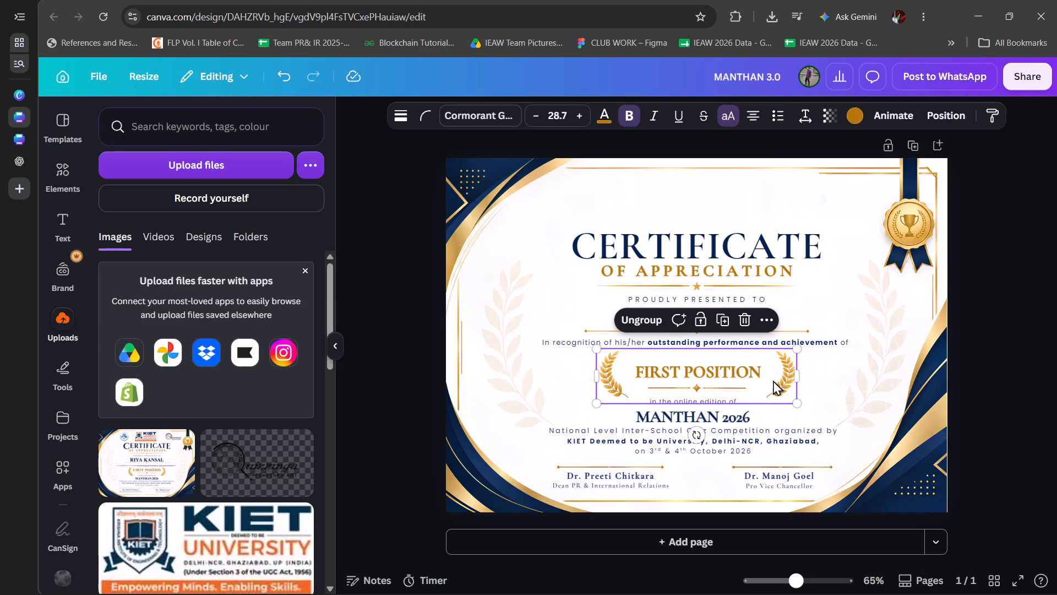
drag(799, 408, 788, 403)
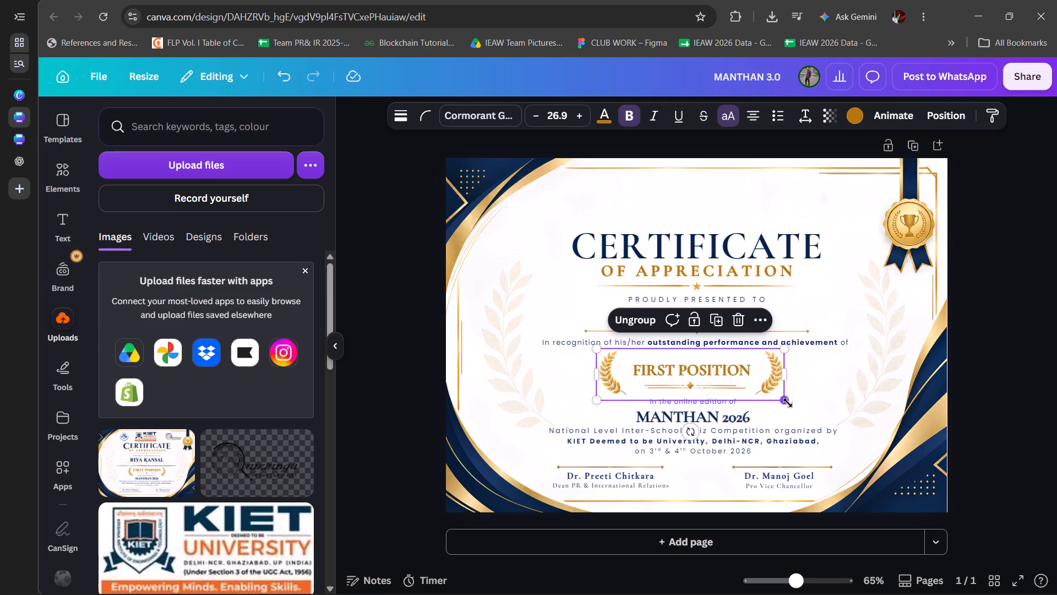
click(959, 108)
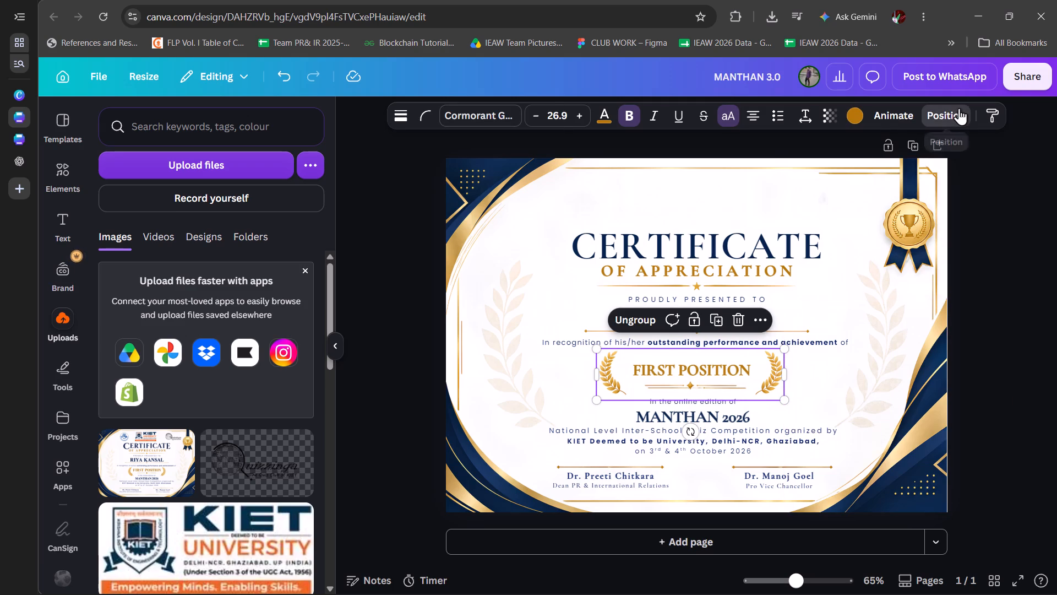
click(299, 306)
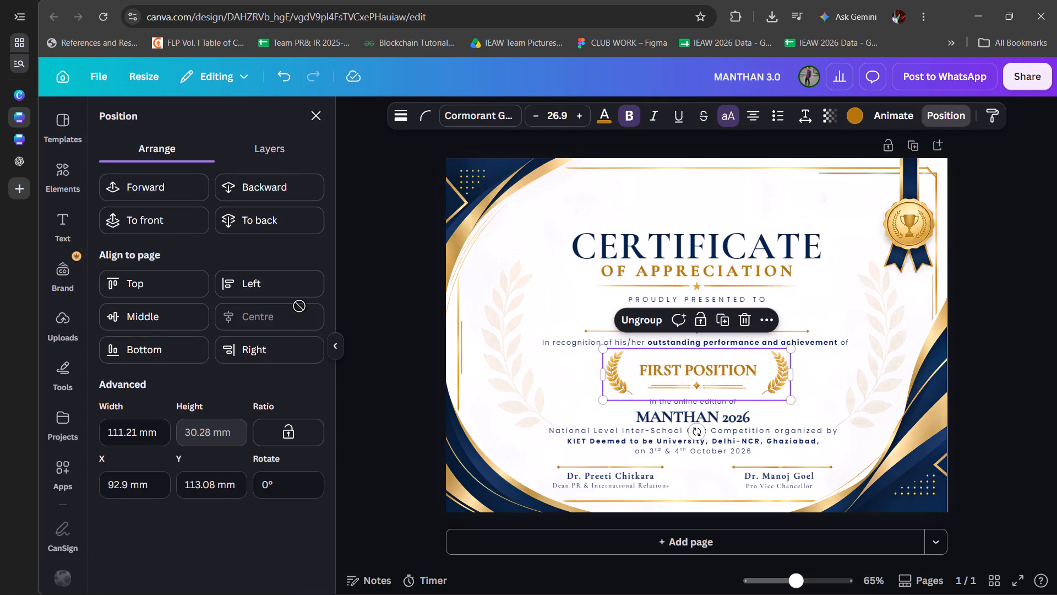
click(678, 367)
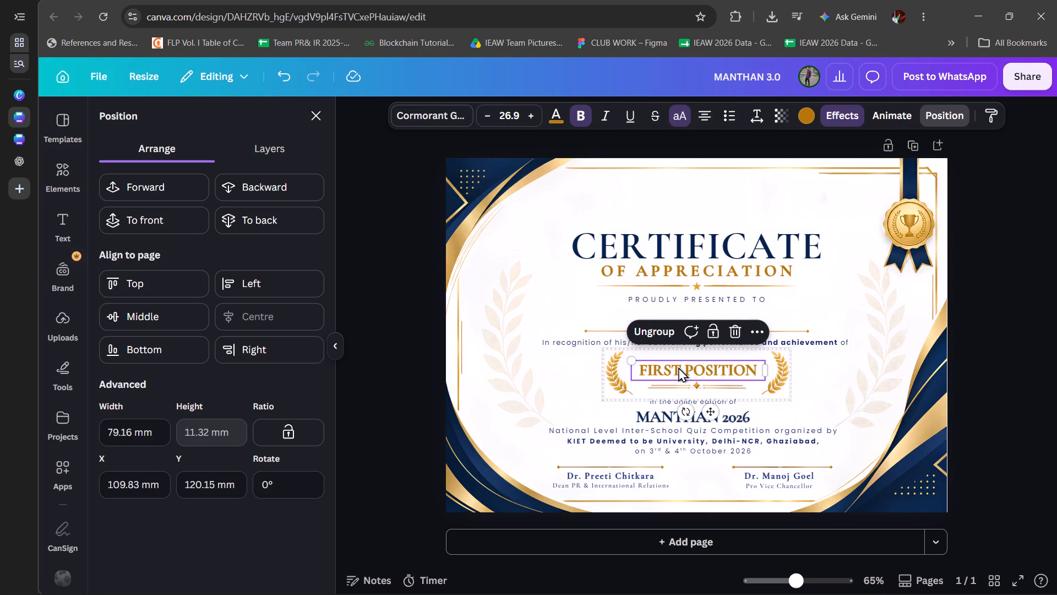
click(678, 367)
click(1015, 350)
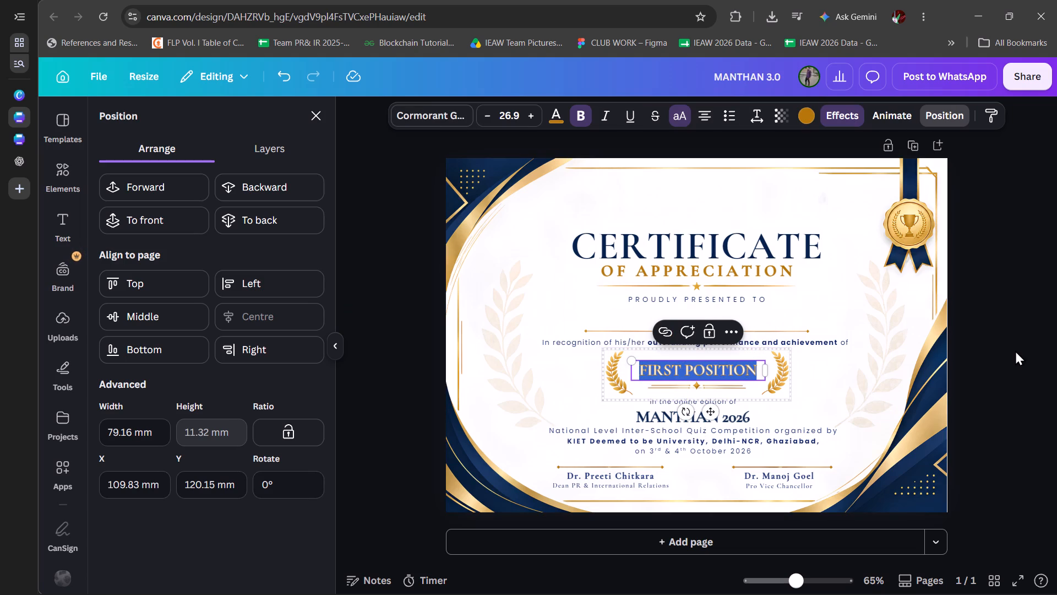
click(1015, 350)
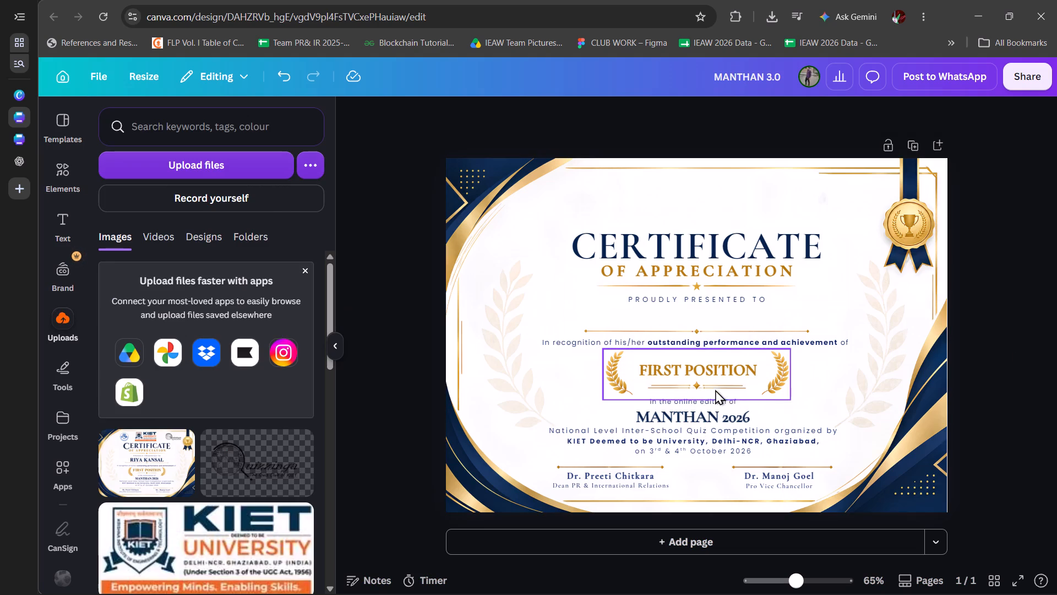
Ungroup the "FIRST POSITION" group and delete the gold divider image beneath the text.
click(740, 364)
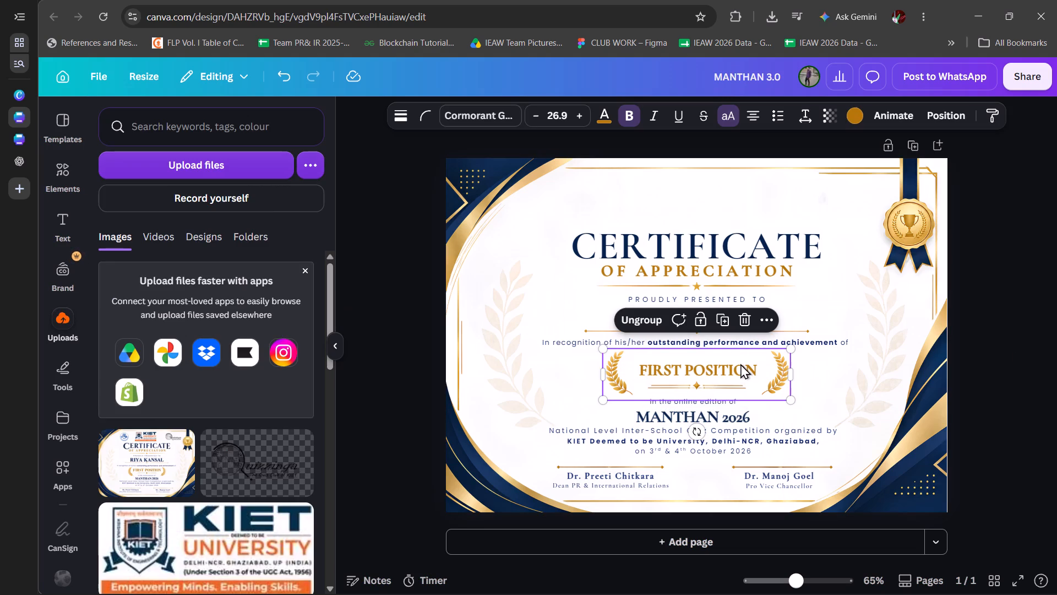
click(640, 323)
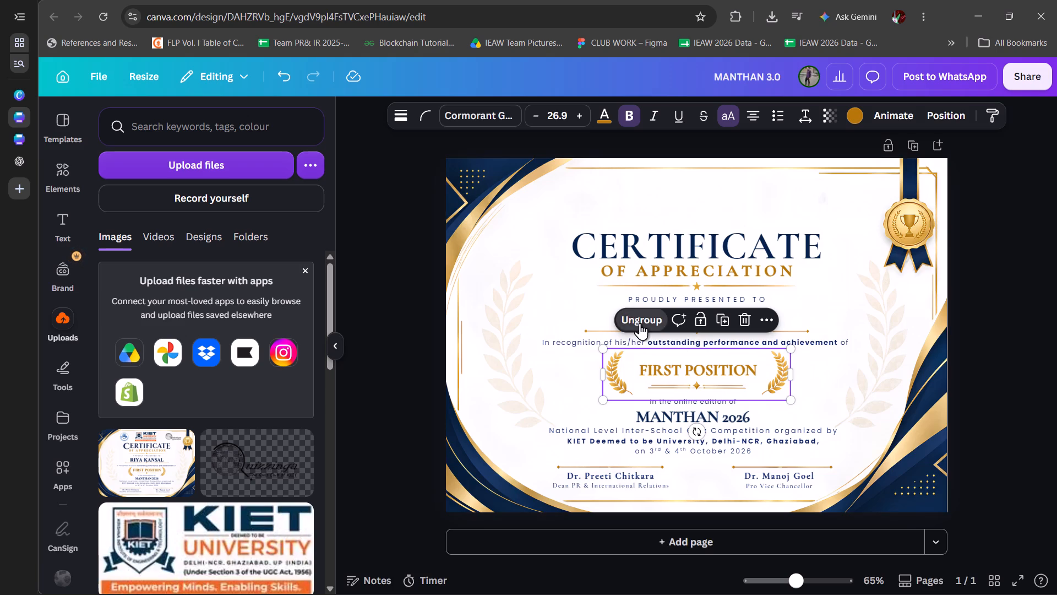
click(970, 473)
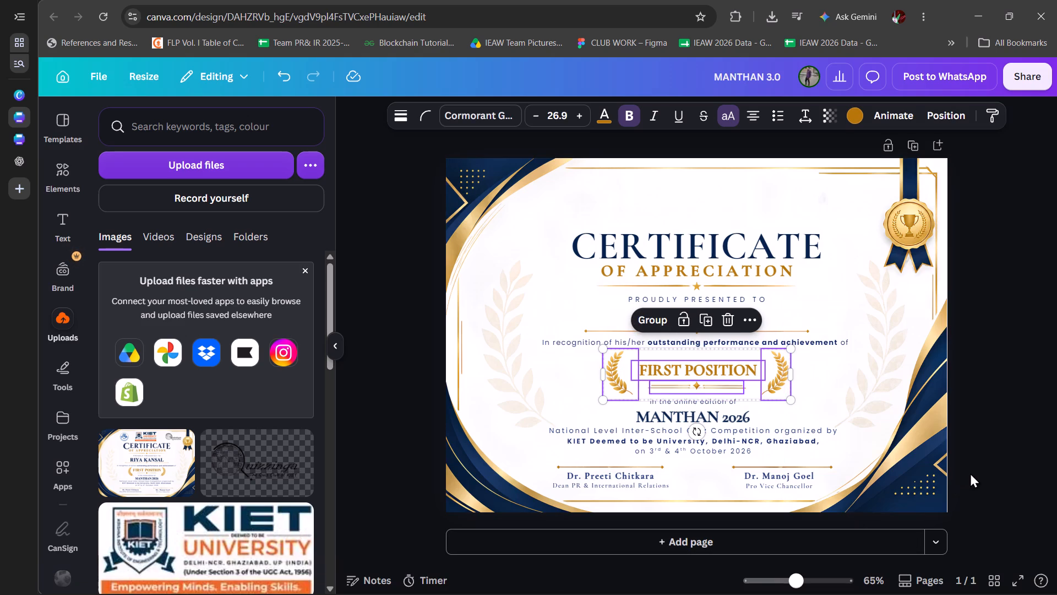
click(721, 383)
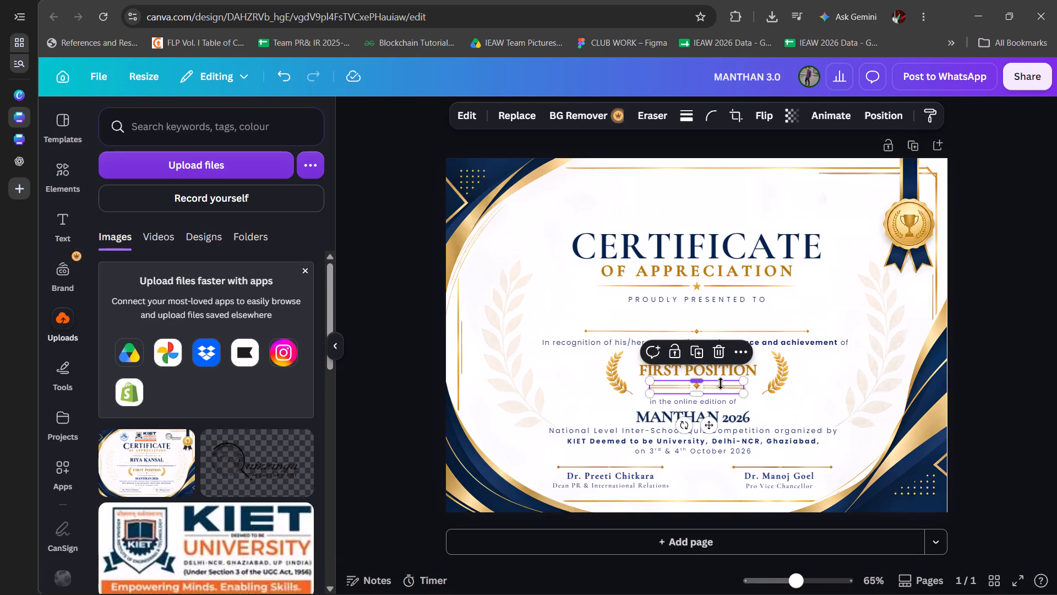
key(Delete)
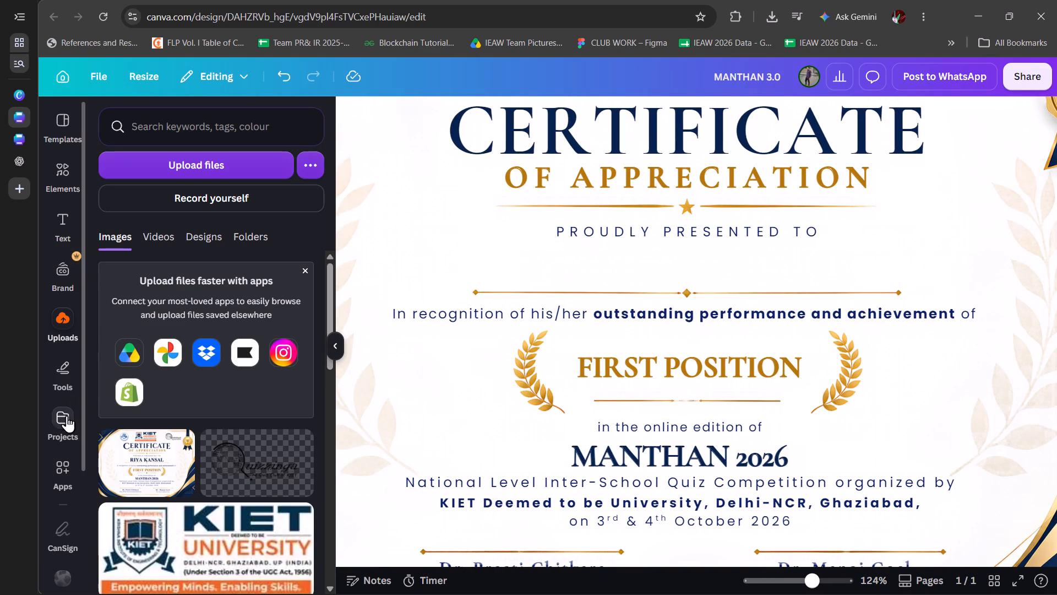
Draw a rectangle about 60 mm wide and 6 mm high over the leftover gold line beneath "FIRST POSITION".
click(53, 374)
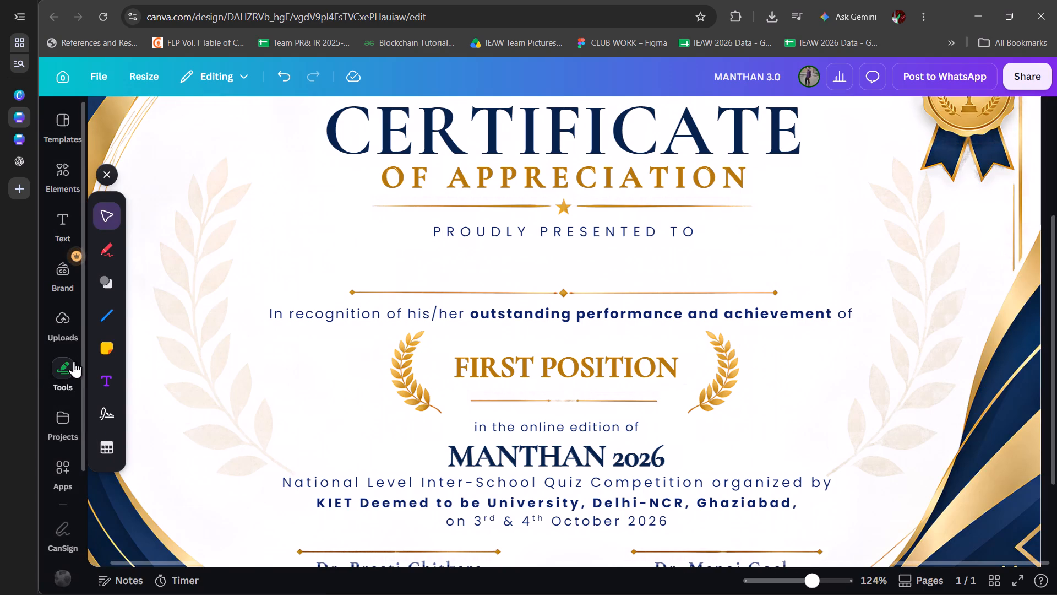
click(105, 283)
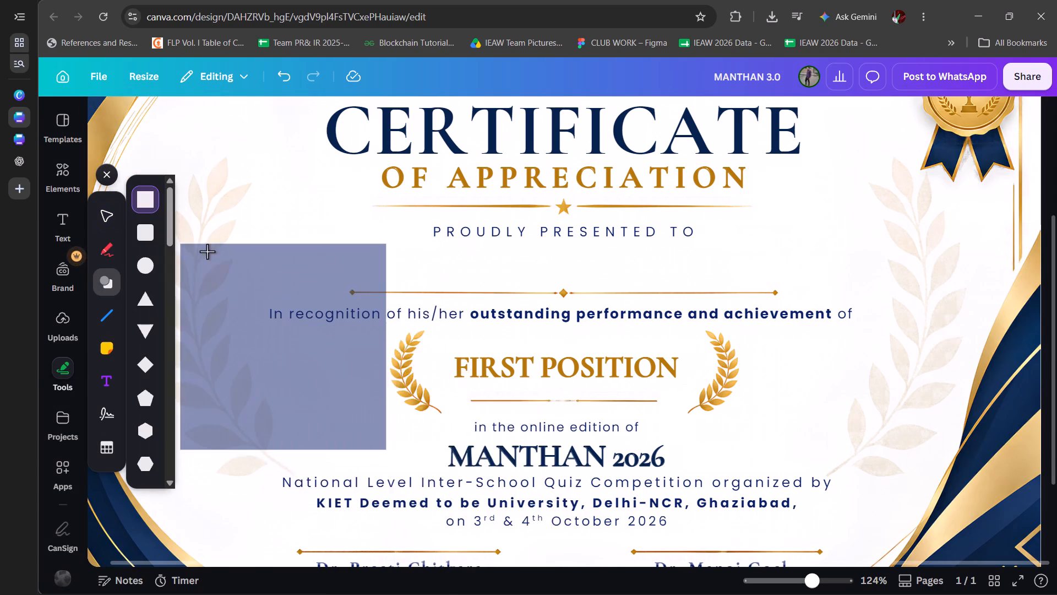
drag(461, 391, 653, 405)
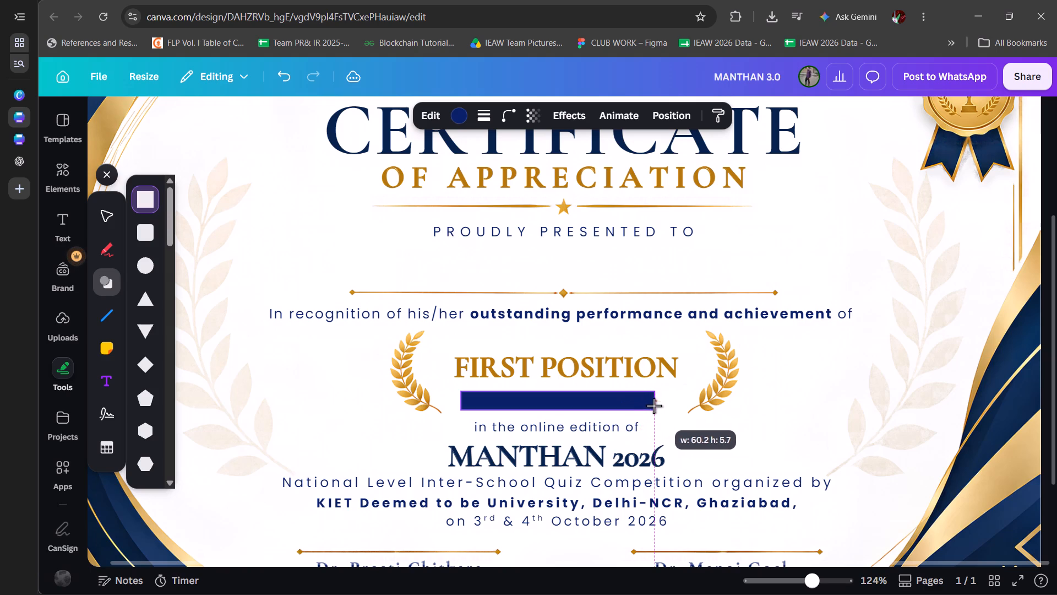
drag(653, 405, 658, 405)
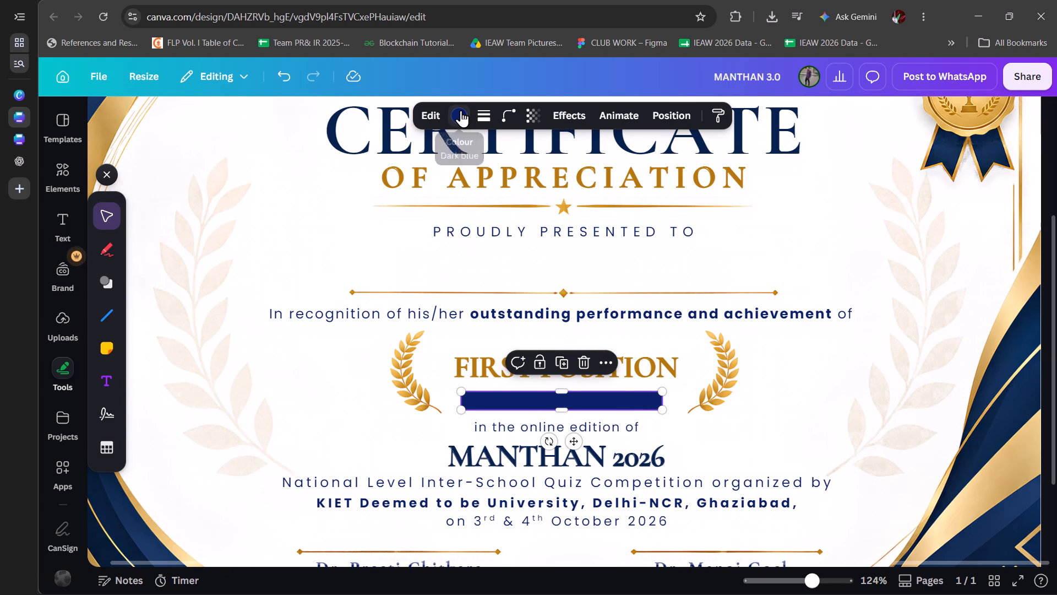
Recolour the new rectangle white by sampling the certificate's blank background, so it masks the leftover line.
click(461, 110)
click(135, 223)
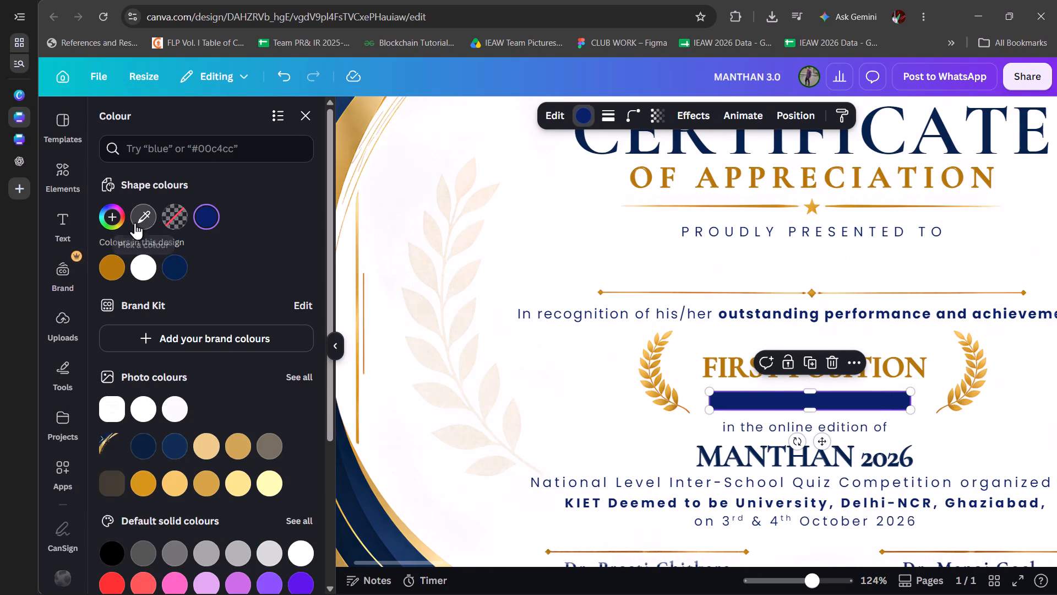
click(578, 245)
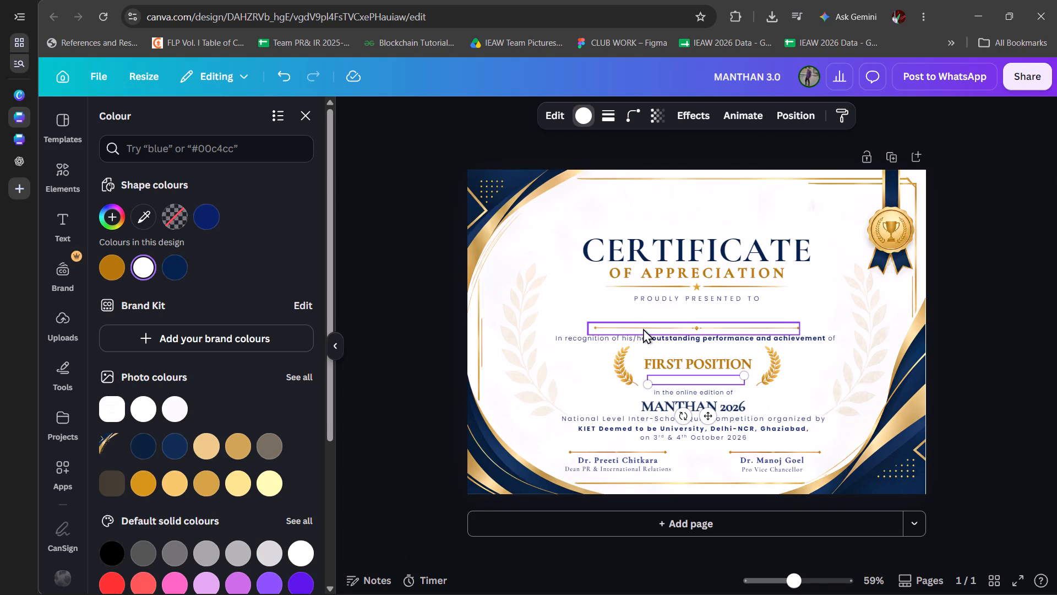
click(667, 353)
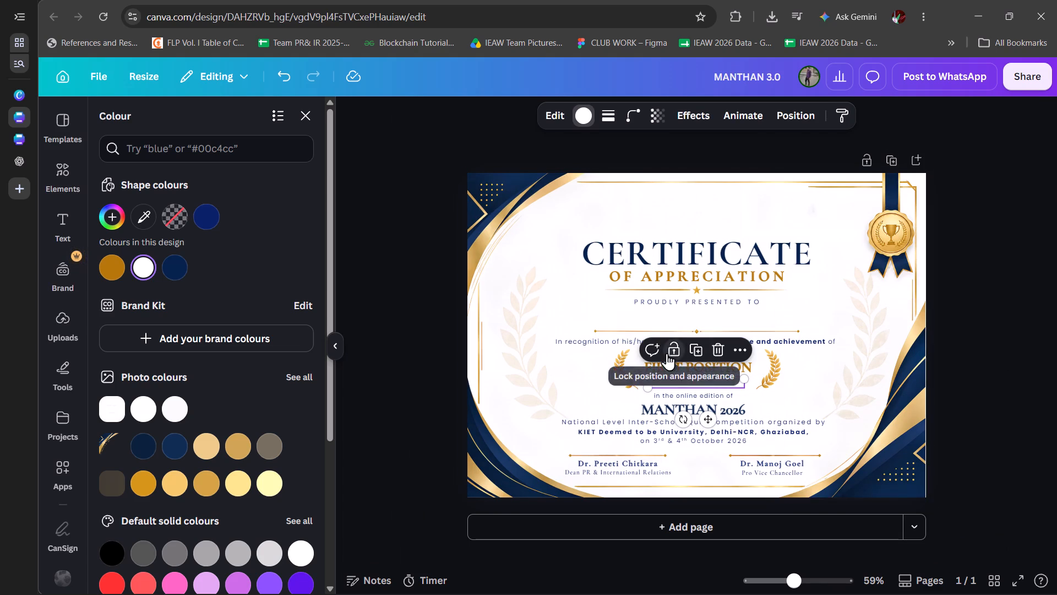
click(618, 221)
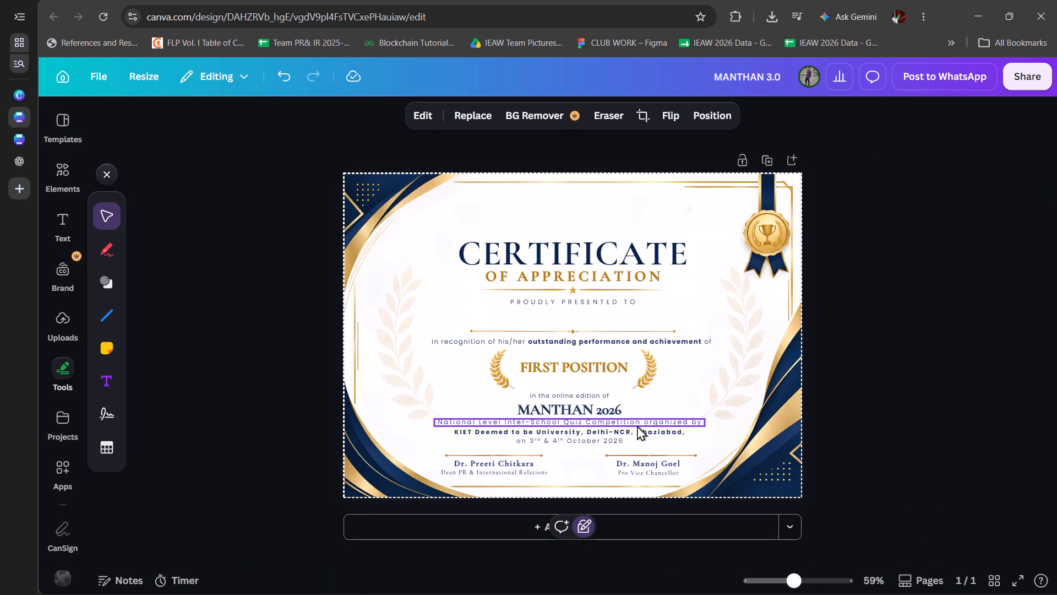
Increase the "FIRST POSITION" font size to 27.9.
click(578, 364)
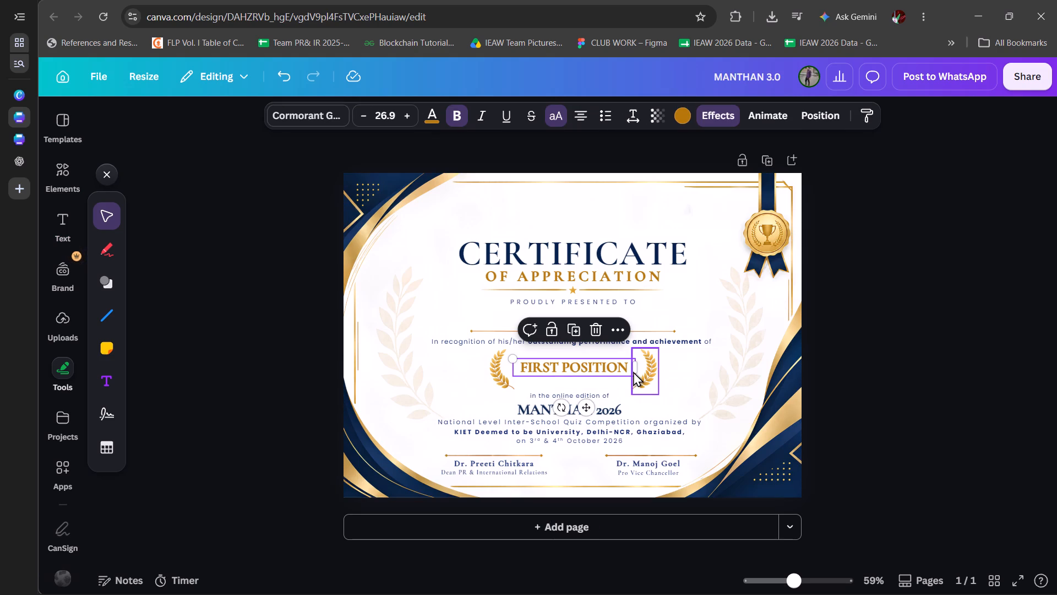
click(401, 112)
click(401, 112)
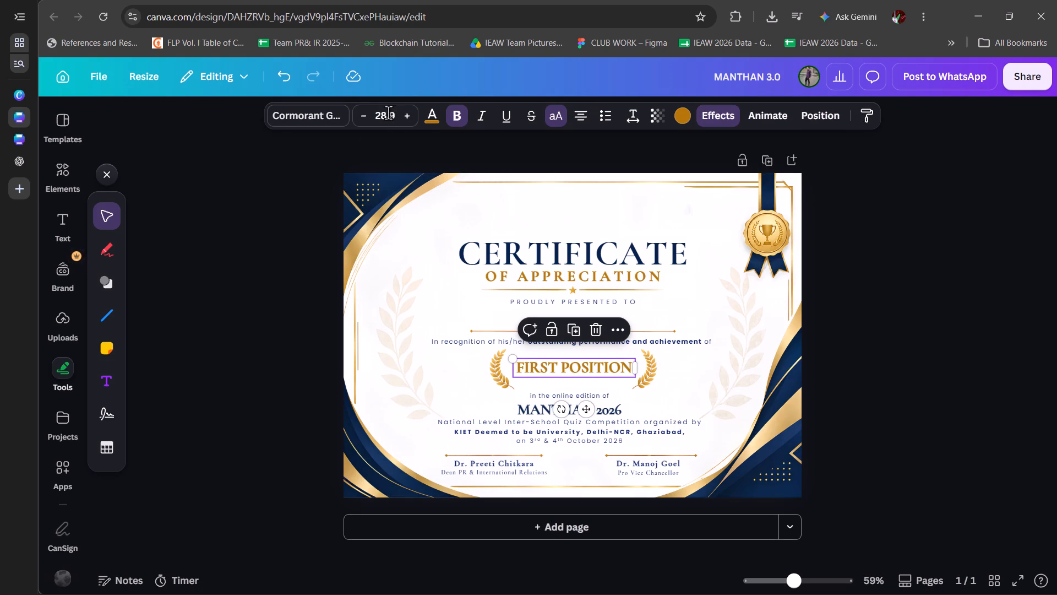
click(362, 118)
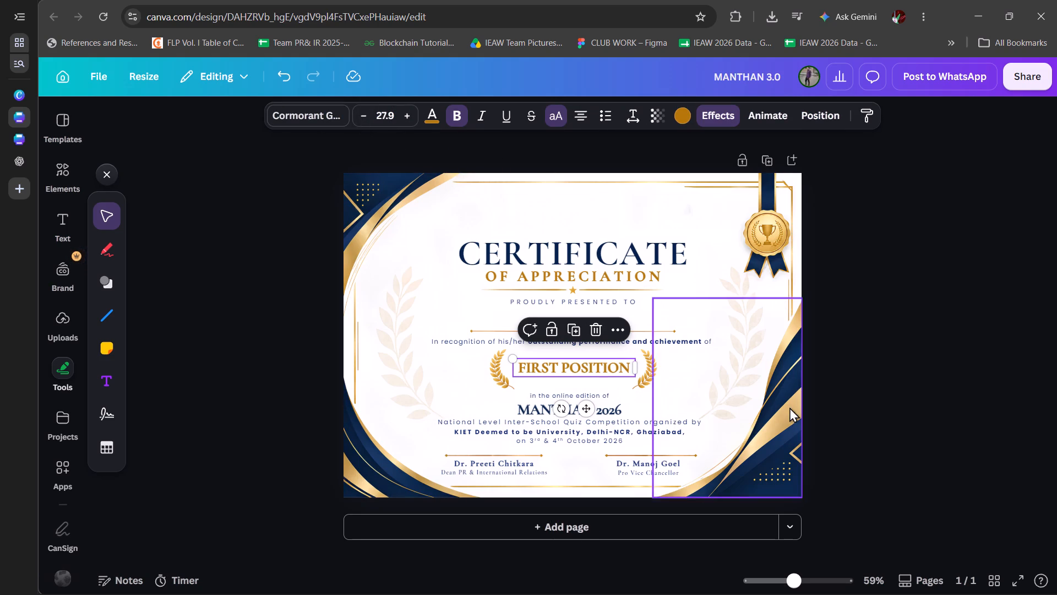
click(874, 386)
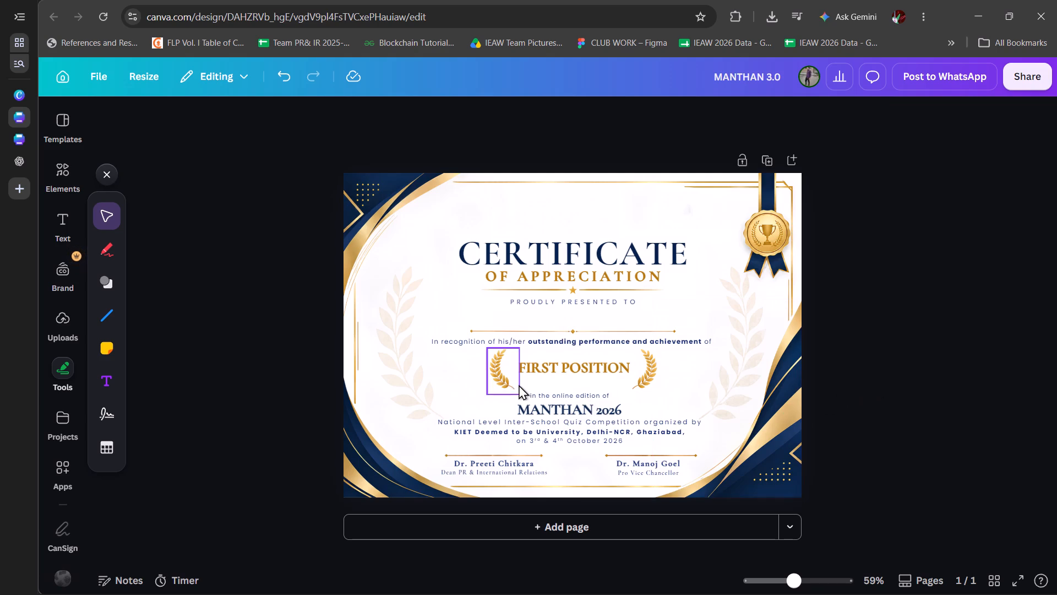
Search the element graphics for "underline" and add the thin brown divider with a leaf motif at its centre.
click(75, 173)
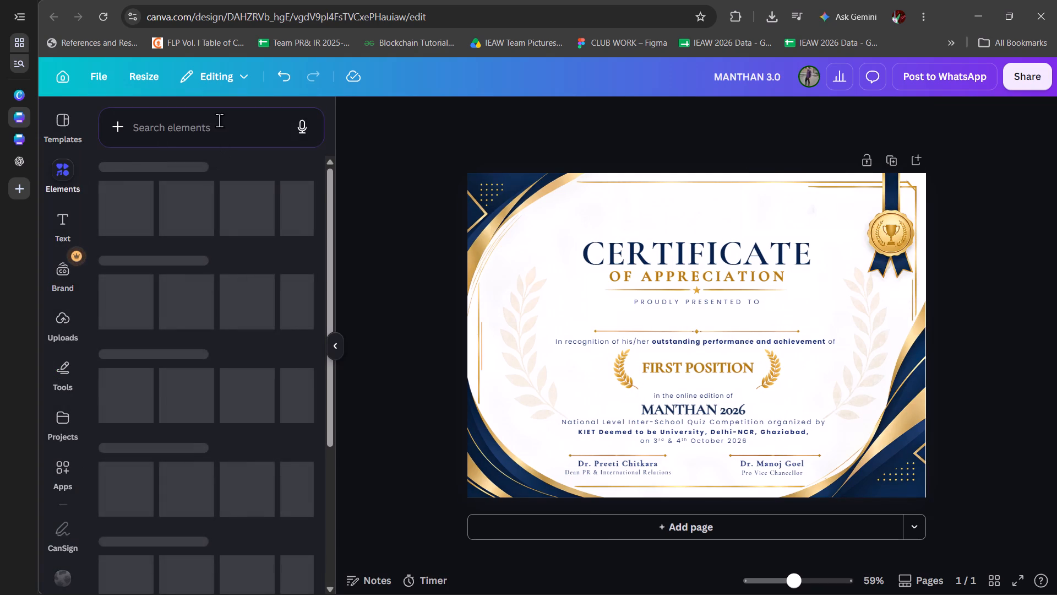
click(219, 120)
text(underline)
key(Return)
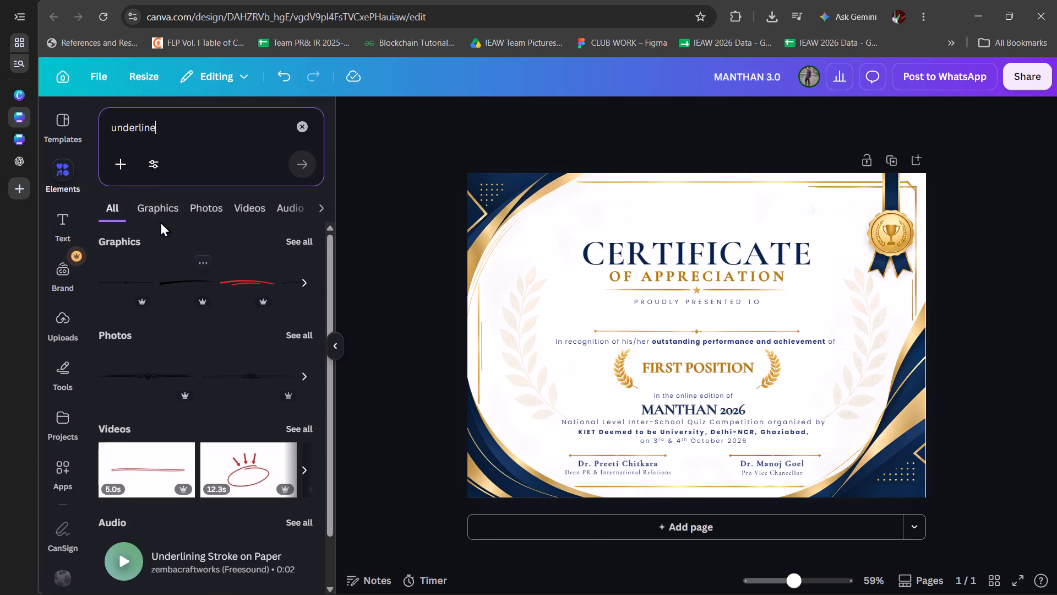
click(155, 212)
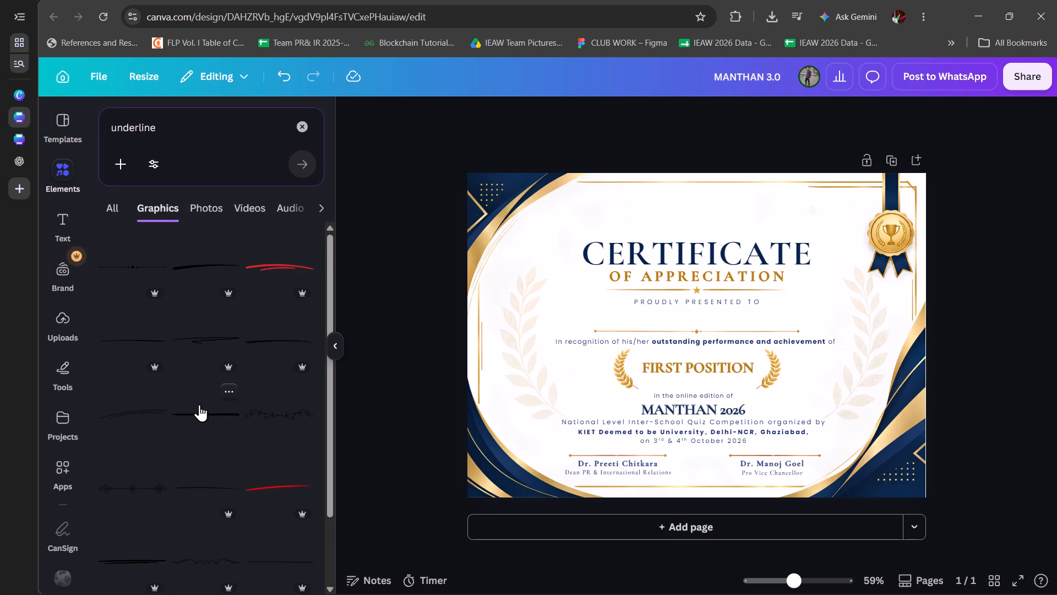
scroll(199, 404, down, 6)
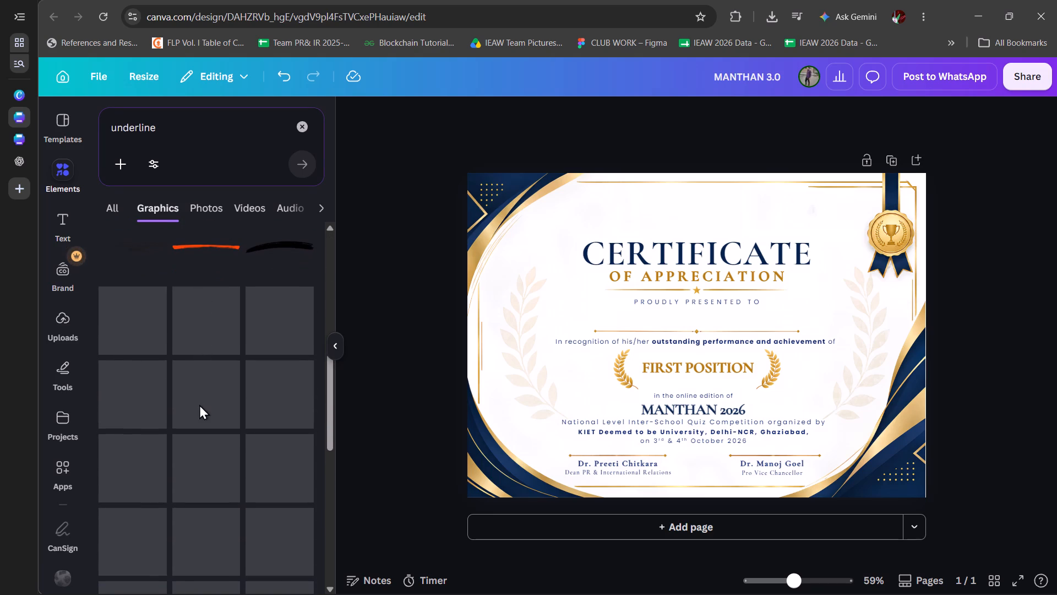
scroll(199, 404, down, 4)
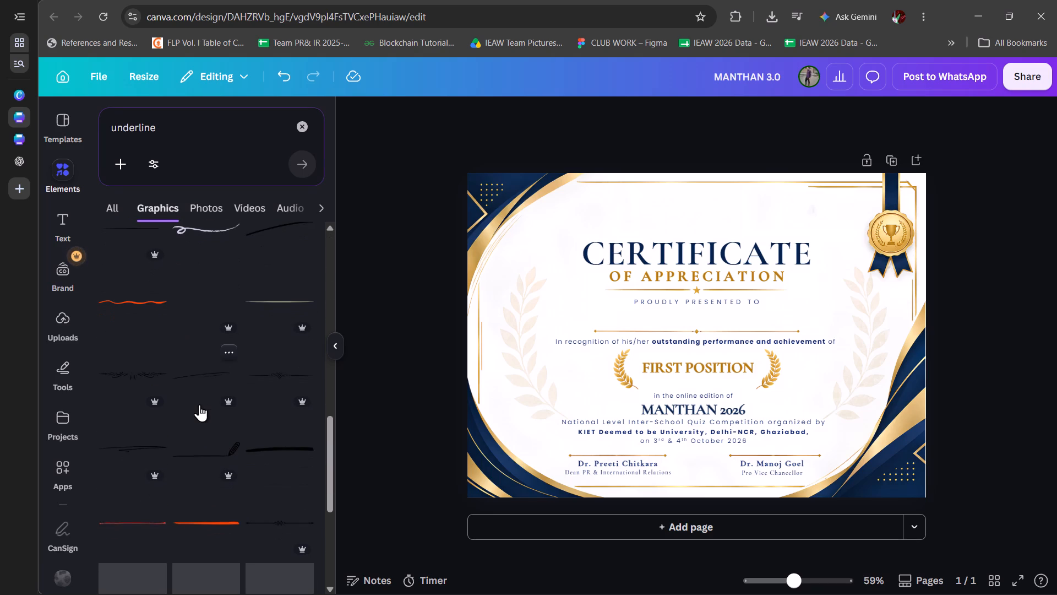
scroll(199, 404, down, 5)
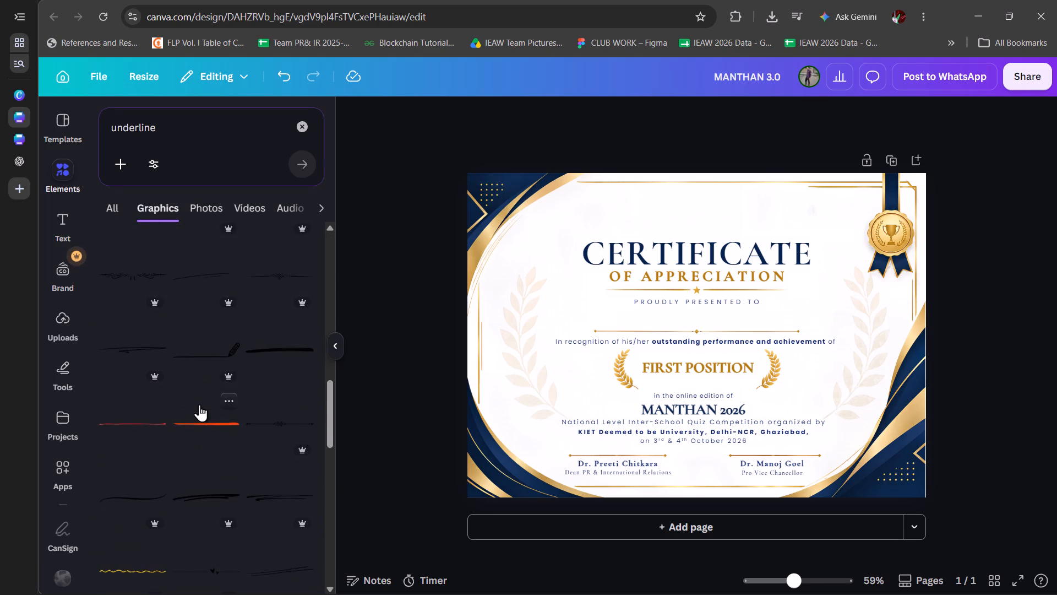
scroll(199, 404, down, 1)
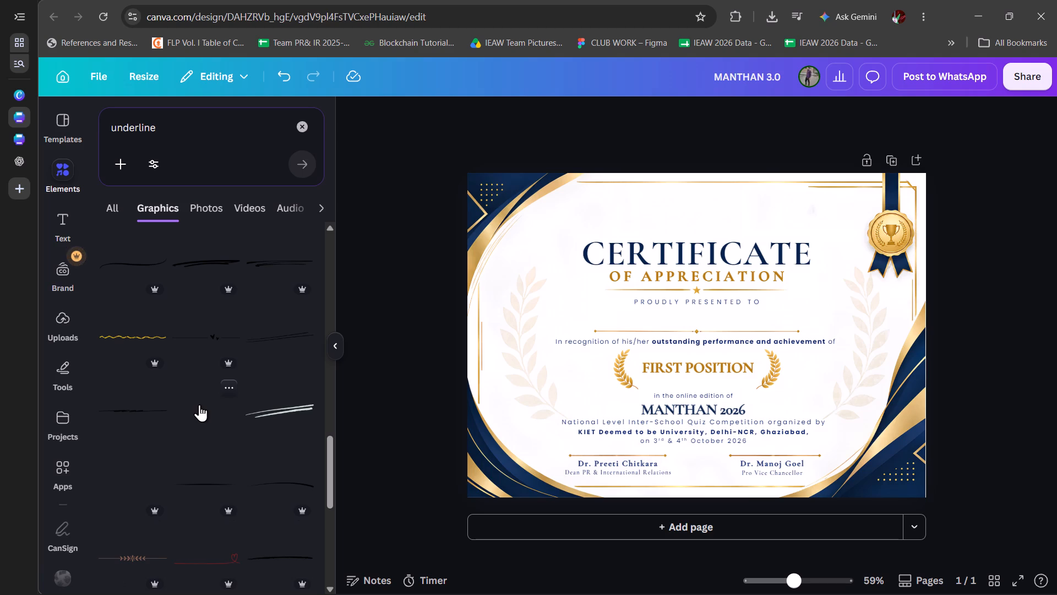
scroll(199, 404, down, 3)
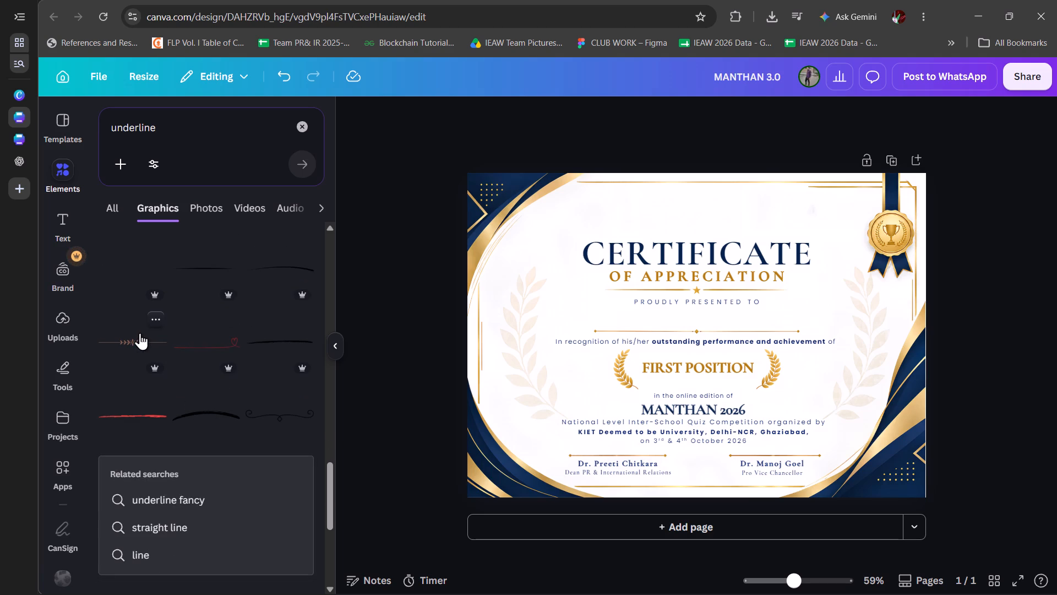
click(140, 333)
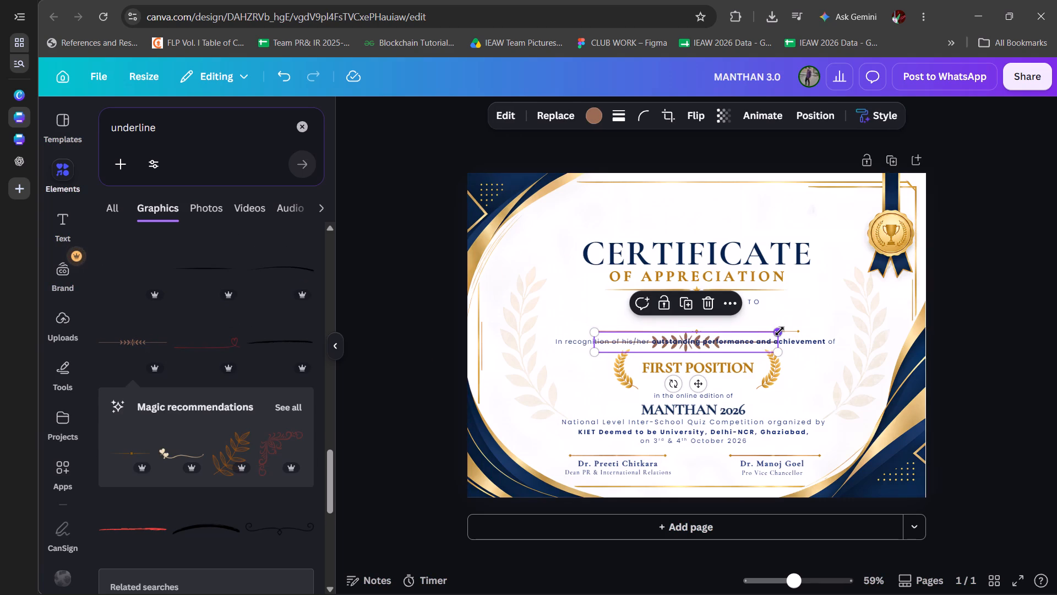
Shrink the brown leaf divider to fit between the small laurels and place it directly beneath "FIRST POSITION".
drag(780, 331, 684, 366)
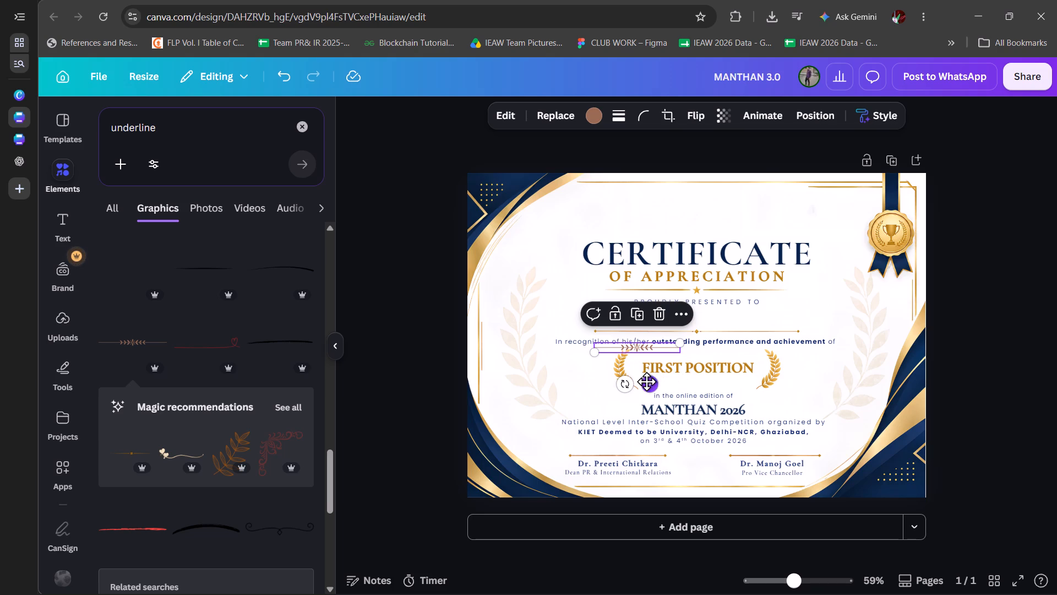
drag(646, 381, 704, 414)
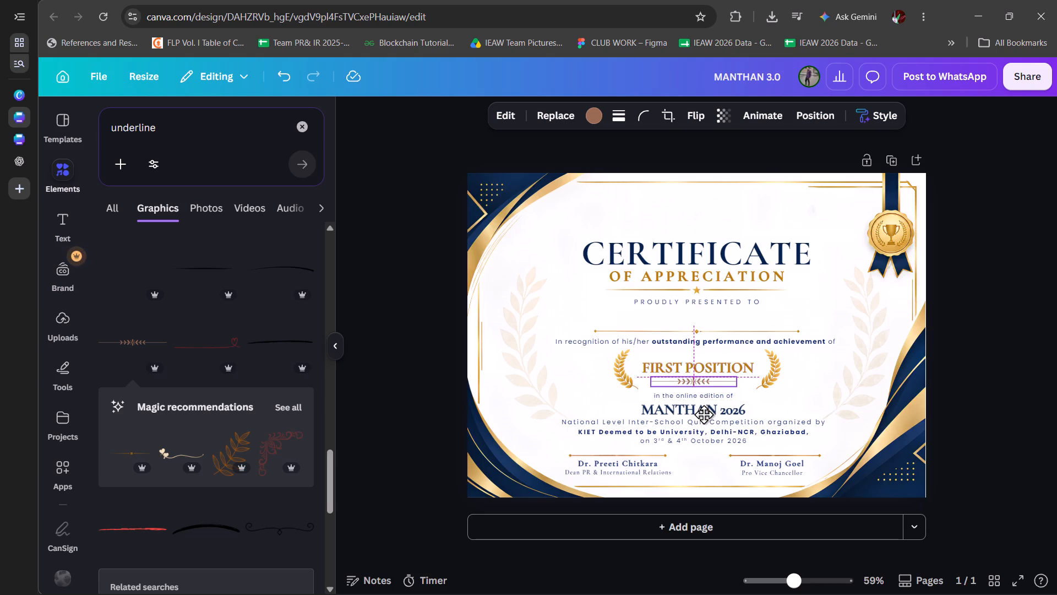
drag(704, 414, 709, 413)
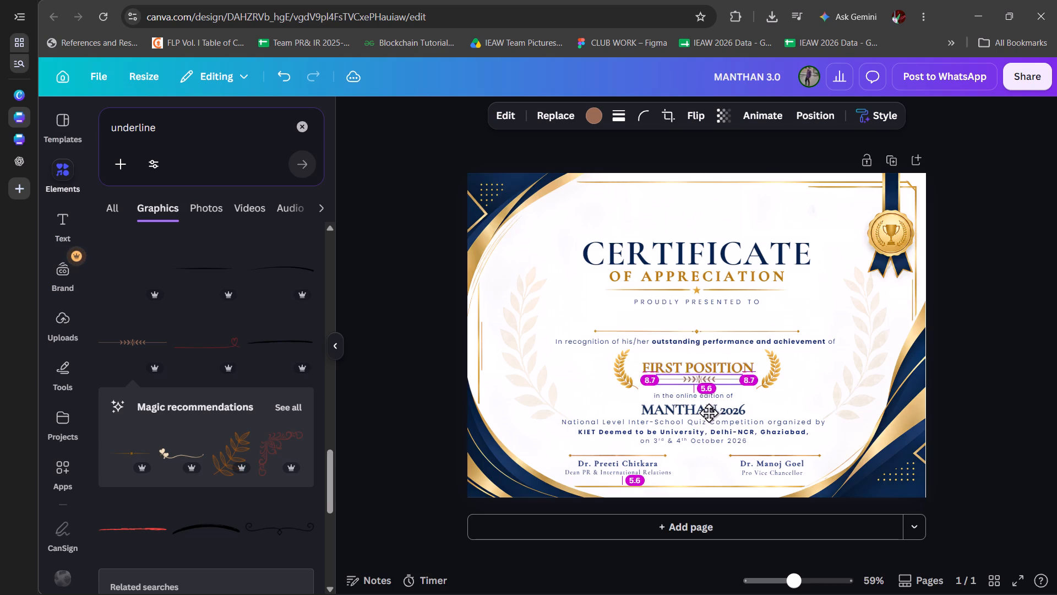
drag(709, 413, 703, 412)
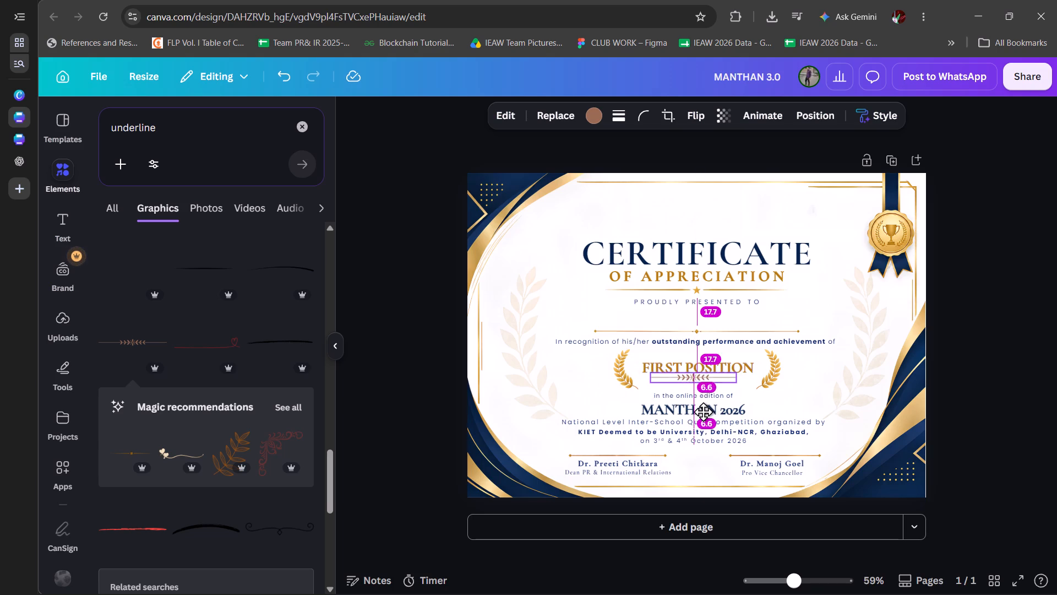
drag(703, 412, 702, 411)
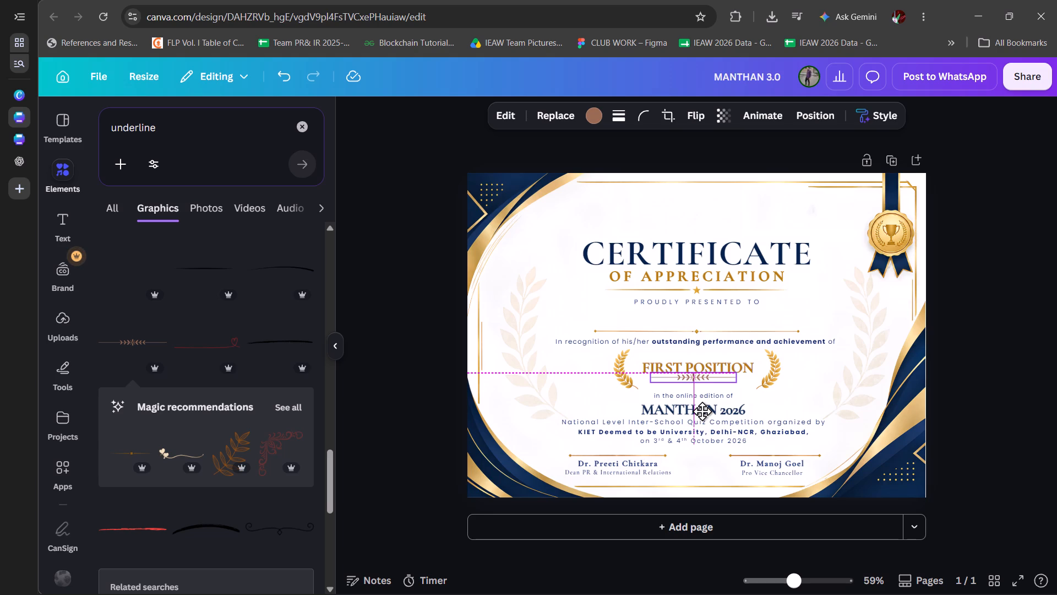
drag(702, 411, 700, 411)
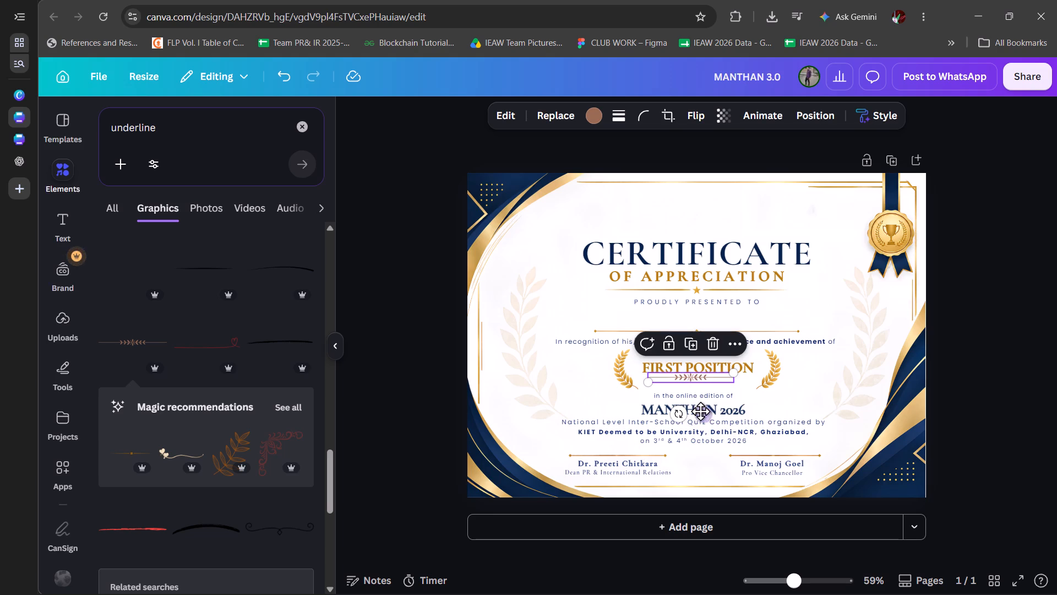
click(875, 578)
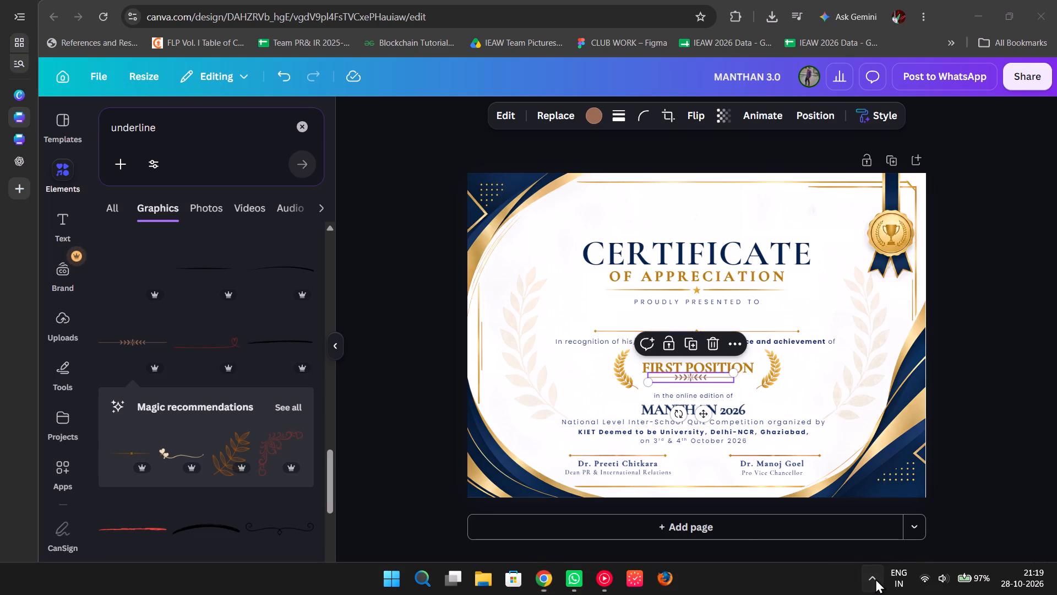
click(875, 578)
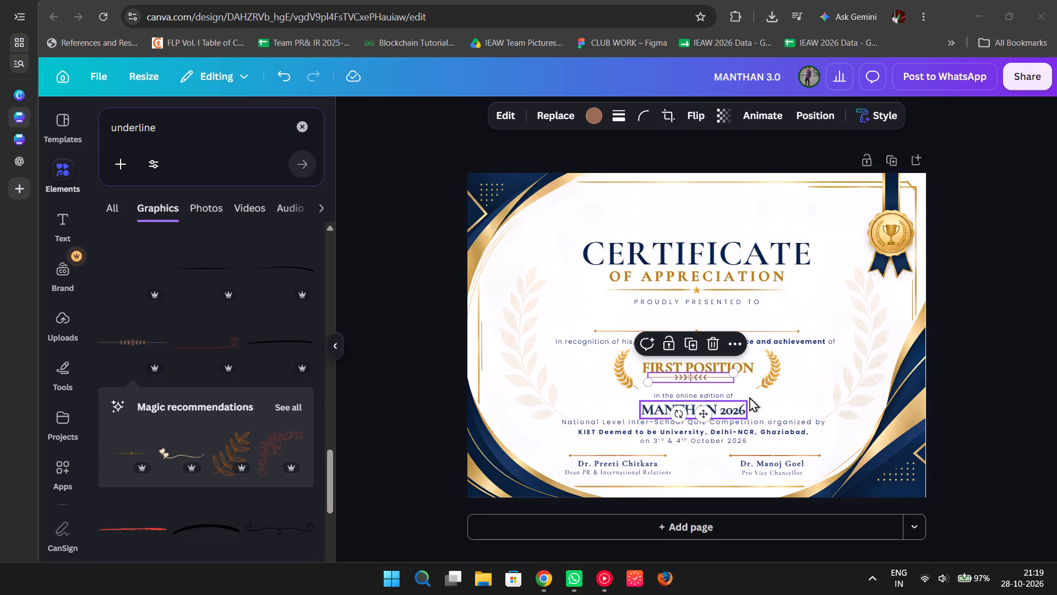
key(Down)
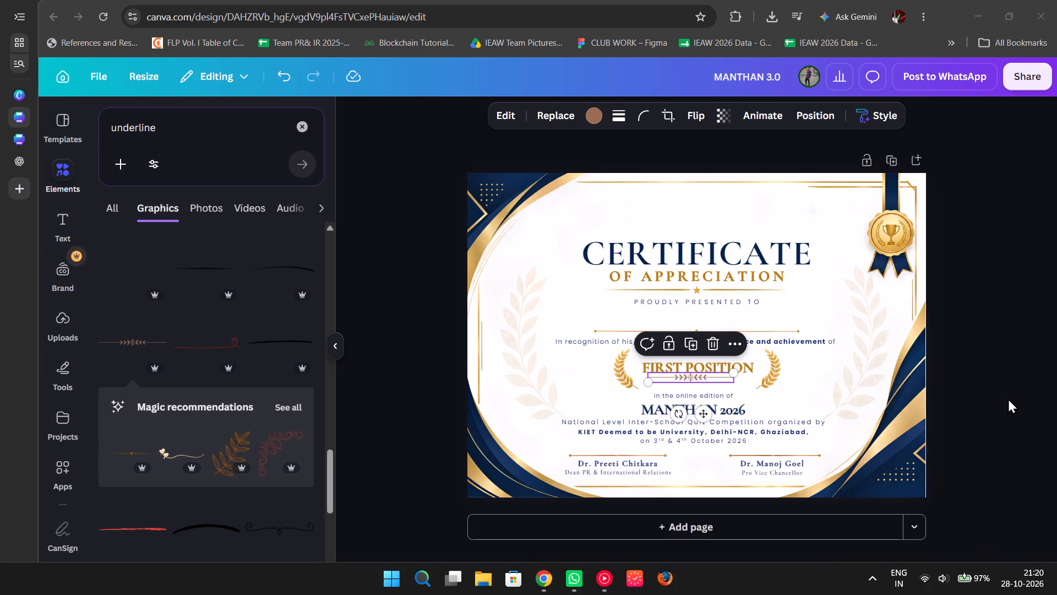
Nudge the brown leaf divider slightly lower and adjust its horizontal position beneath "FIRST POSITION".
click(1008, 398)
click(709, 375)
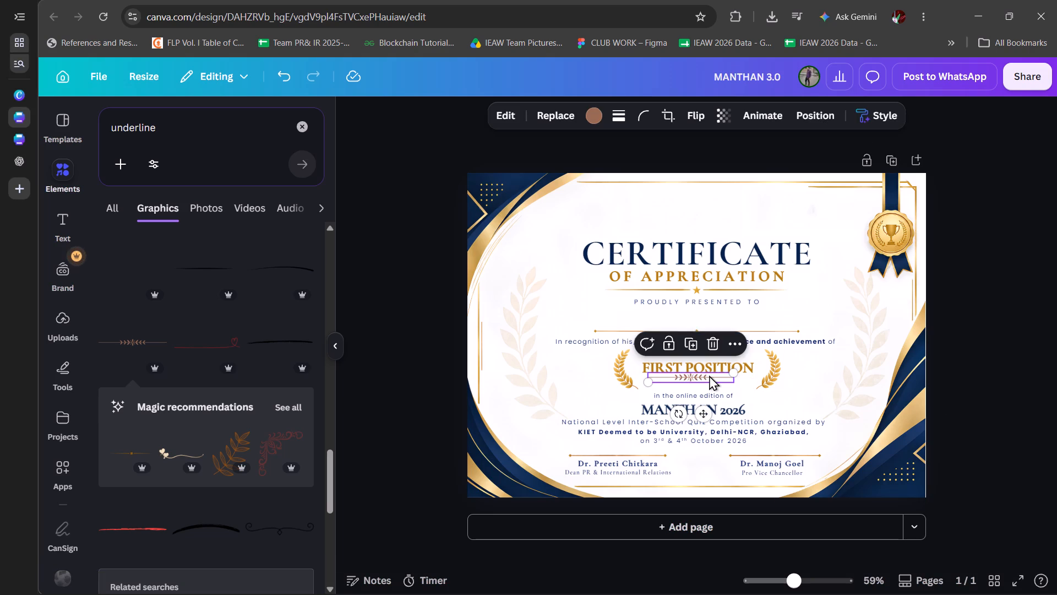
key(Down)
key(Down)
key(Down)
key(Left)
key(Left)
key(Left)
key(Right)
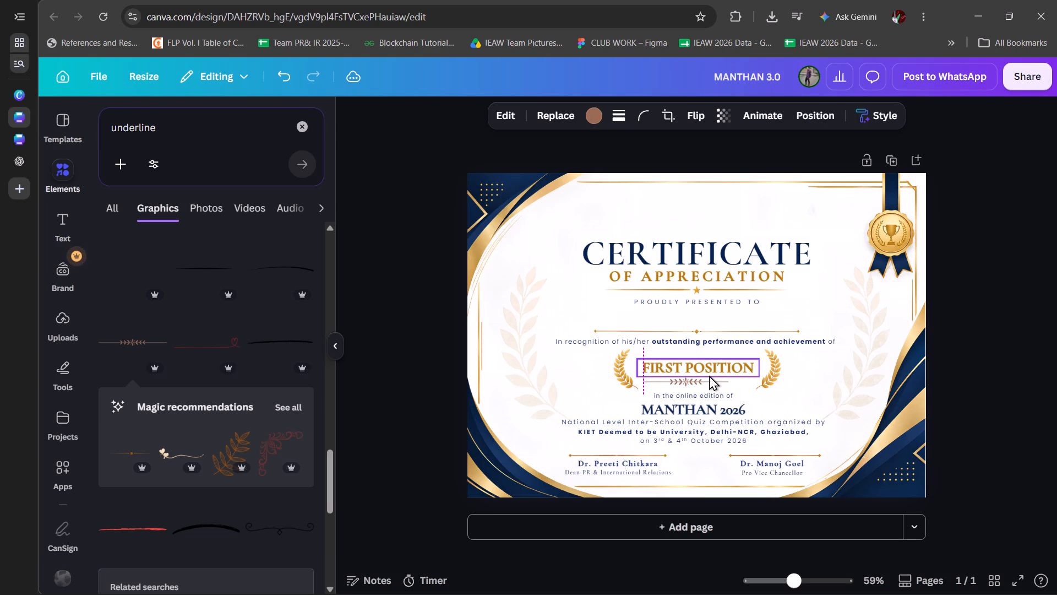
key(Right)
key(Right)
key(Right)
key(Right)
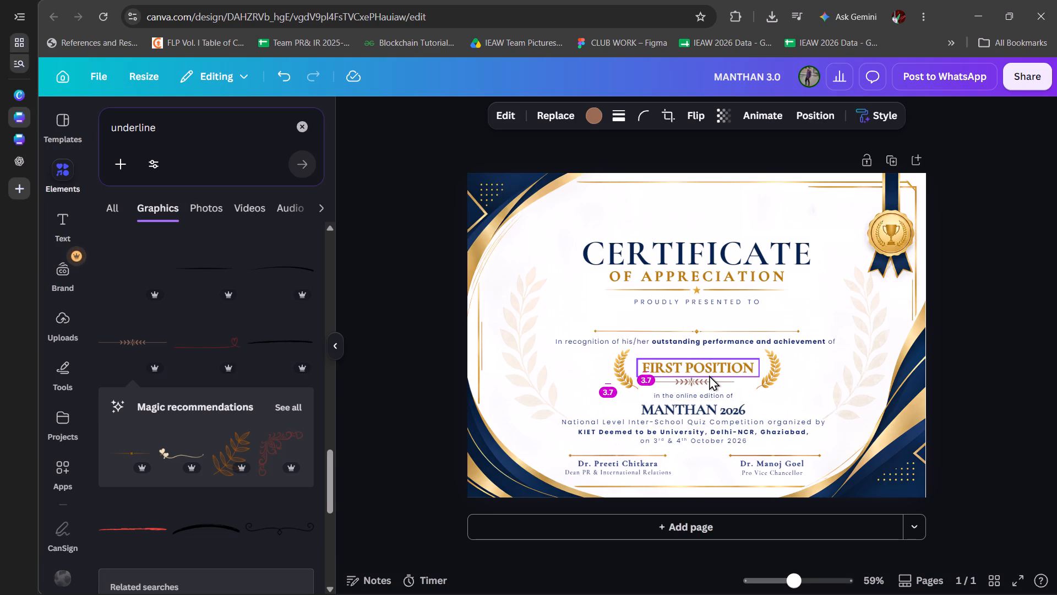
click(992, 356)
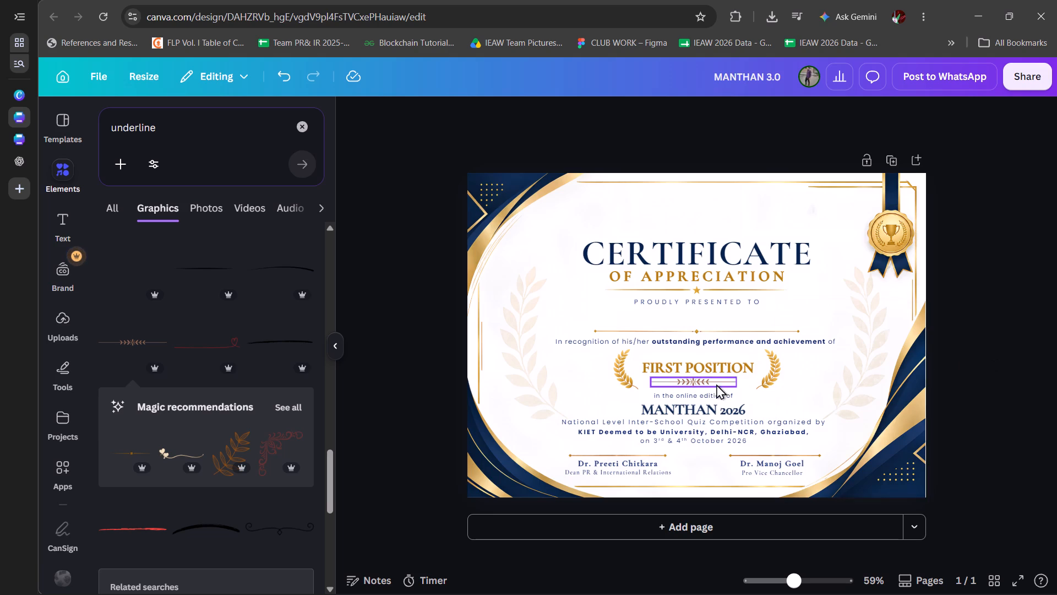
Delete the brown leaf divider beneath "FIRST POSITION".
click(701, 378)
key(Delete)
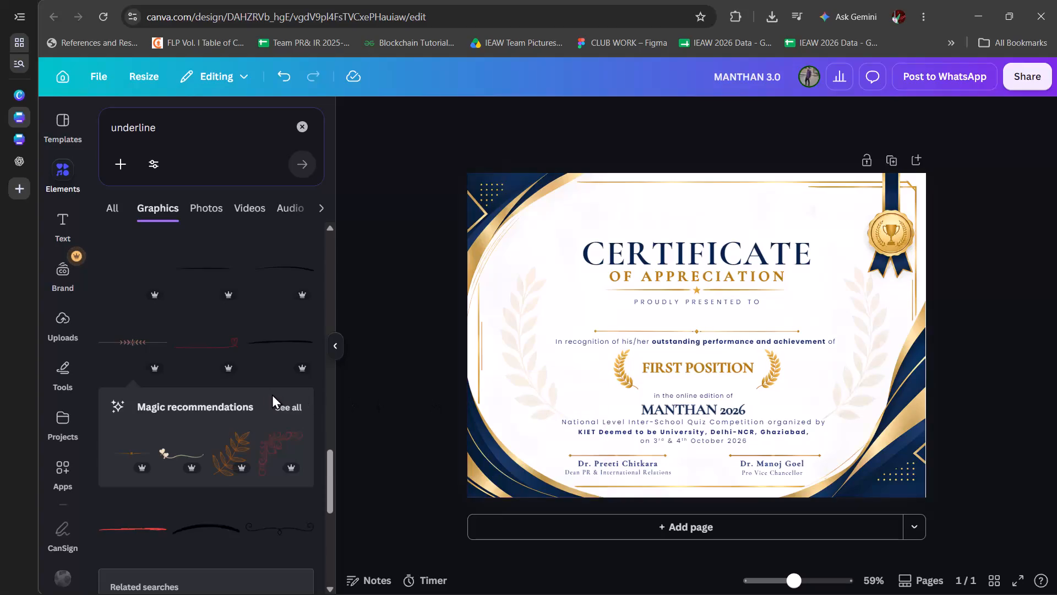
Look through more of the "underline" graphics for a replacement divider to go beneath "FIRST POSITION".
scroll(267, 394, down, 5)
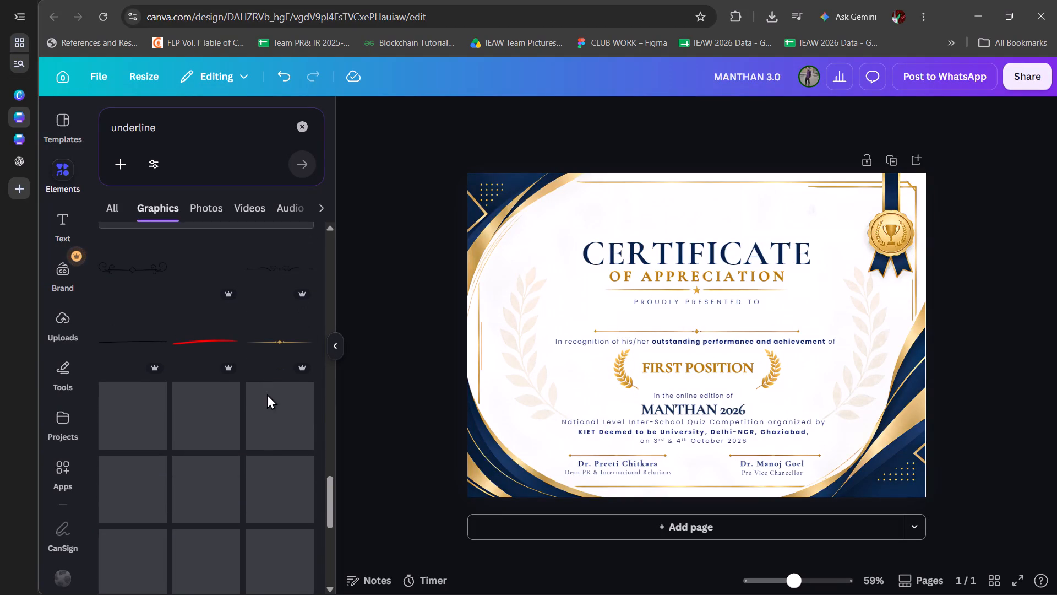
scroll(265, 381, down, 2)
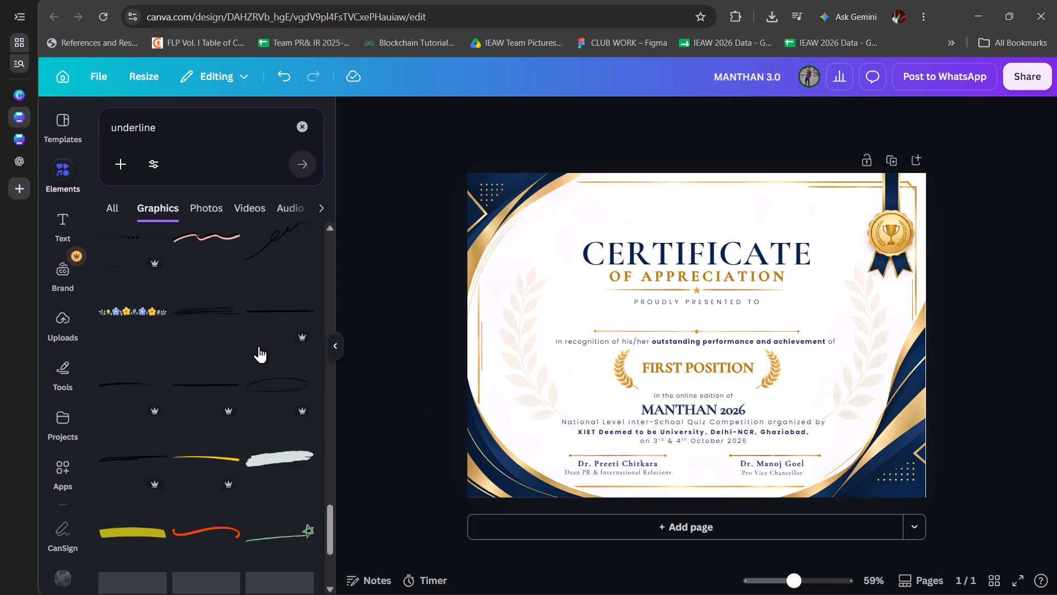
scroll(259, 346, down, 6)
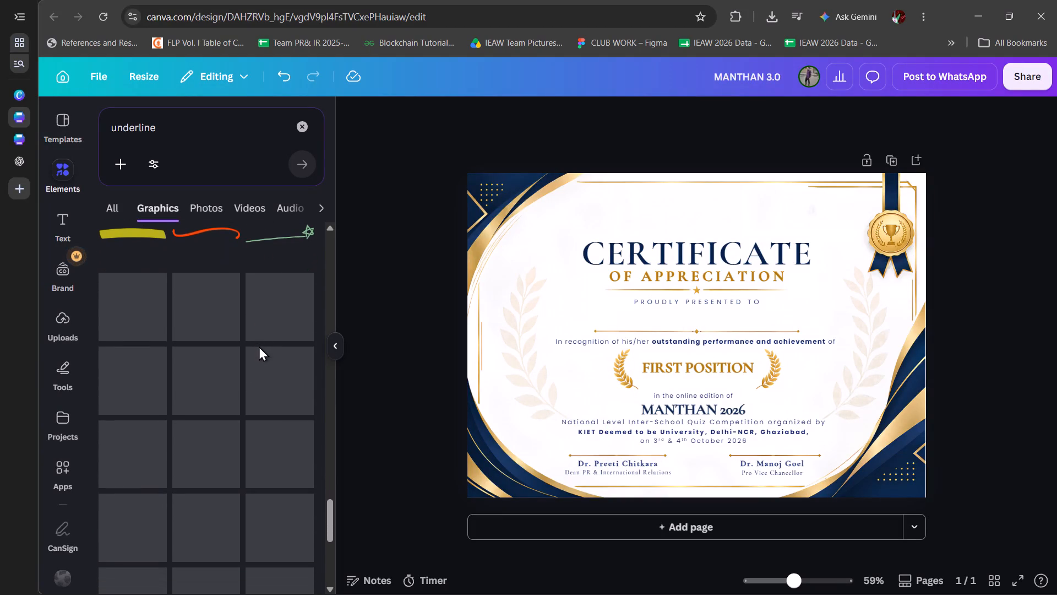
scroll(259, 346, down, 2)
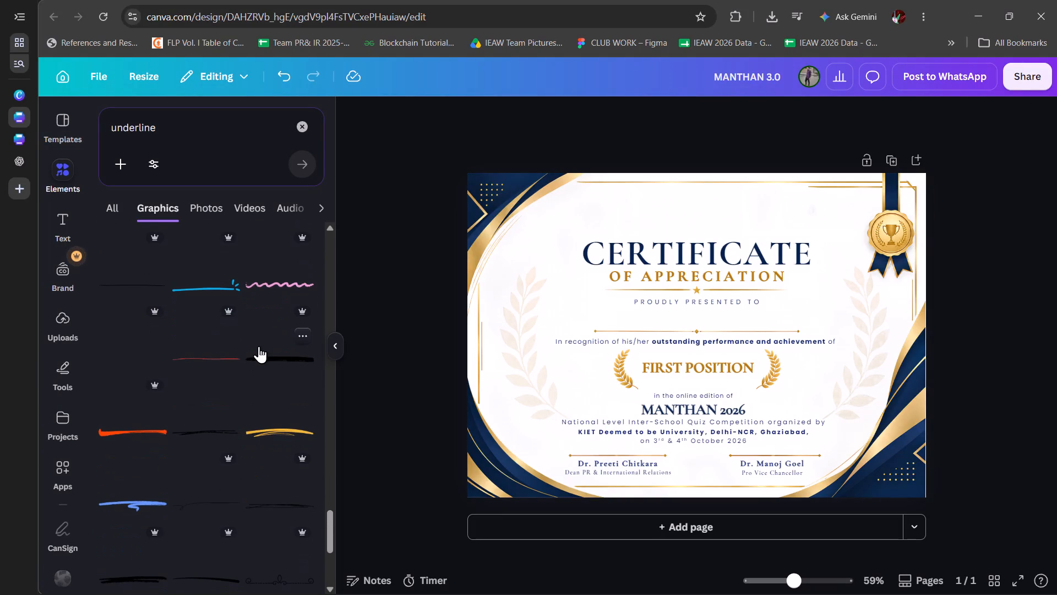
Add the thin divider with the central diamond from the "underline" graphics to the certificate.
scroll(259, 346, down, 3)
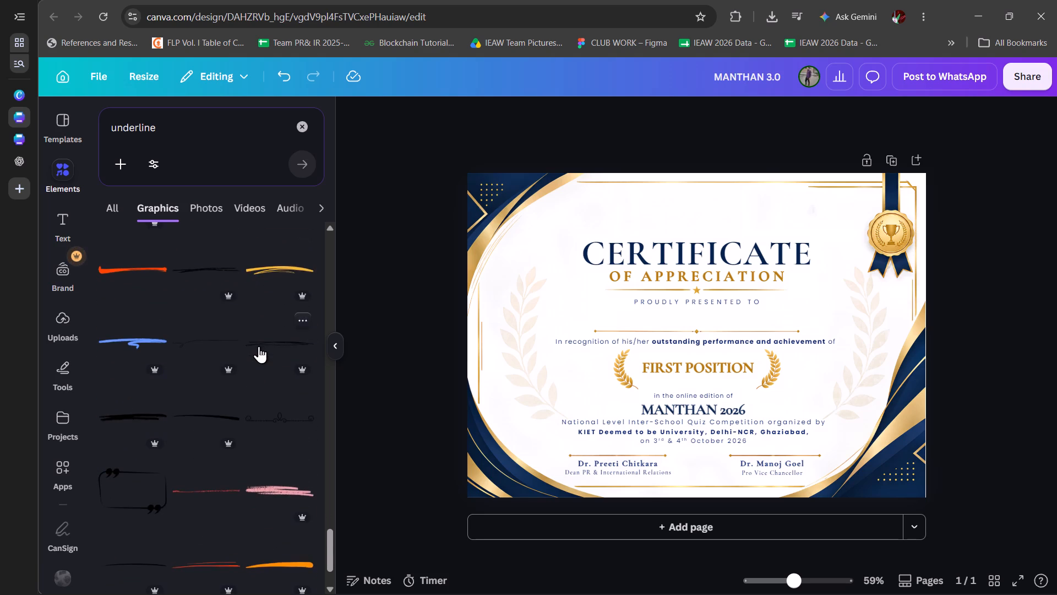
scroll(259, 346, down, 2)
scroll(259, 346, up, 14)
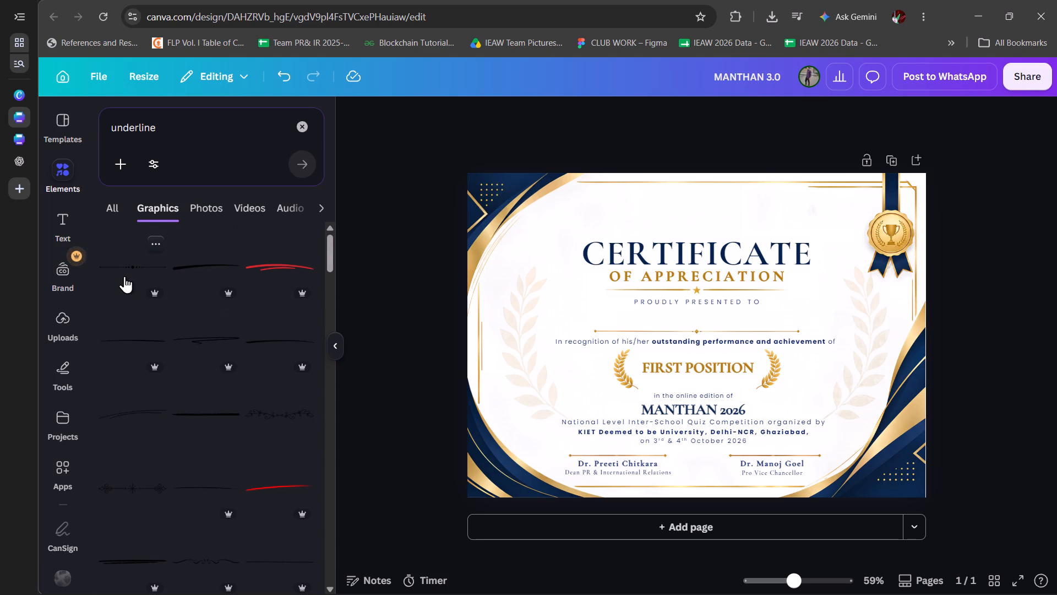
click(124, 276)
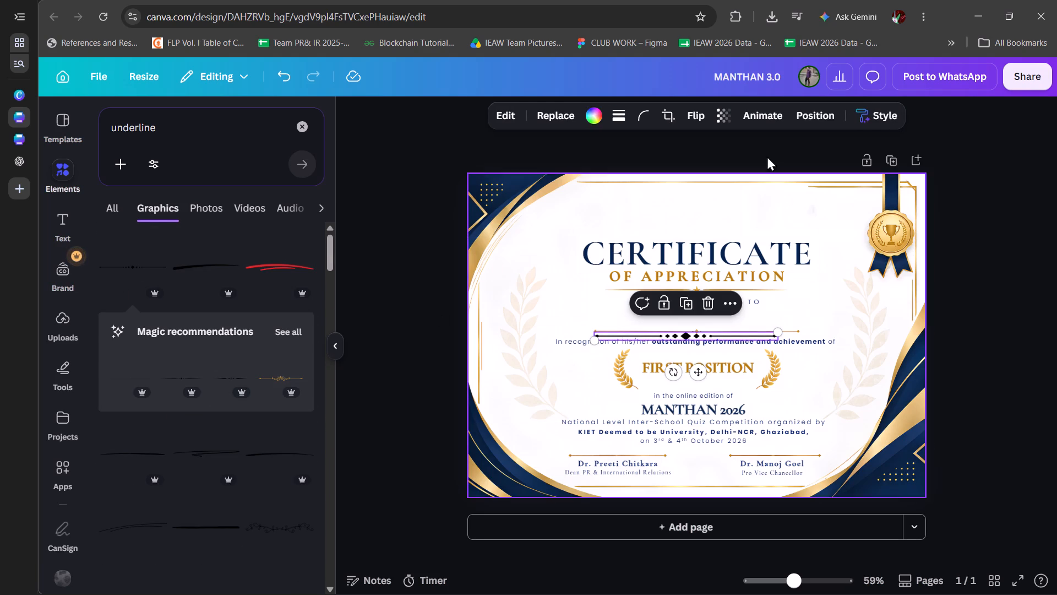
Recolour the diamond divider with the golden brown already used in this design.
click(592, 108)
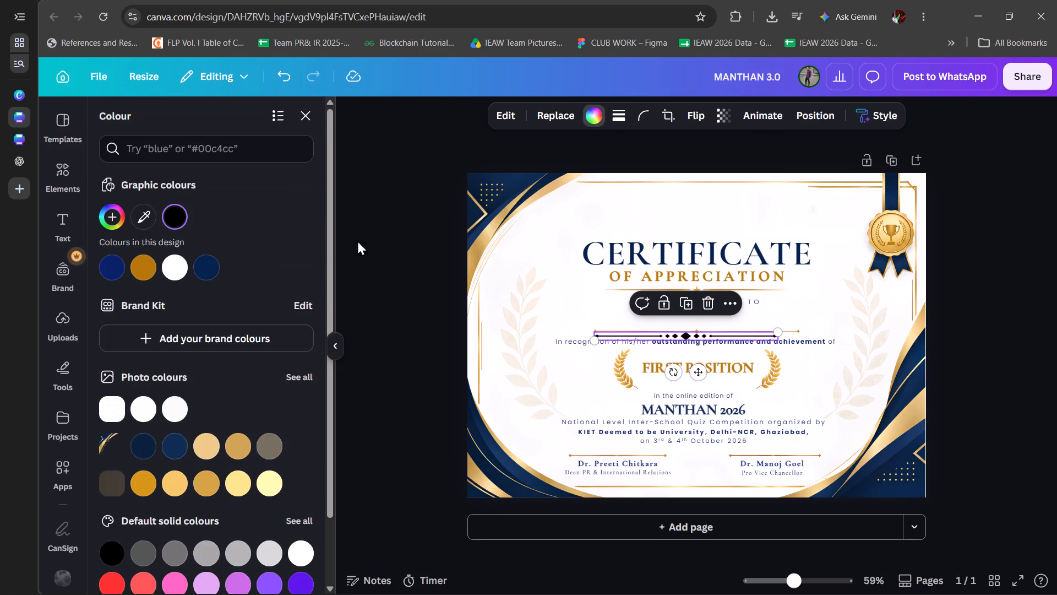
click(142, 263)
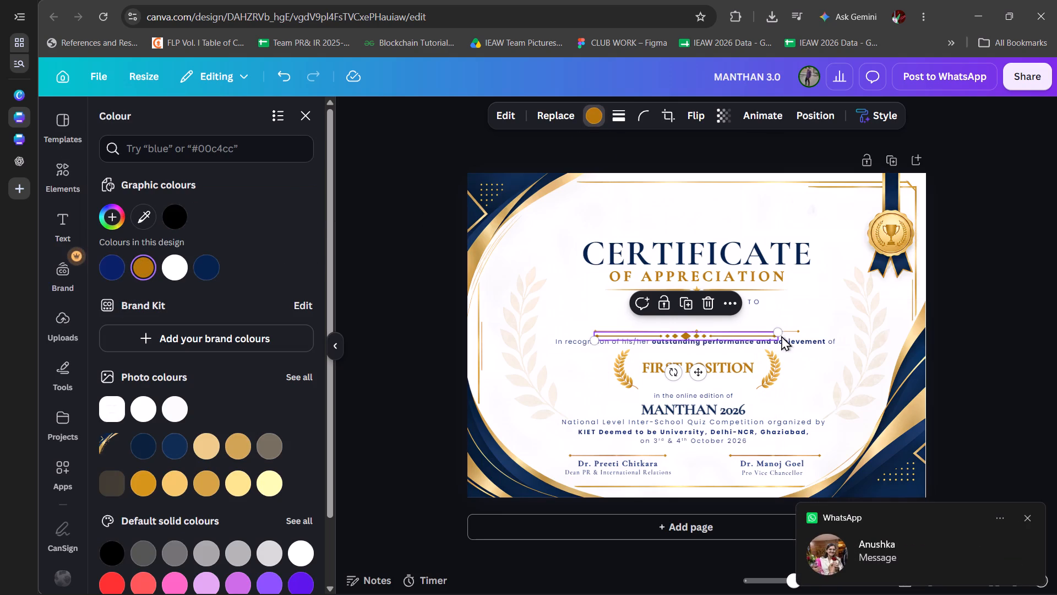
Shrink the diamond divider to about two-thirds of its width so it fits between the small laurels.
drag(780, 334, 692, 348)
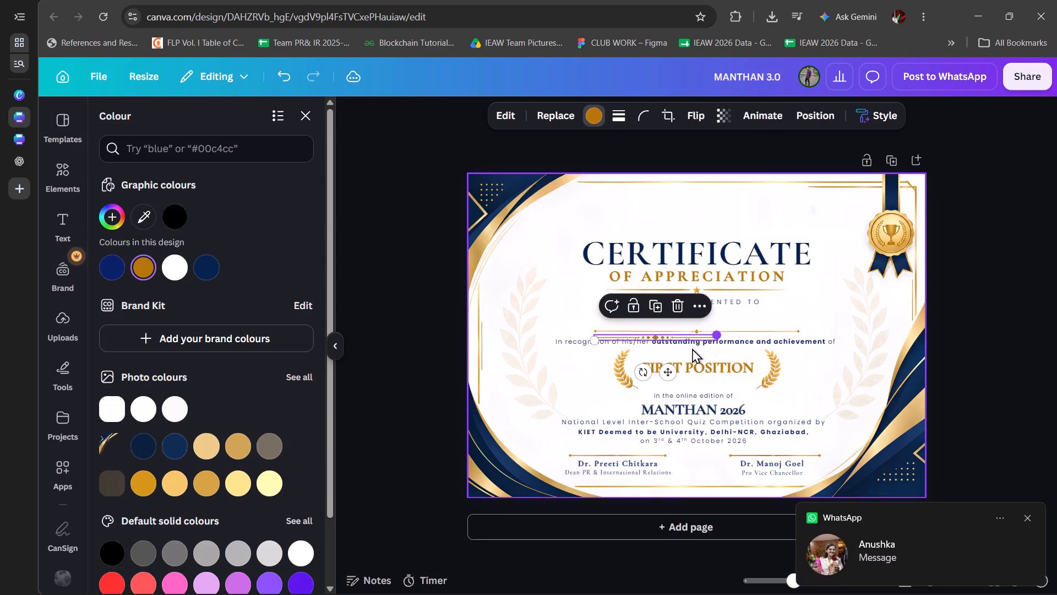
drag(717, 332, 690, 334)
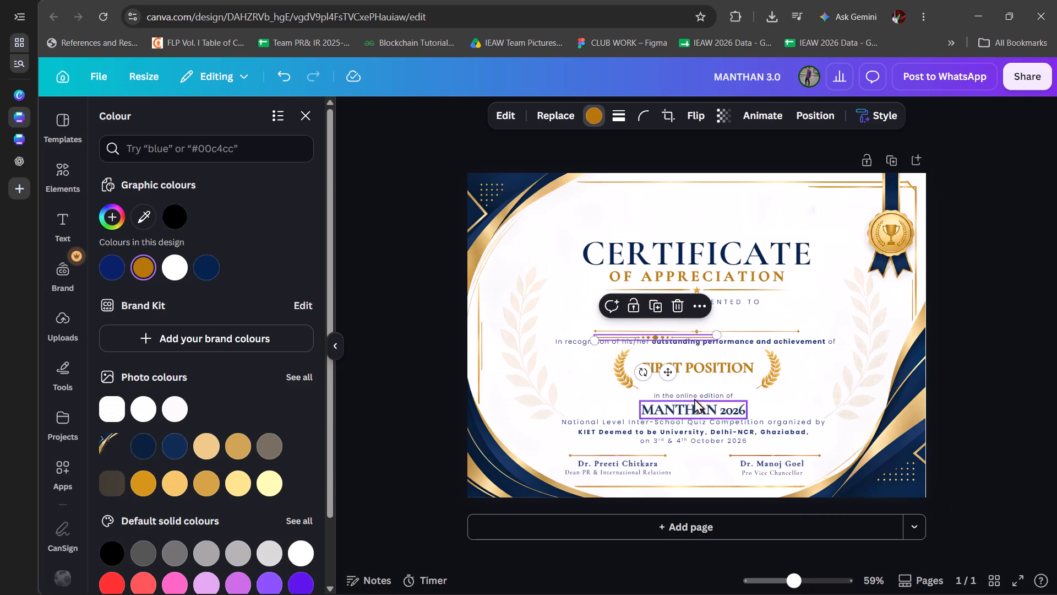
Place the diamond divider directly beneath "FIRST POSITION" between the small laurels and nudge it leftward to fine-tune its centring.
drag(669, 376, 695, 405)
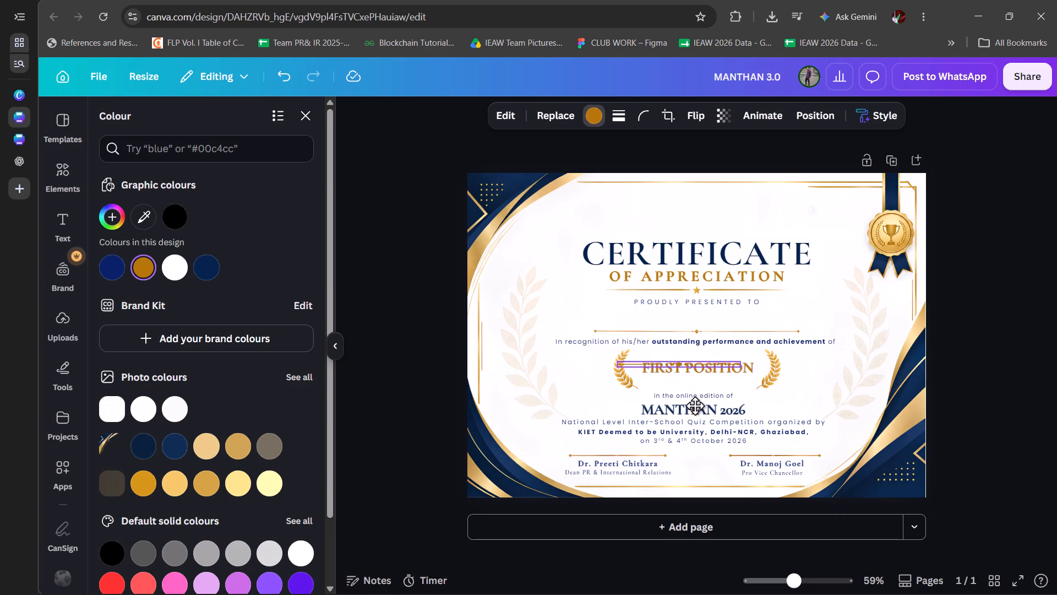
drag(695, 405, 716, 419)
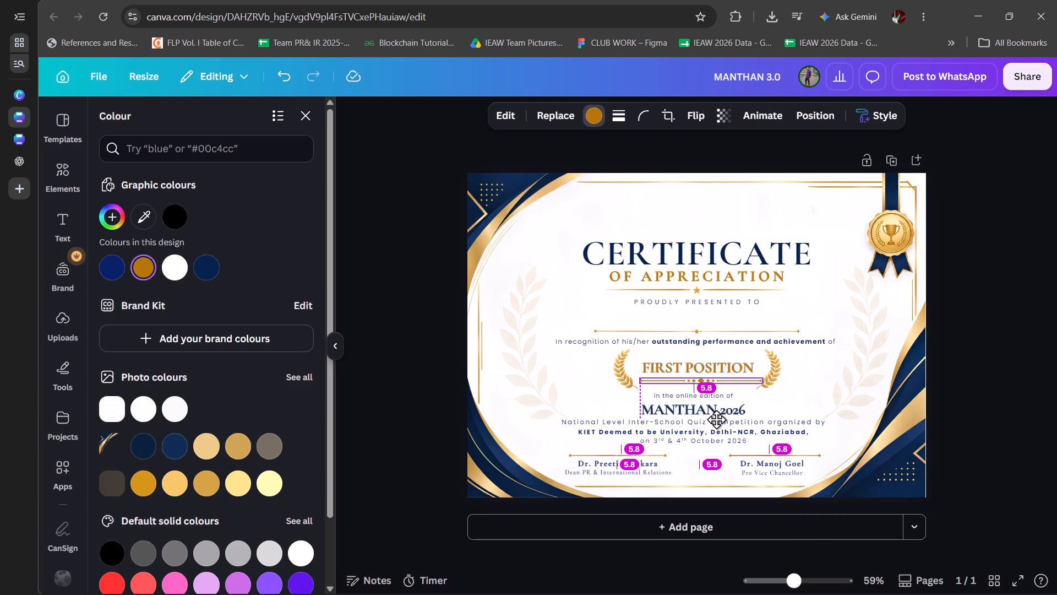
drag(716, 419, 712, 420)
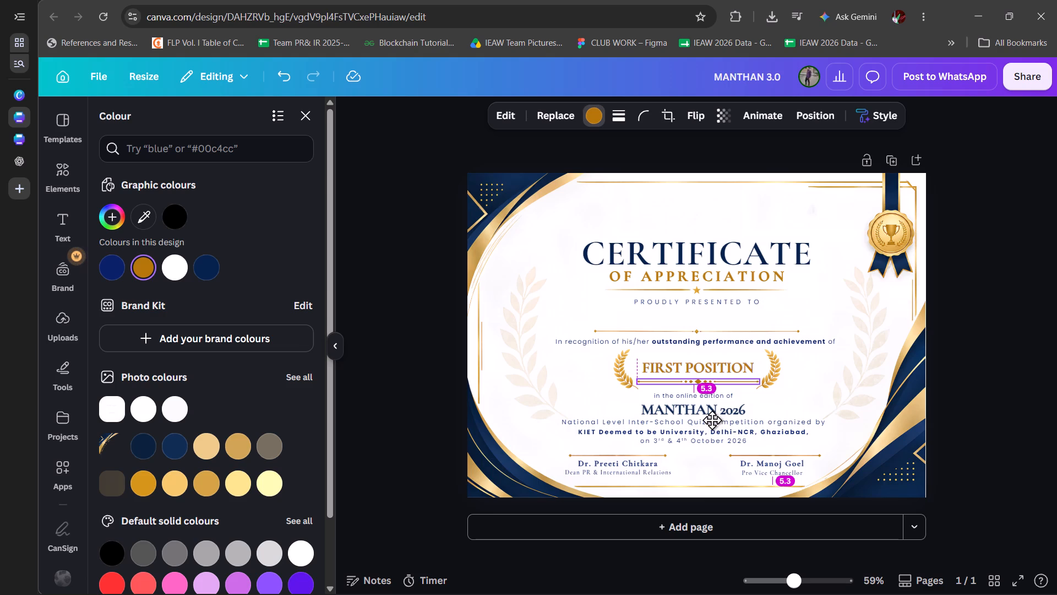
drag(712, 420, 710, 416)
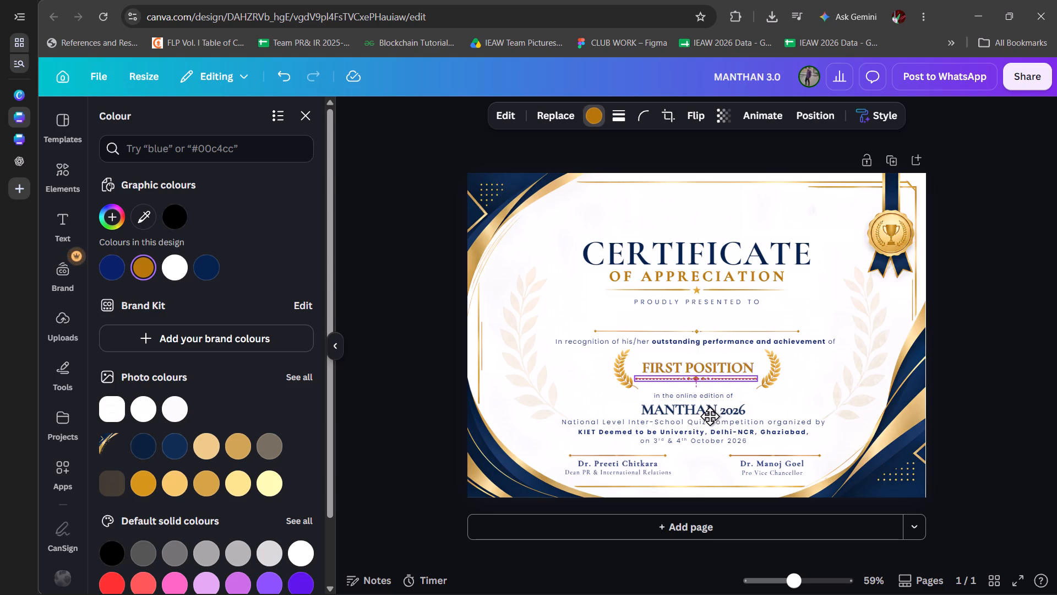
drag(710, 416, 711, 416)
drag(711, 416, 710, 416)
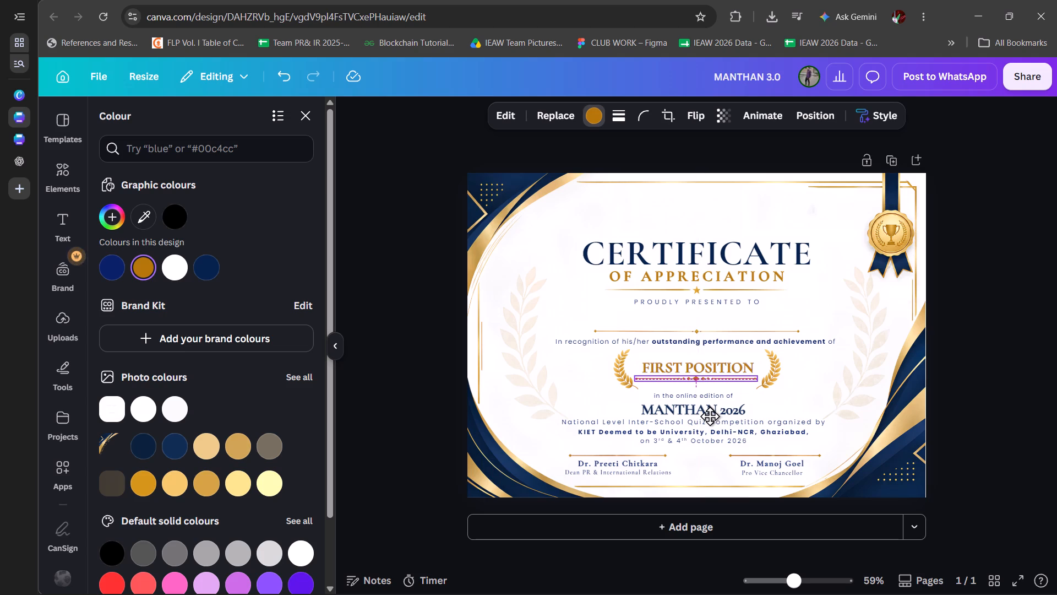
drag(710, 416, 711, 416)
key(Left)
key(Left)
key(Left)
key(Left)
key(Left)
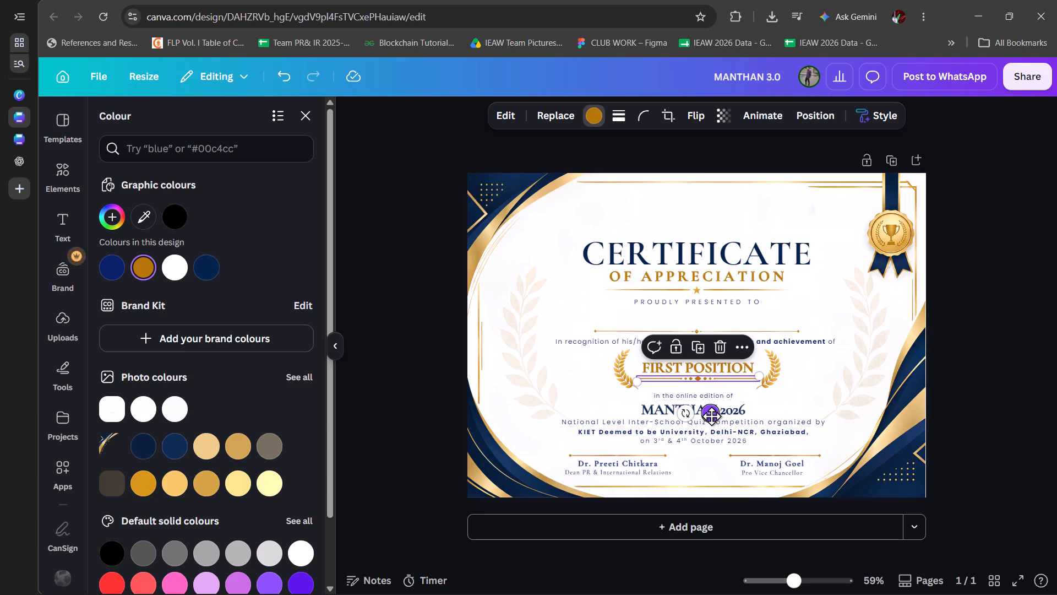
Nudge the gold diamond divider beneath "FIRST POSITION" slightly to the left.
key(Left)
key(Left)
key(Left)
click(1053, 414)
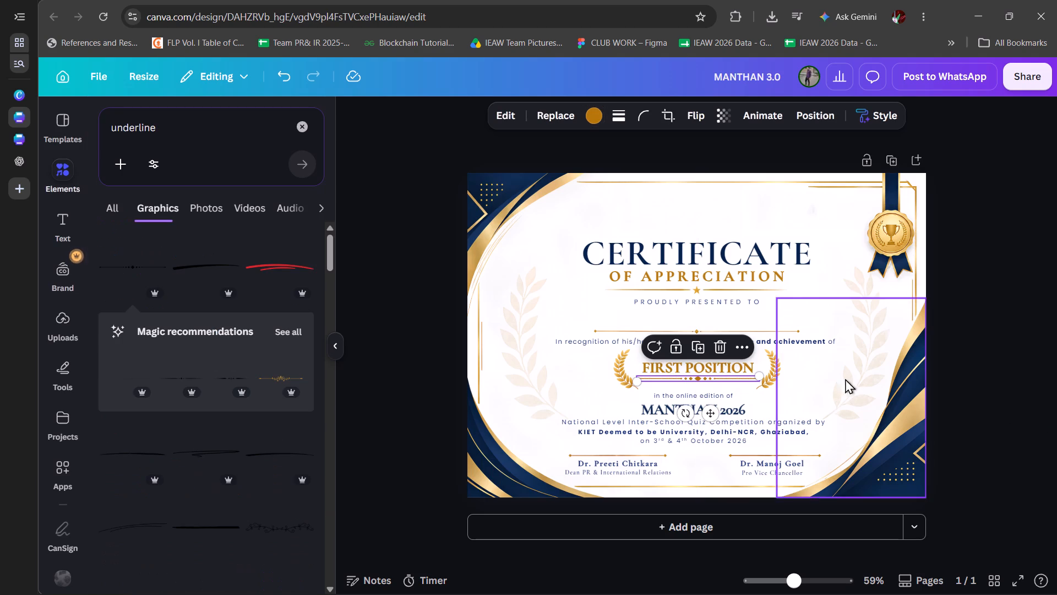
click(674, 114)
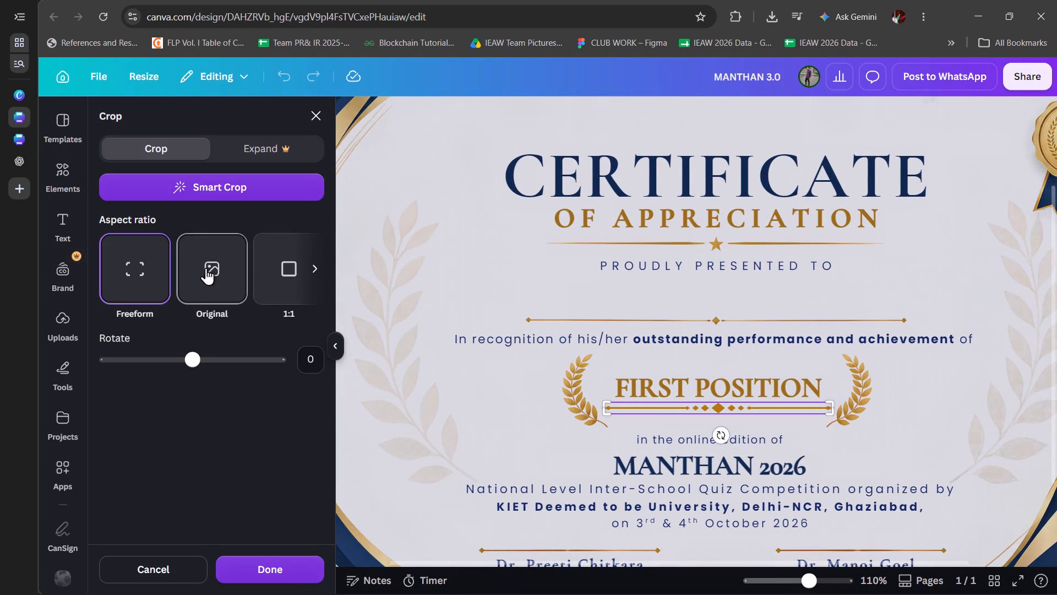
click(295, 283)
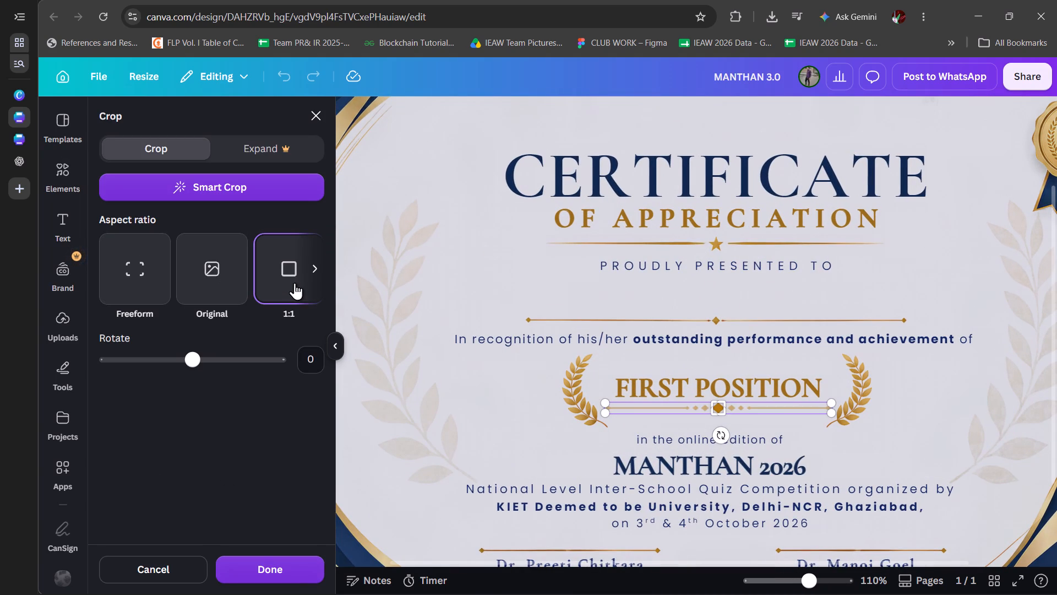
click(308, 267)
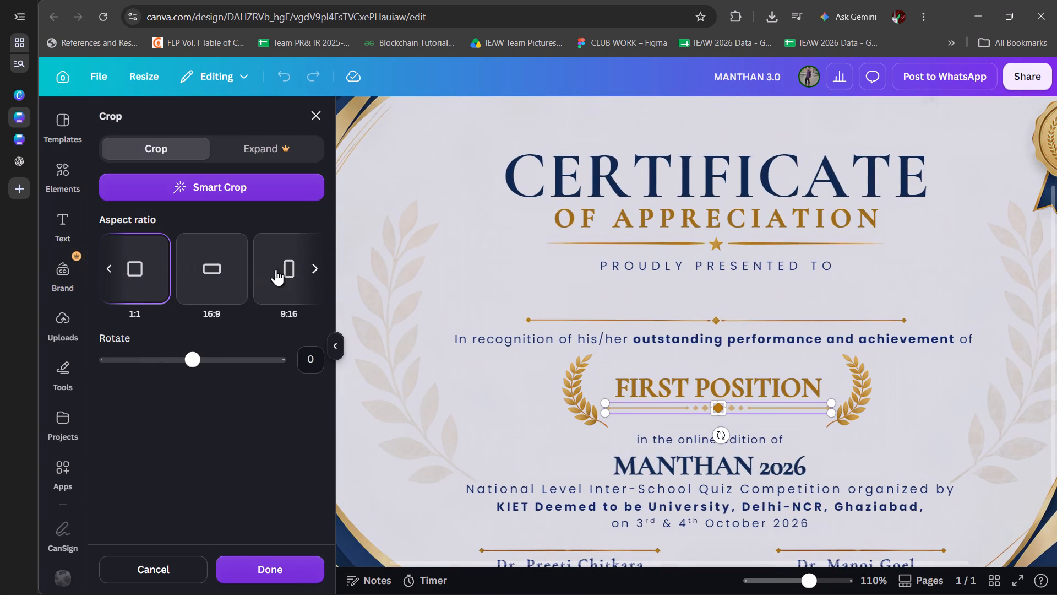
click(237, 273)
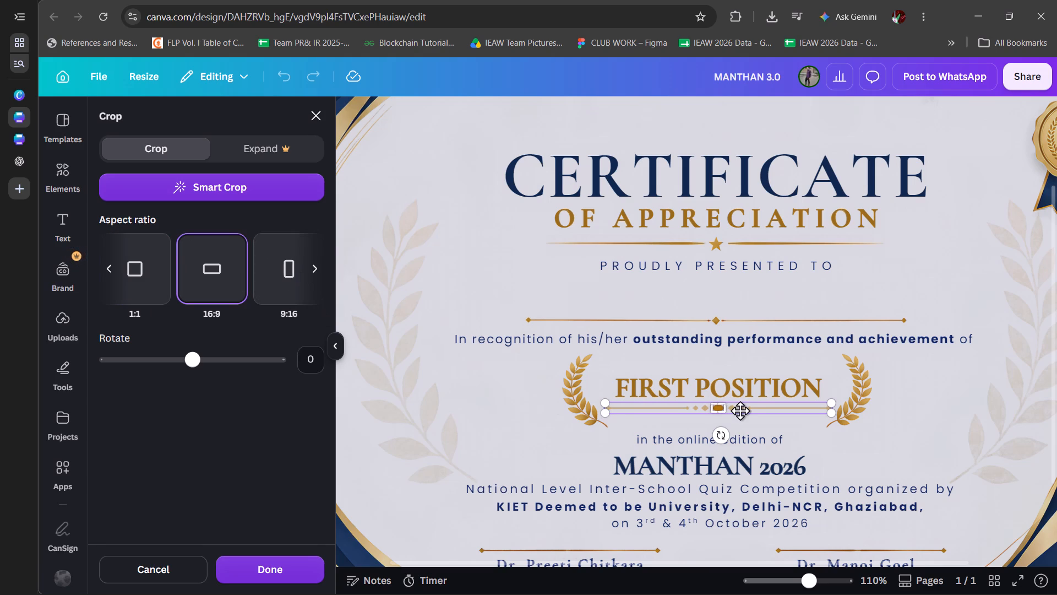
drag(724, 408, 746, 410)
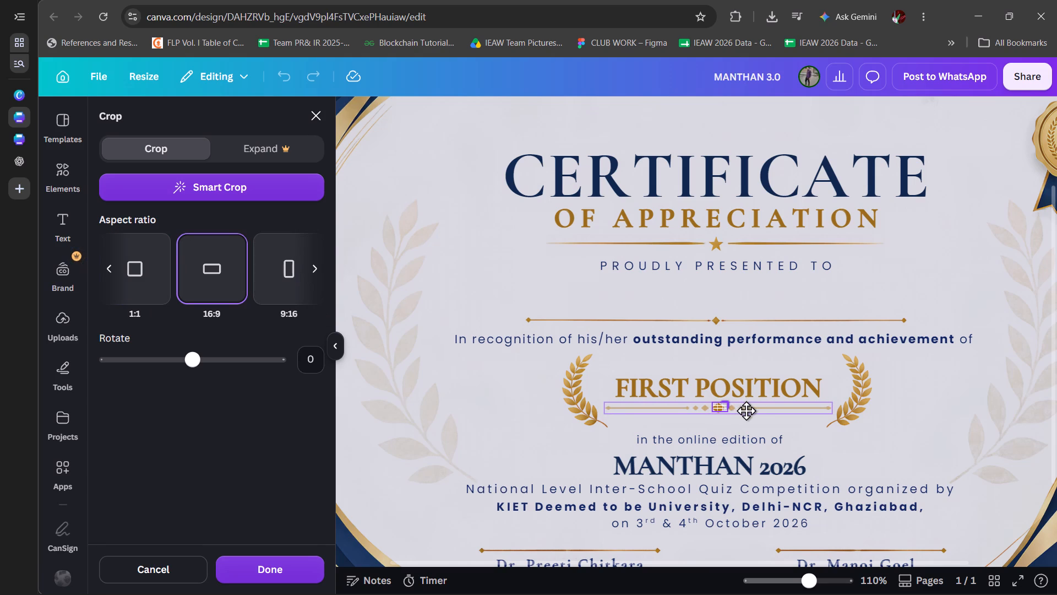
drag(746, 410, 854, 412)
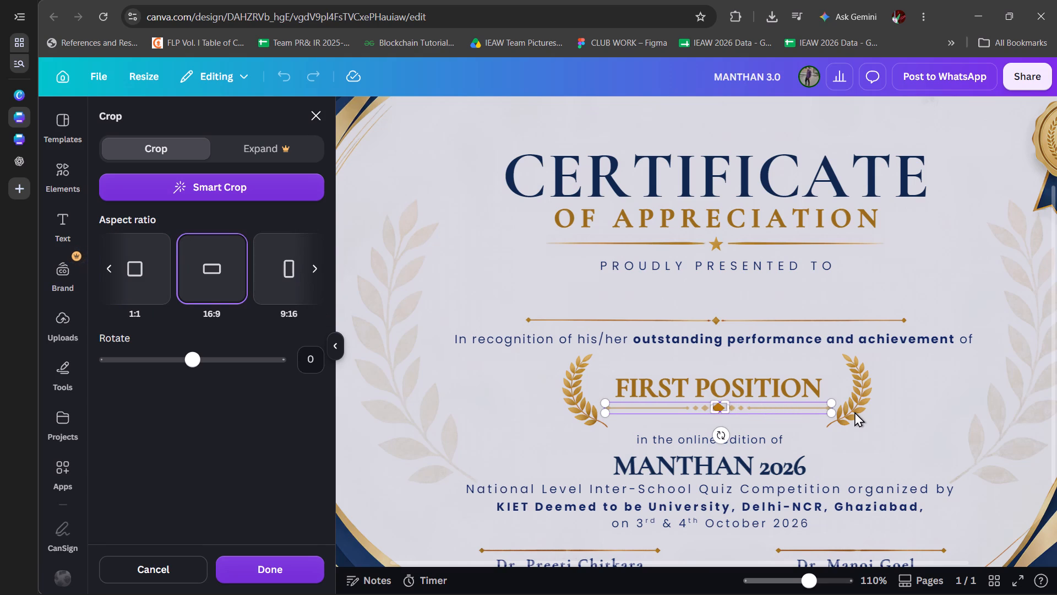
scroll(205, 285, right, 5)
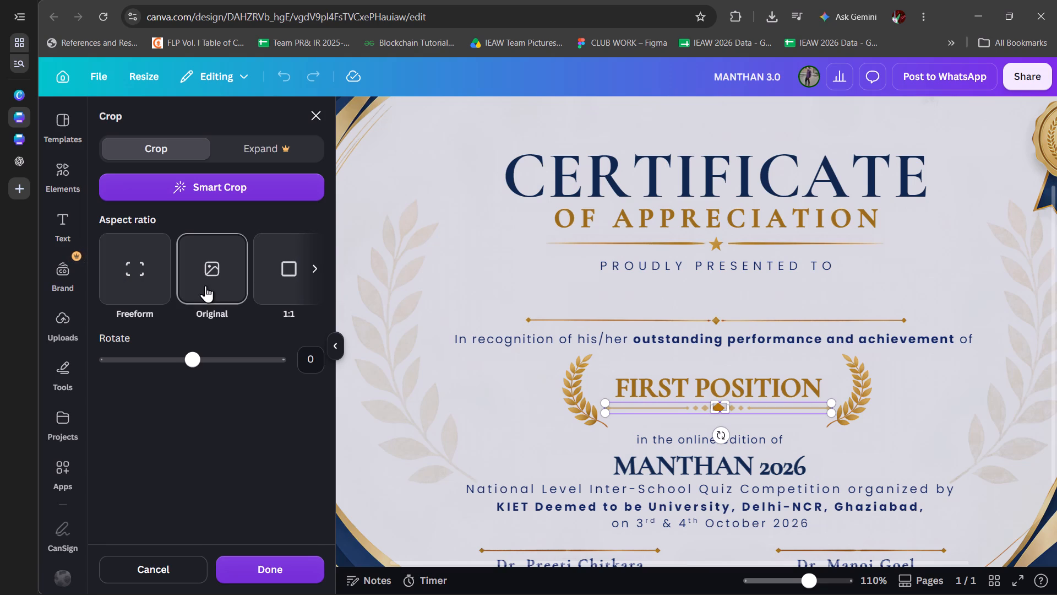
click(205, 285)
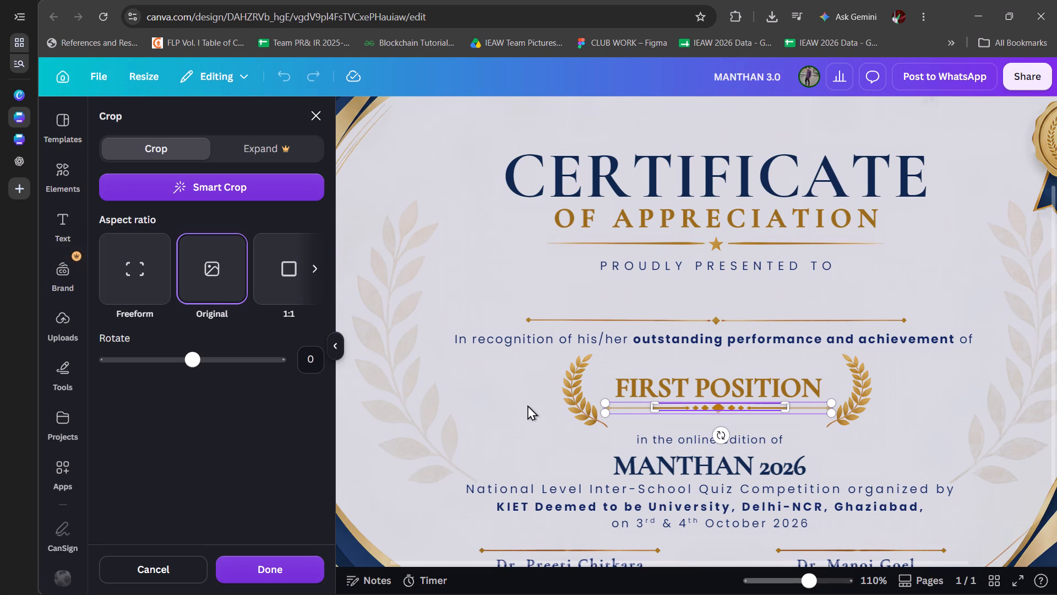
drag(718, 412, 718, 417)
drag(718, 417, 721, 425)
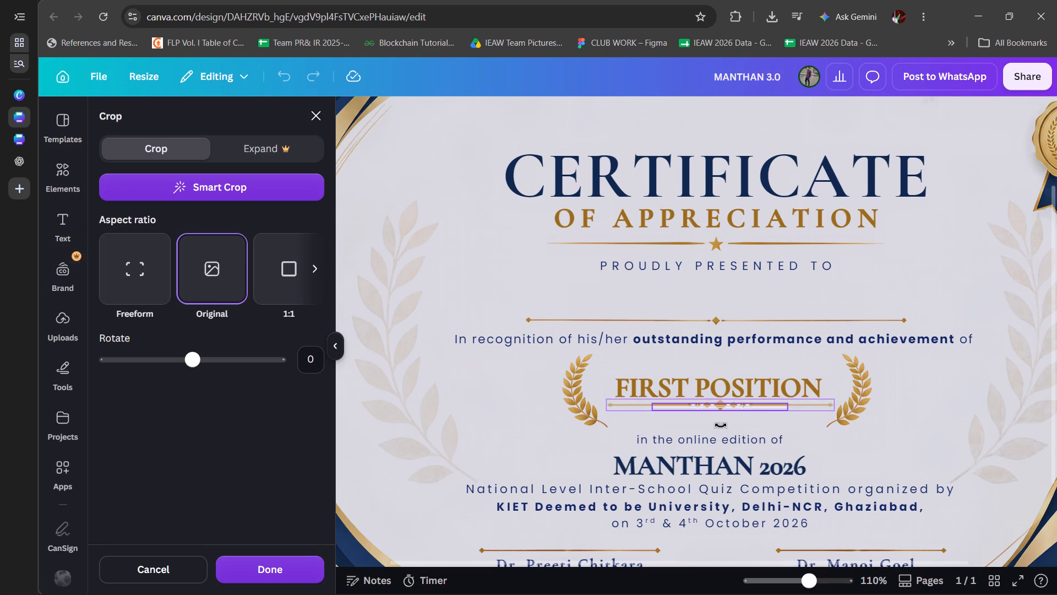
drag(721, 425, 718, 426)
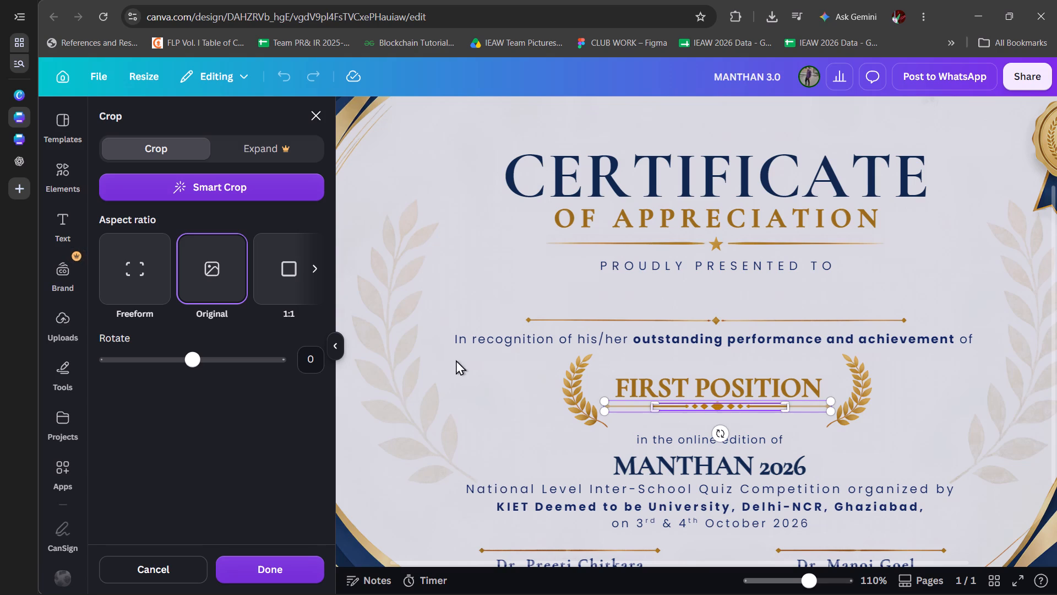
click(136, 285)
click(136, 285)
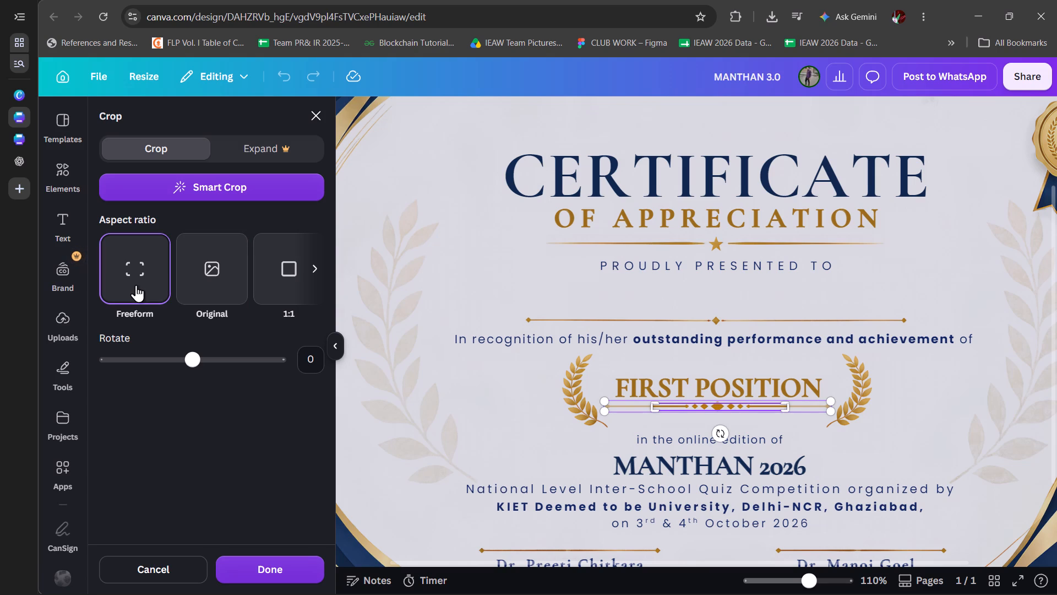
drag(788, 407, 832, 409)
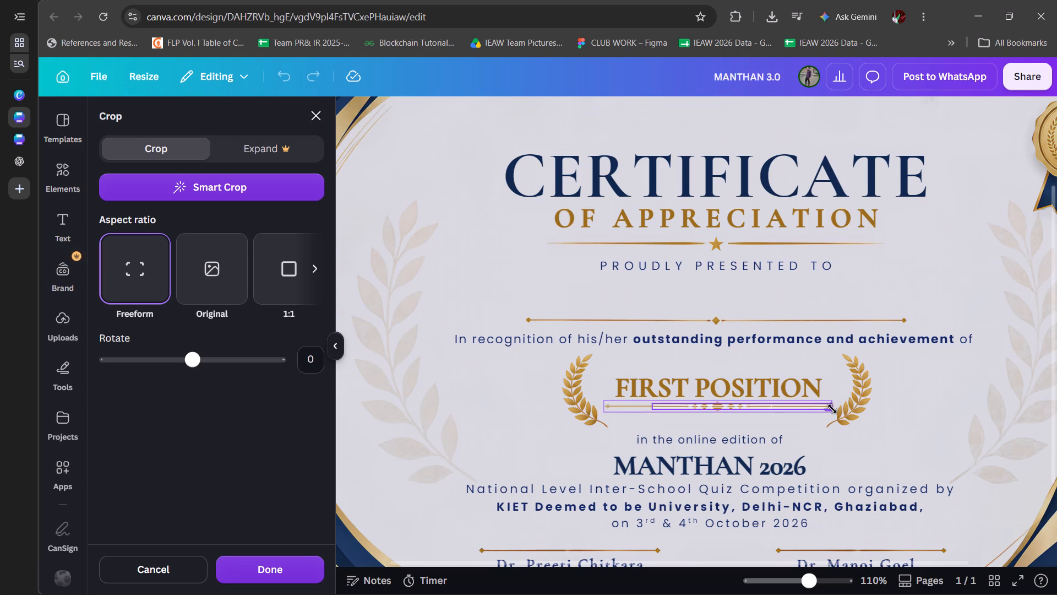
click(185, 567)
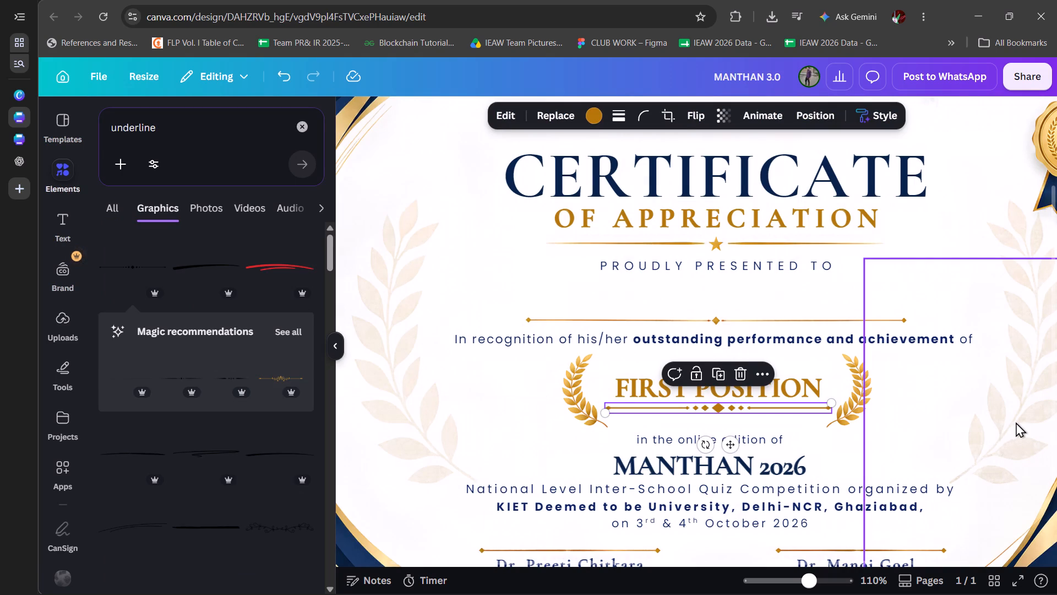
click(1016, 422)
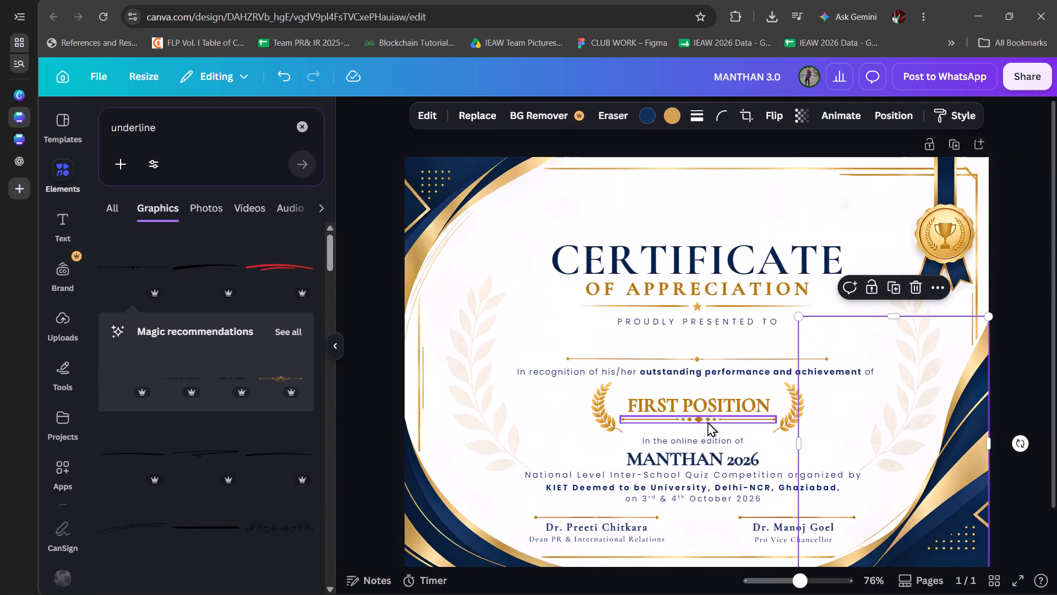
Centre the gold diamond divider beneath "FIRST POSITION" horizontally on the page.
click(707, 420)
click(805, 113)
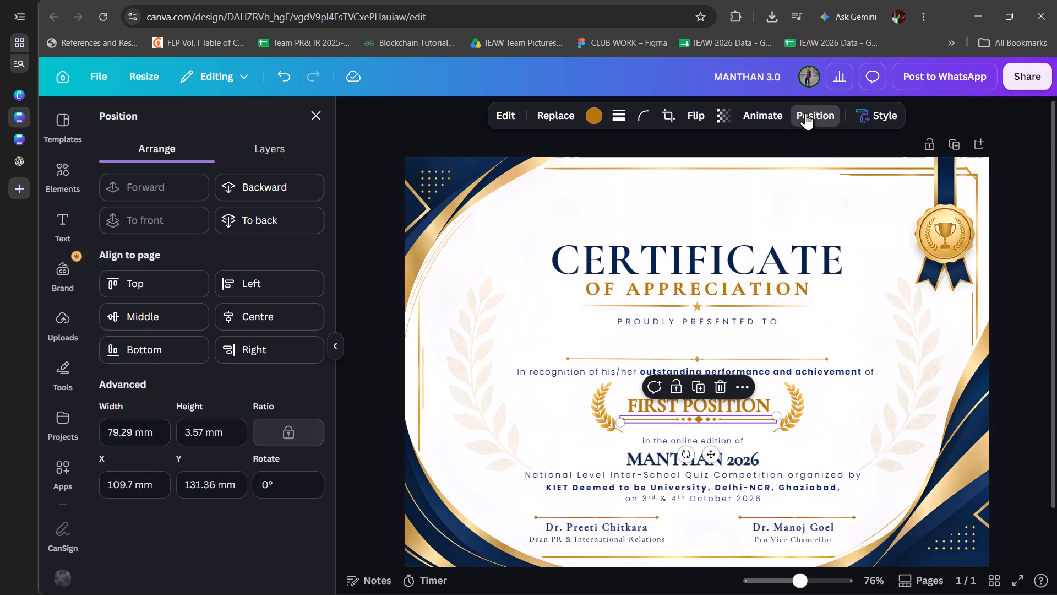
click(230, 321)
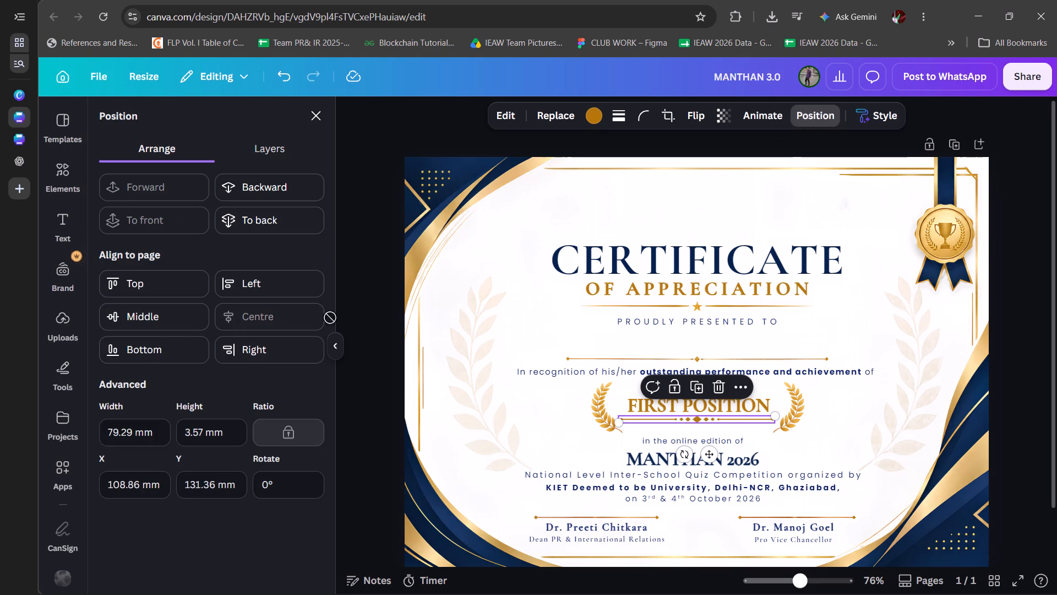
click(1022, 369)
click(1022, 369)
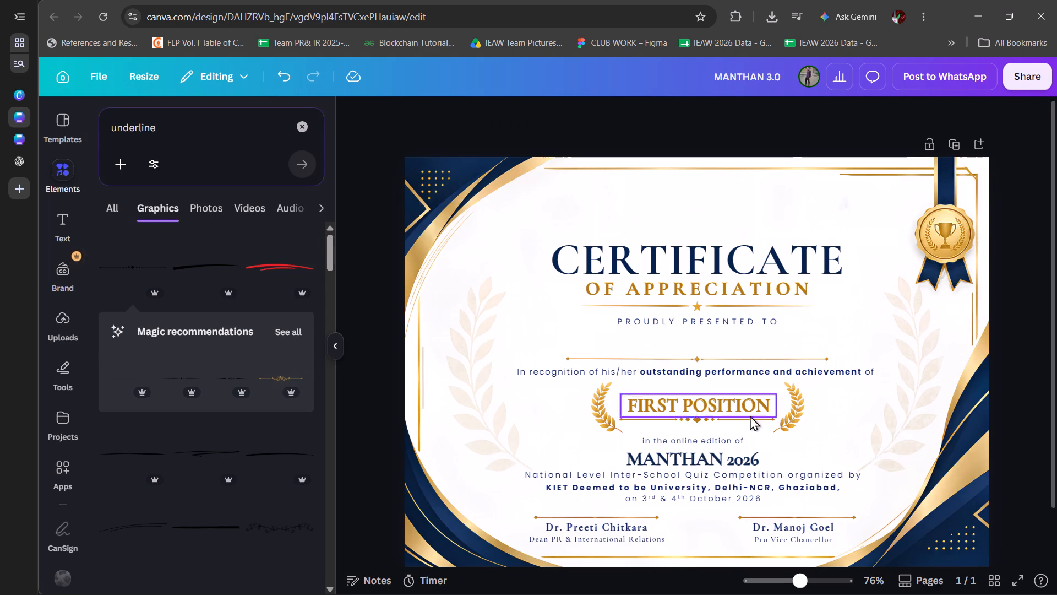
Centre the "FIRST POSITION" text horizontally on the page.
click(706, 404)
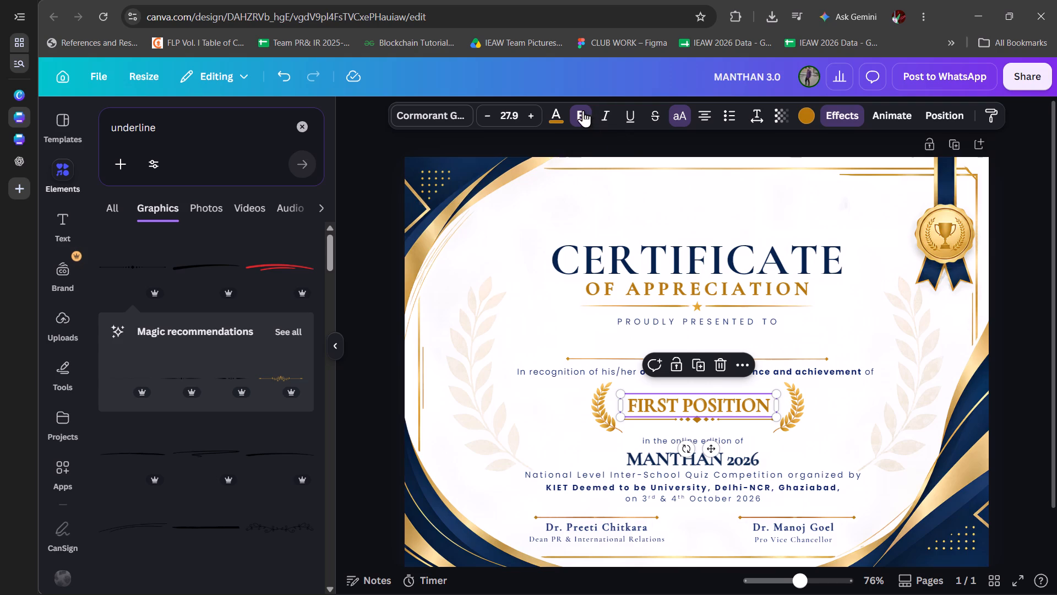
click(952, 106)
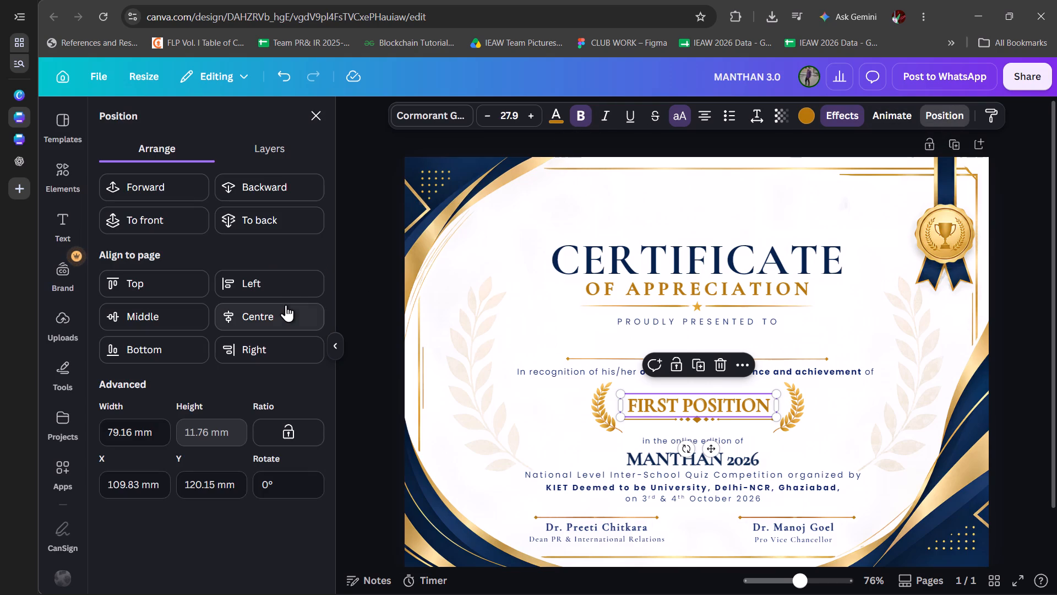
click(286, 305)
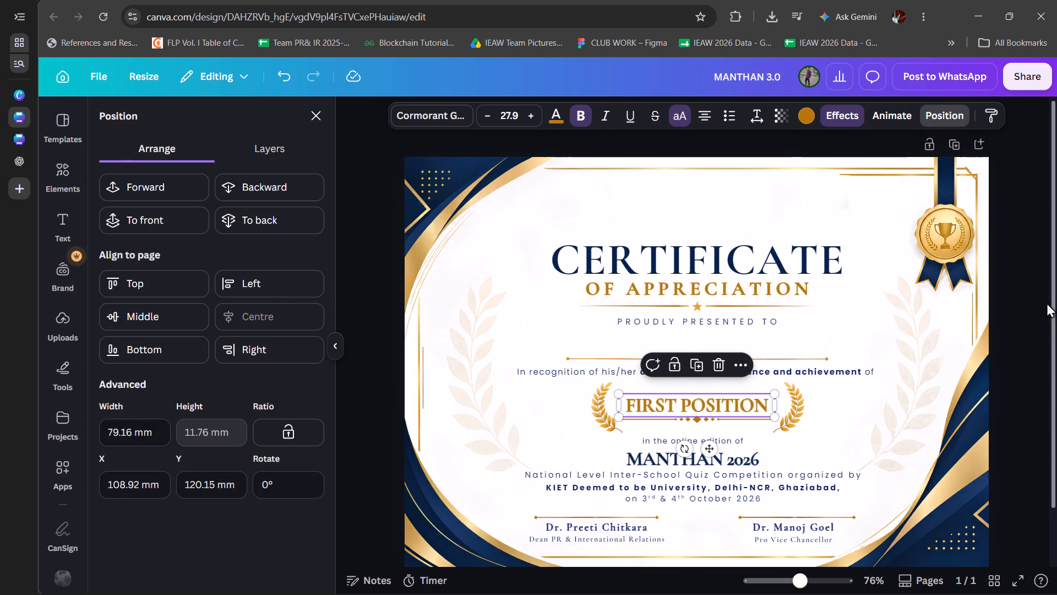
click(1033, 304)
click(1033, 304)
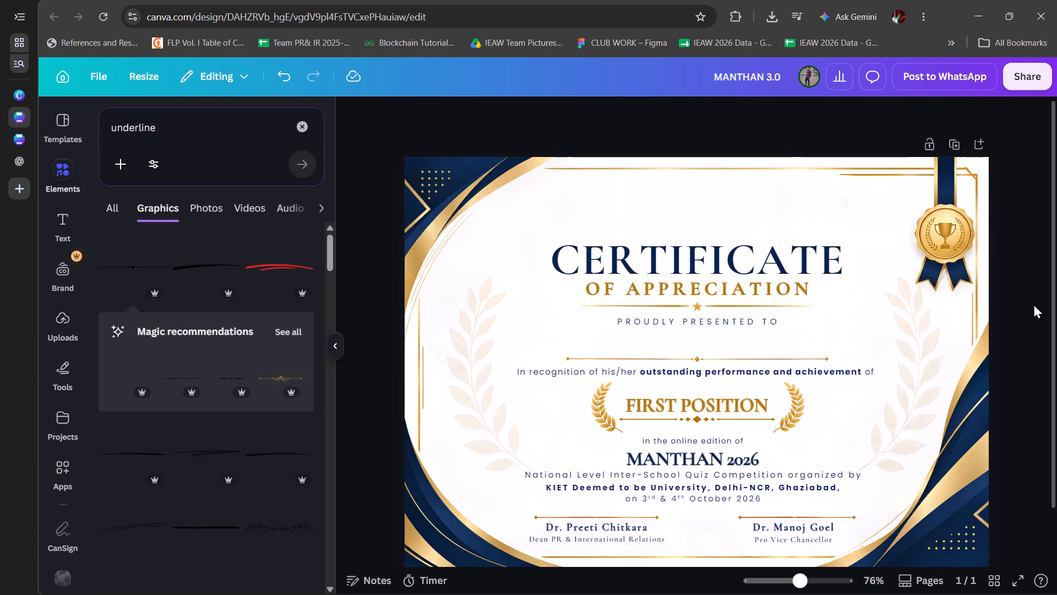
Move the line "in the online edition of" up so it sits just beneath the gold diamond divider.
click(715, 440)
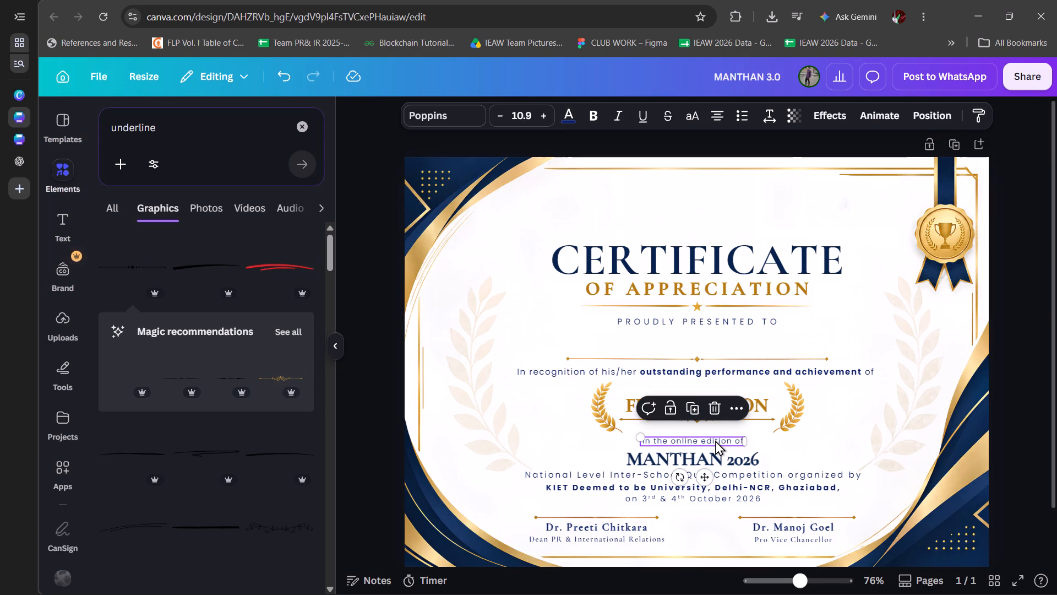
key(Up)
key(Up)
key(Up)
key(Up)
key(Up)
key(Up)
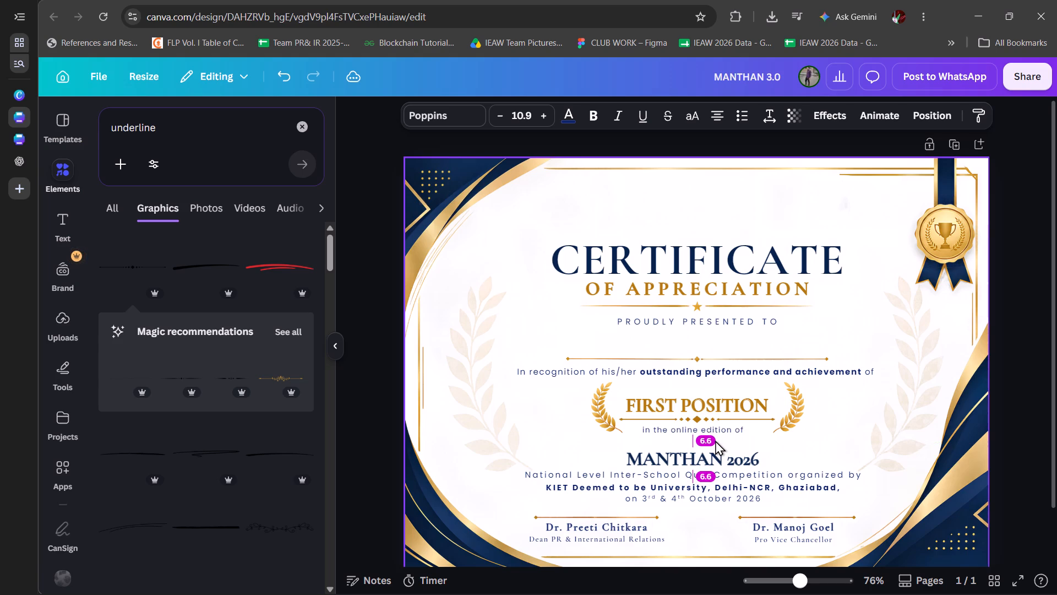
Move the "MANTHAN 2026" text up so it sits just beneath "in the online edition of".
click(728, 463)
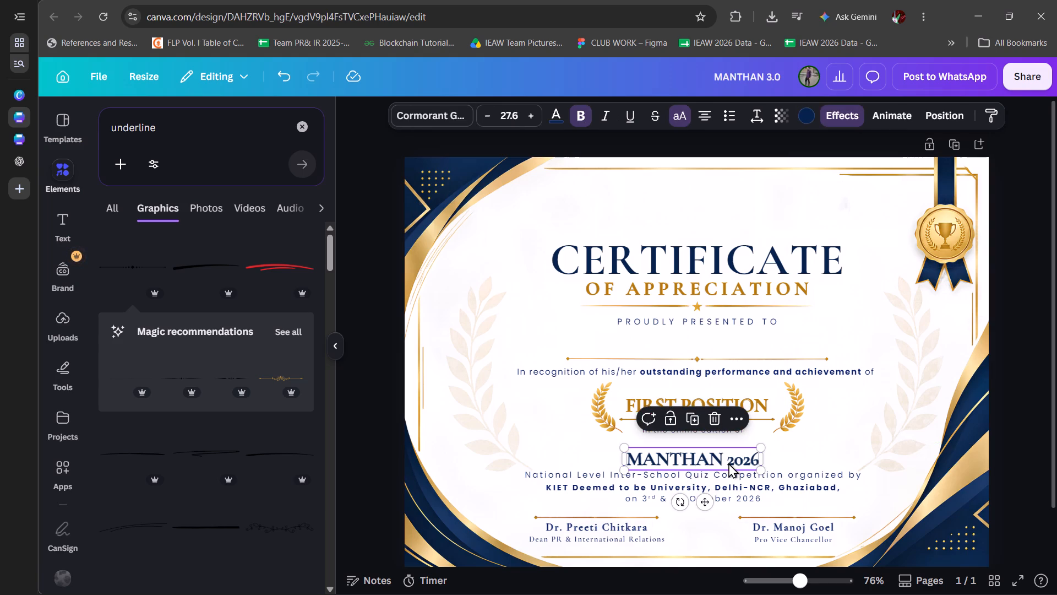
key(Up)
key(Up)
key(Up)
key(Up)
key(Up)
key(Up)
key(Up)
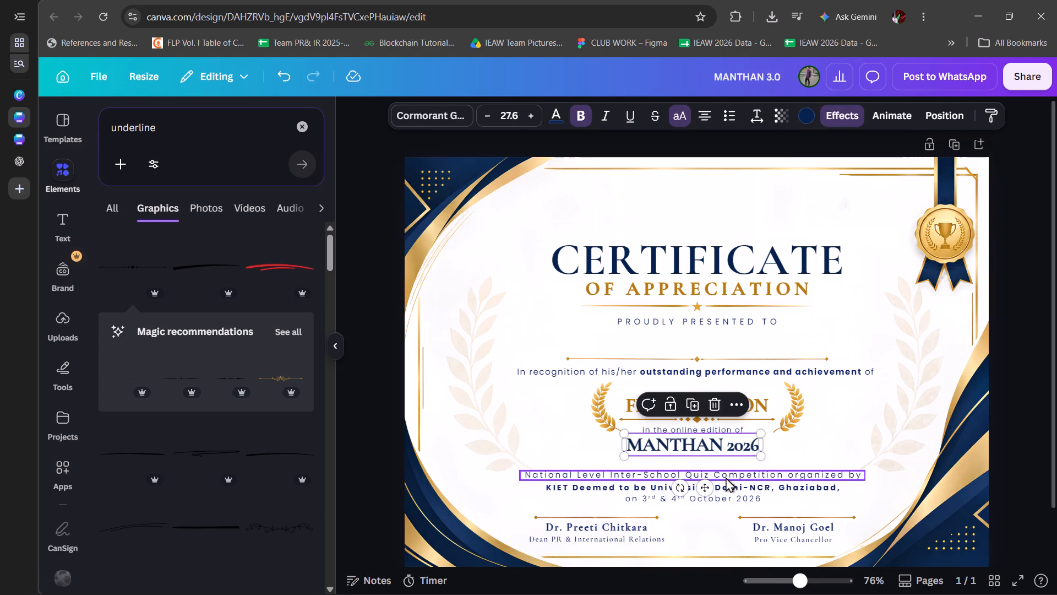
Merge the separate KIET university and date text into the "National Level Inter-School Quiz Competition organized by" text box as its following lines.
click(726, 477)
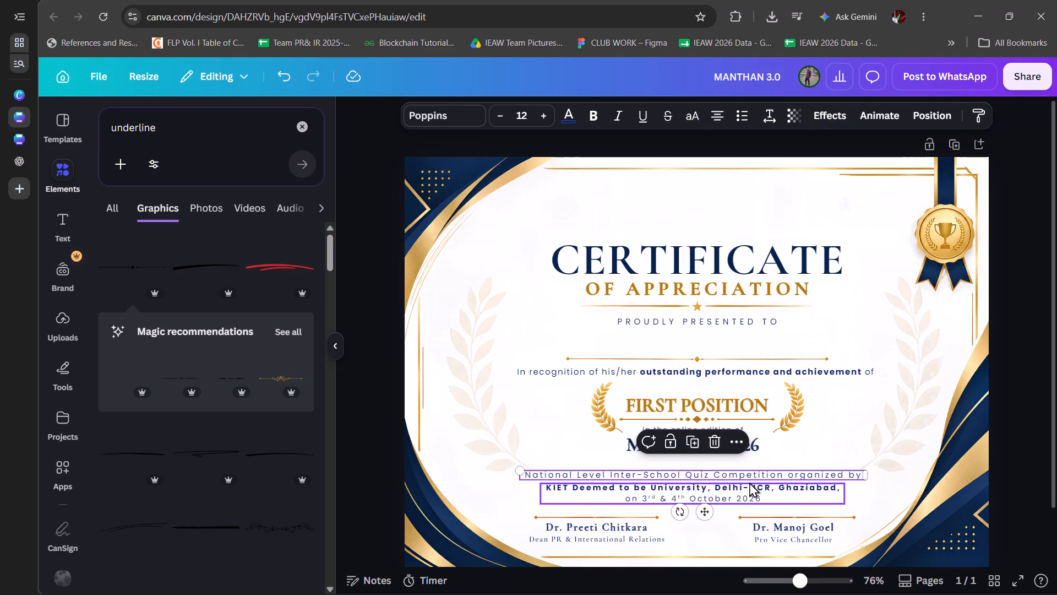
click(750, 485)
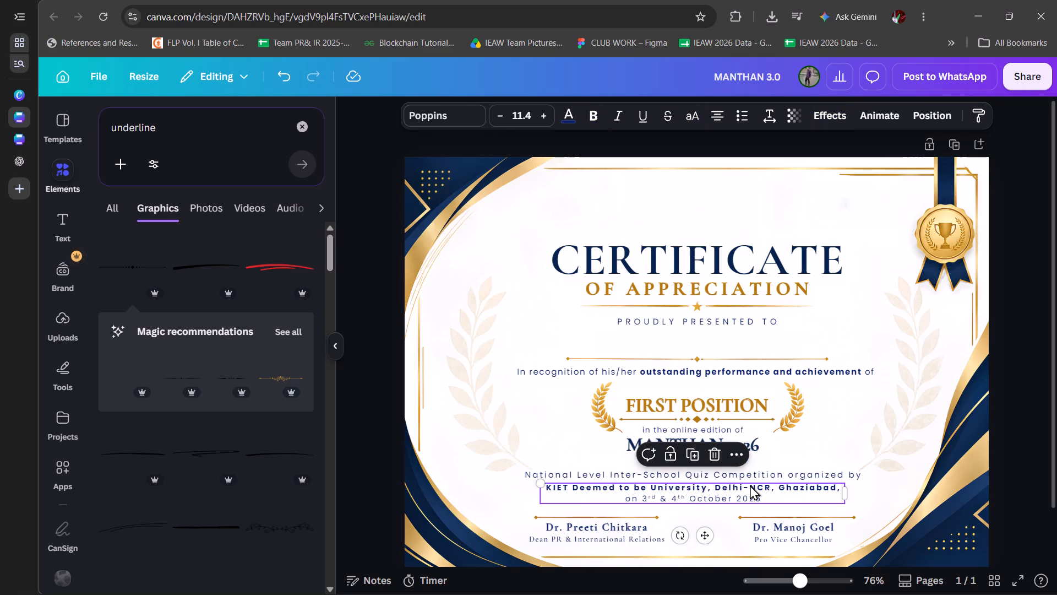
key(ctrl+c)
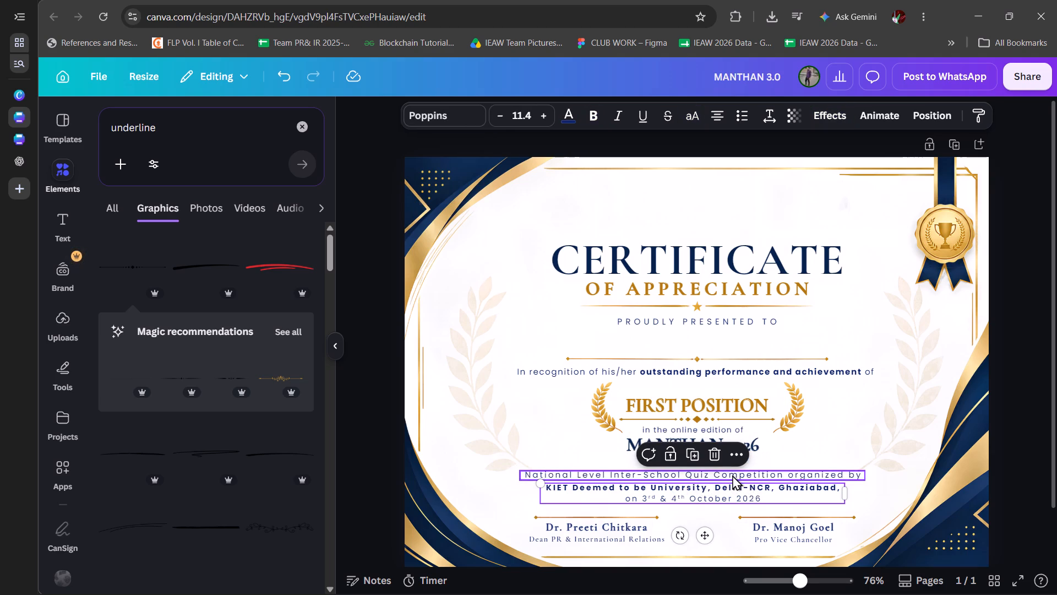
click(732, 475)
click(739, 495)
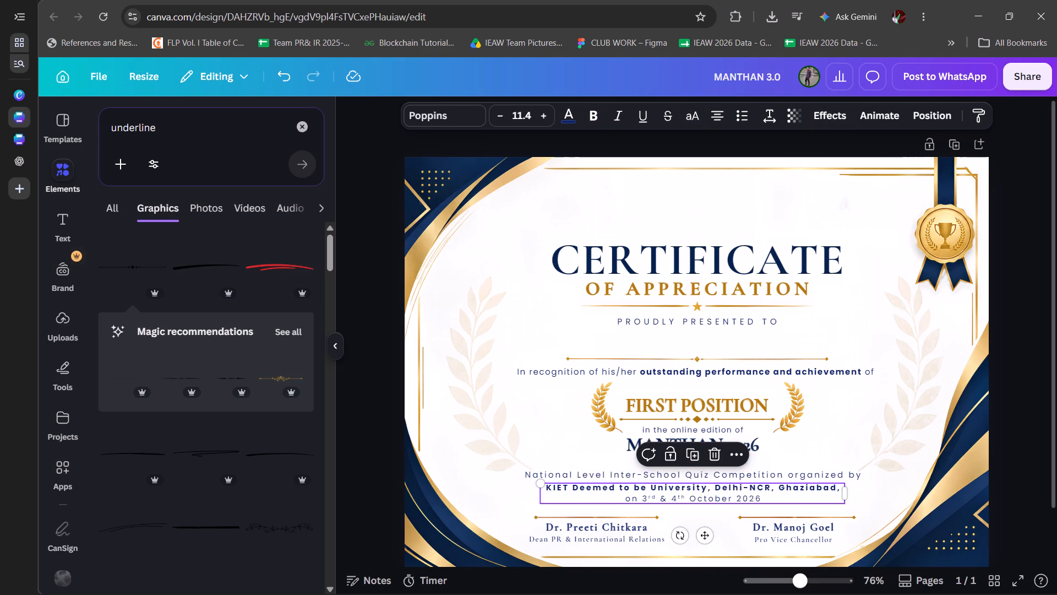
key(Delete)
click(819, 478)
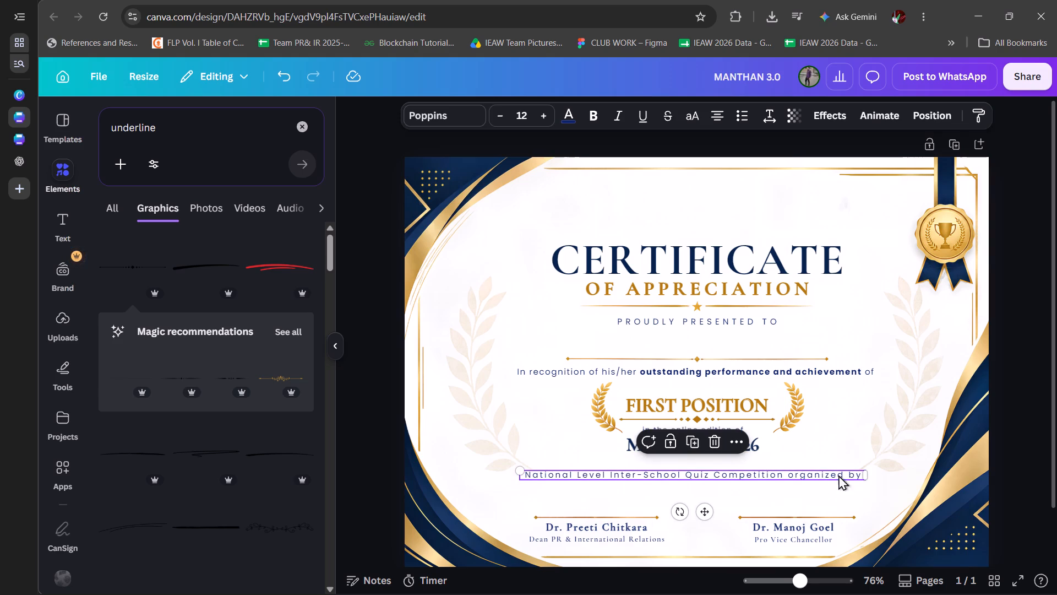
triple_click(846, 473)
click(846, 473)
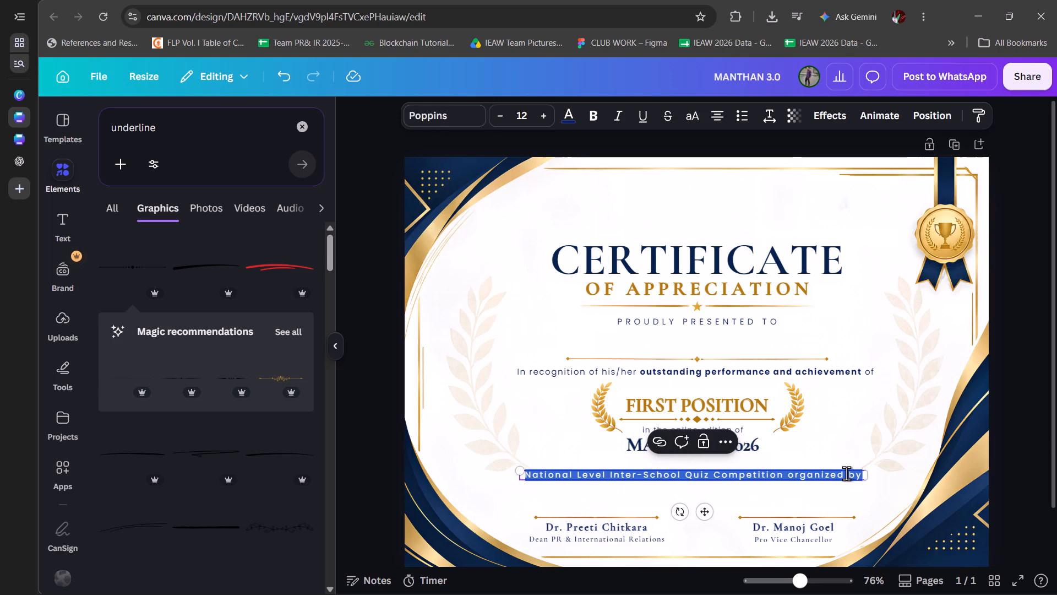
key(Insert)
key(Insert)
key(Right)
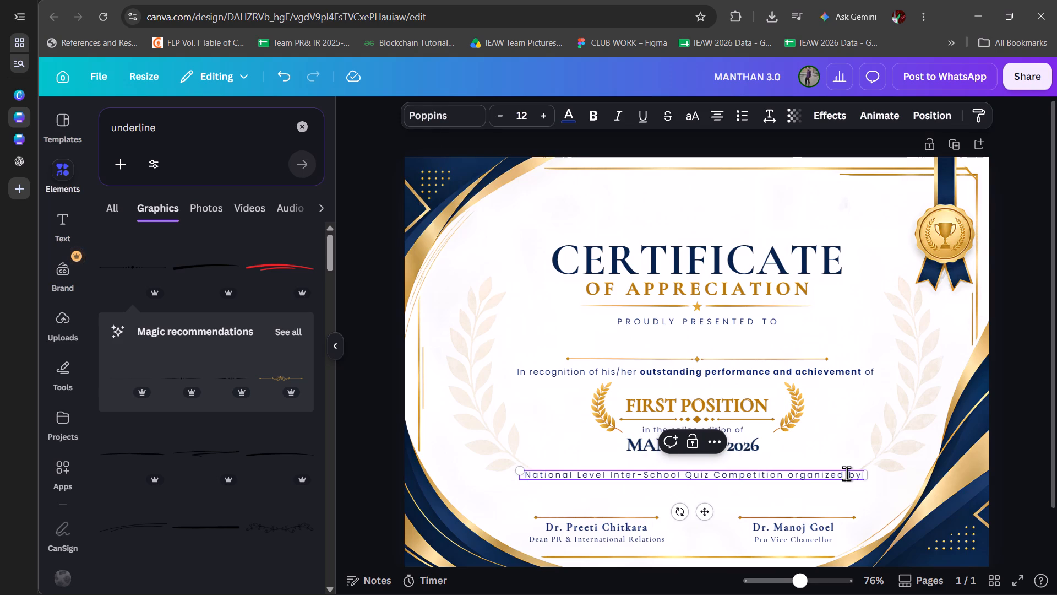
key(Return)
key(ctrl+v)
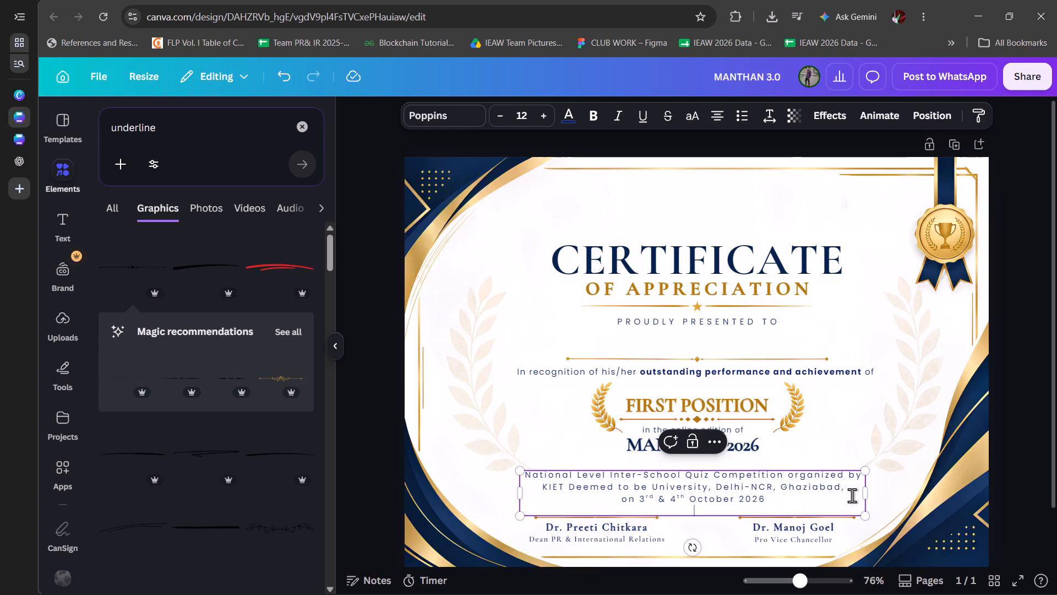
key(BackSpace)
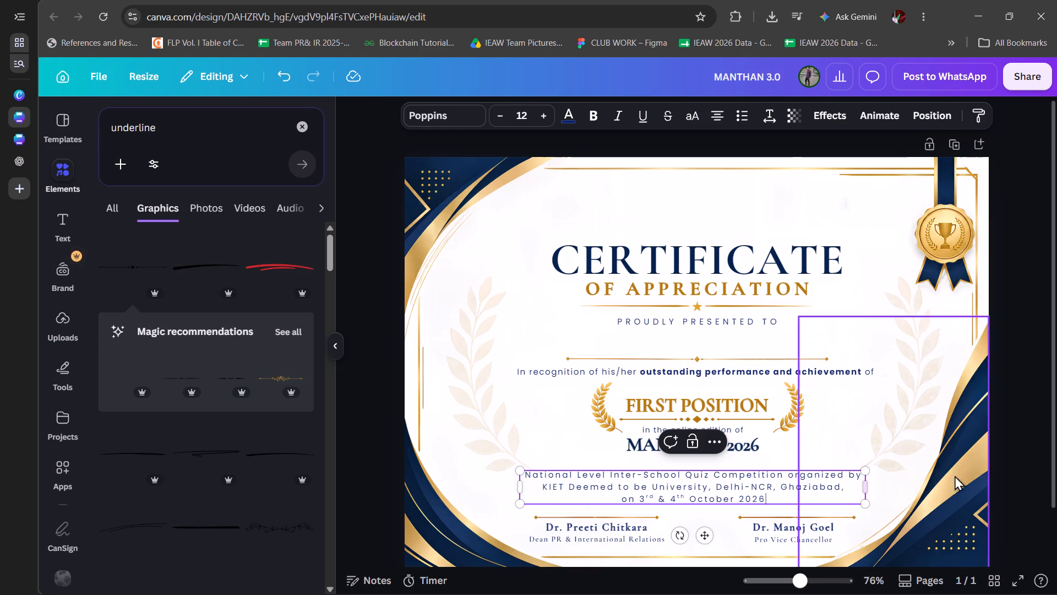
click(1041, 452)
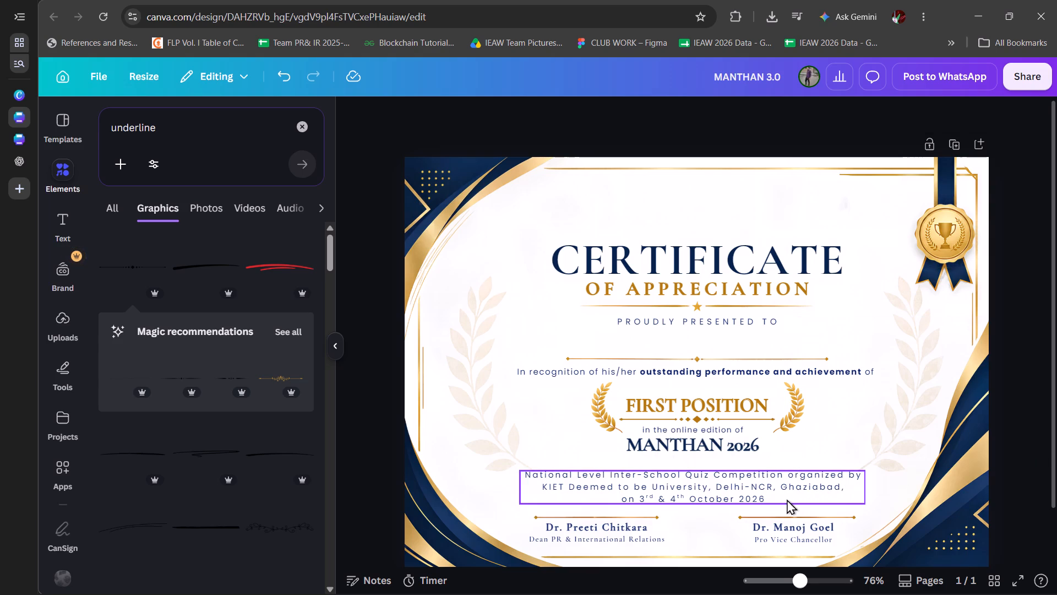
Move the merged quiz competition paragraph up so it sits just beneath "MANTHAN 2026".
click(787, 499)
key(Up)
key(Up)
key(Up)
key(Up)
key(Up)
key(Up)
key(Up)
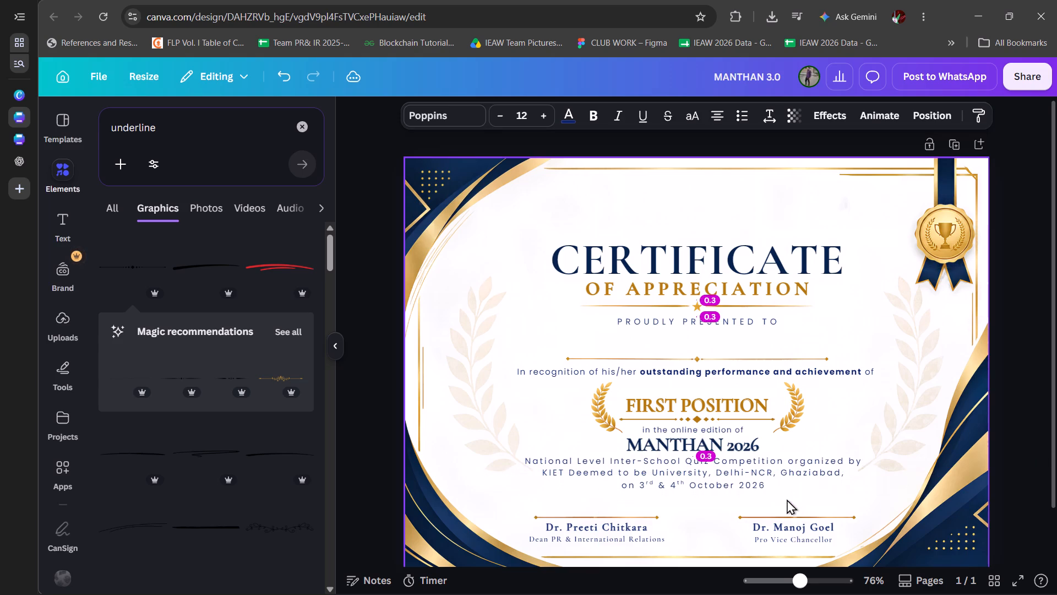
key(Up)
key(Down)
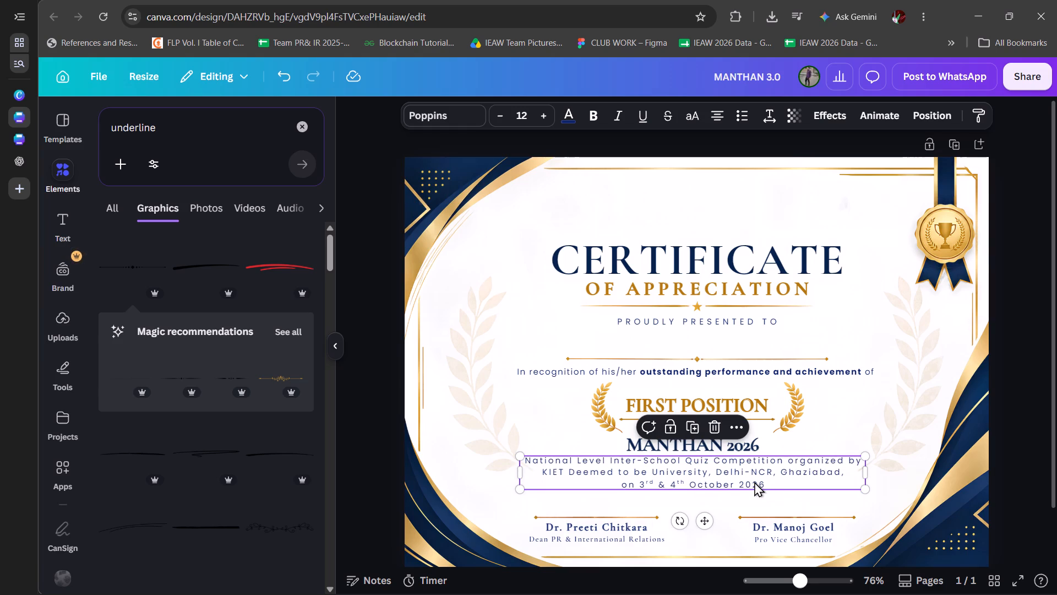
Nudge the "FIRST POSITION" text up slightly above its gold diamond divider.
click(721, 410)
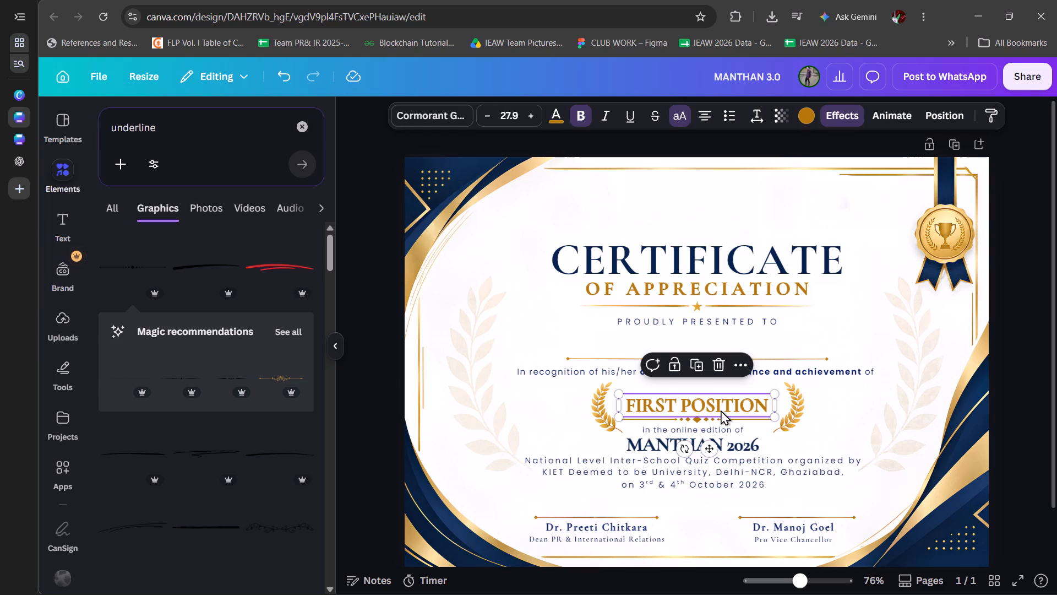
key(Up)
key(Up)
key(Up)
key(Up)
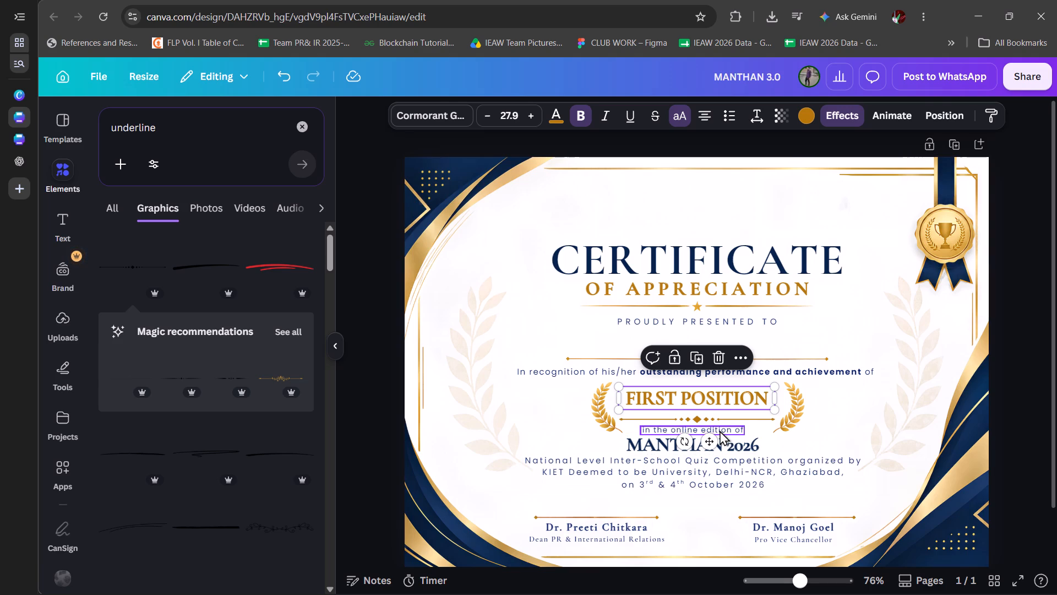
Centre the "in the online edition of" line, "MANTHAN 2026" and the quiz competition paragraph horizontally on the page.
click(720, 430)
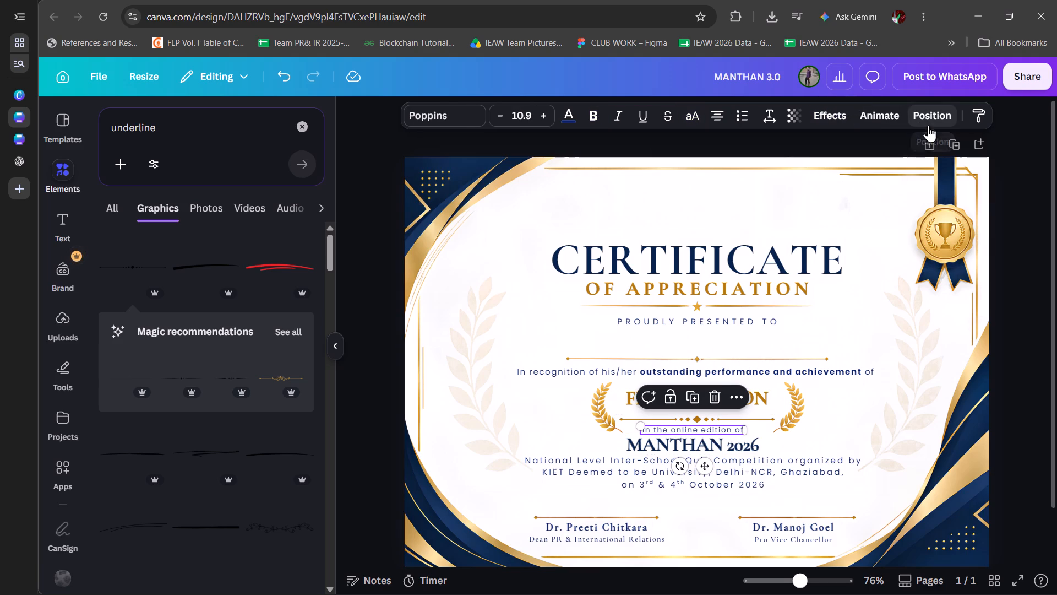
click(928, 125)
click(287, 313)
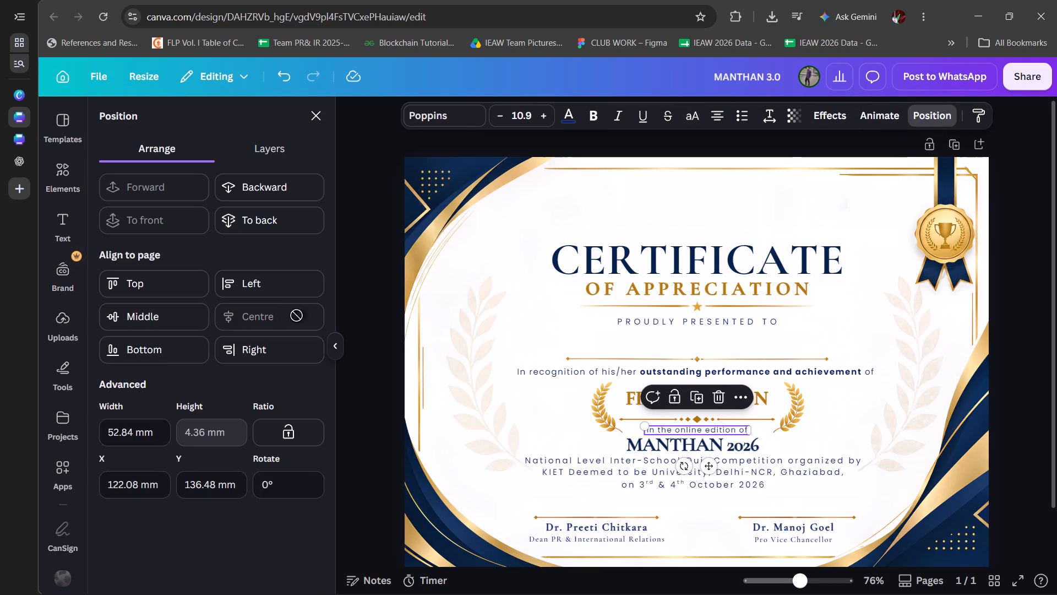
click(700, 444)
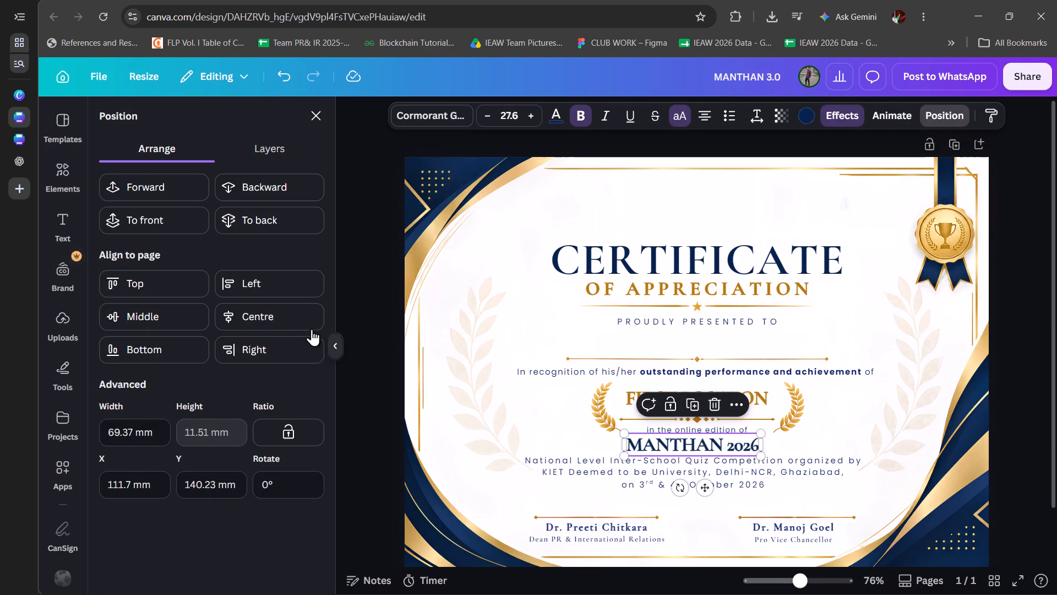
click(289, 320)
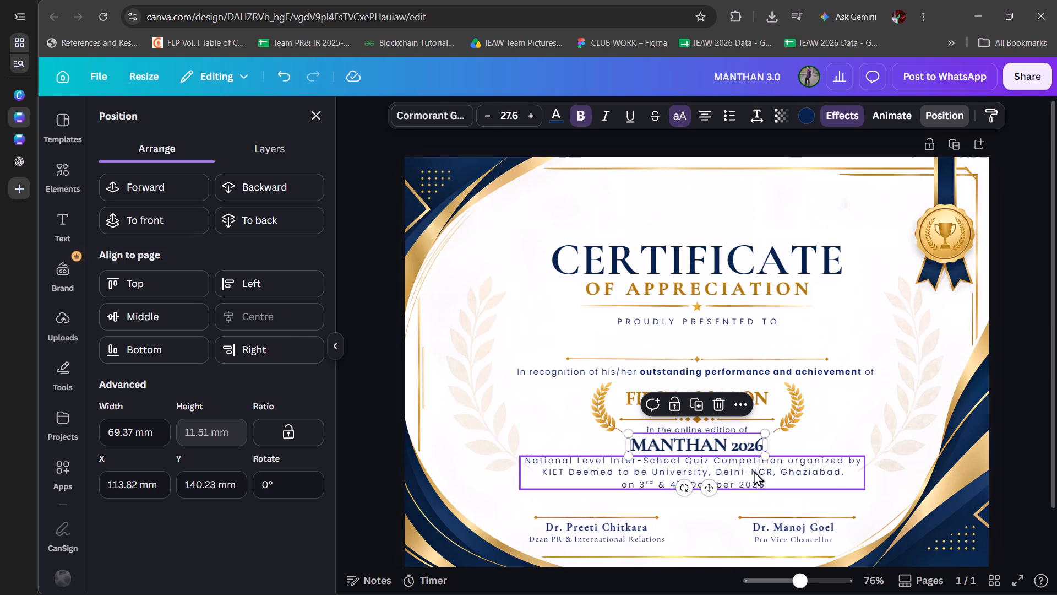
click(754, 470)
click(312, 326)
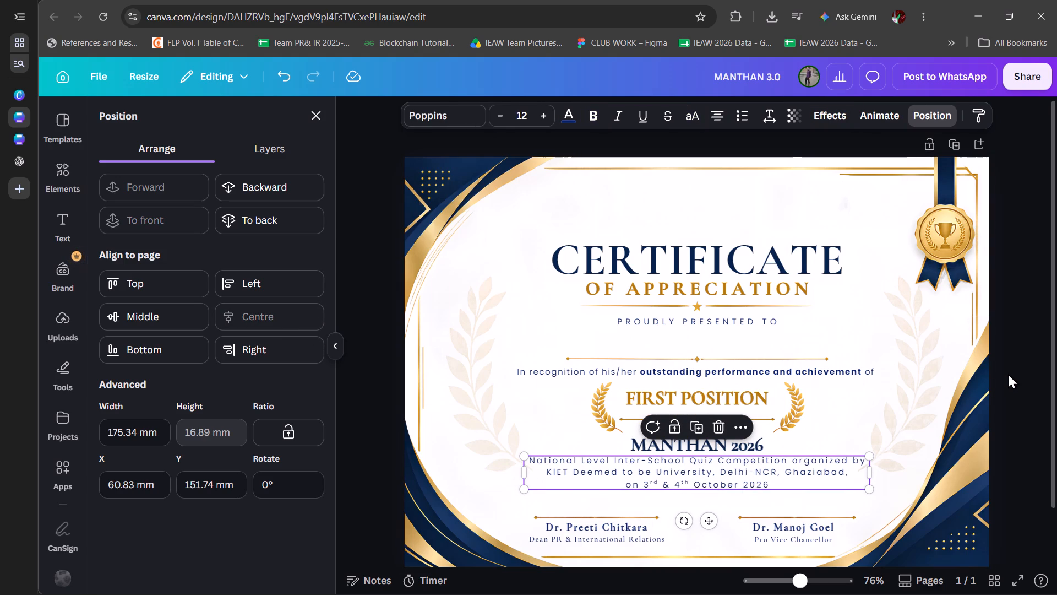
Delete the gold divider elements above the Pro Vice Chancellor's and the Dean's names.
click(827, 519)
key(Delete)
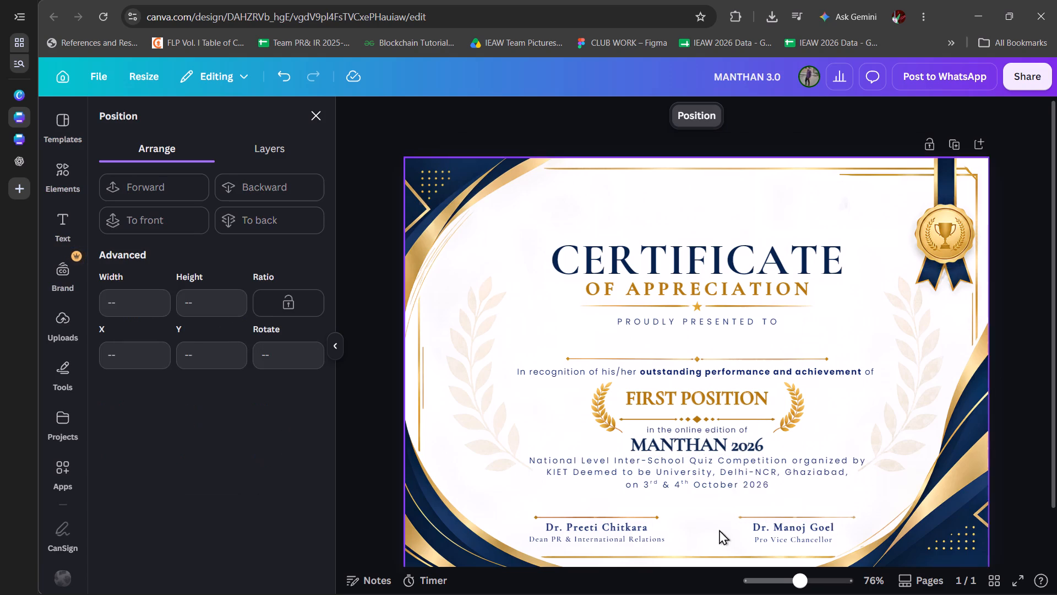
click(624, 516)
key(Delete)
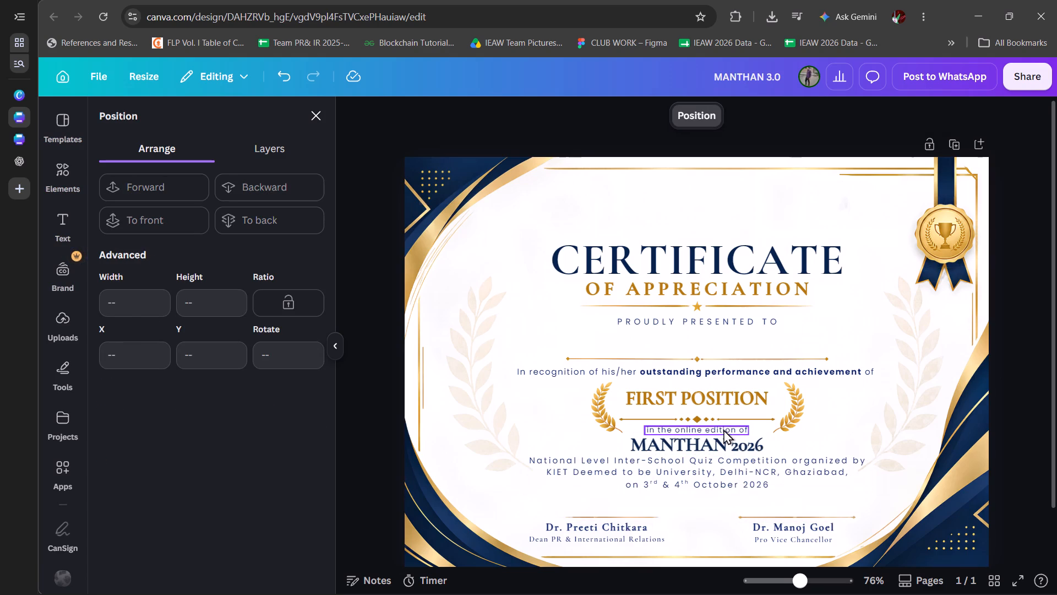
Unlock and duplicate the white cover shape beneath "FIRST POSITION", placing the copy over the baked-in line above the Pro Vice Chancellor's name.
click(635, 425)
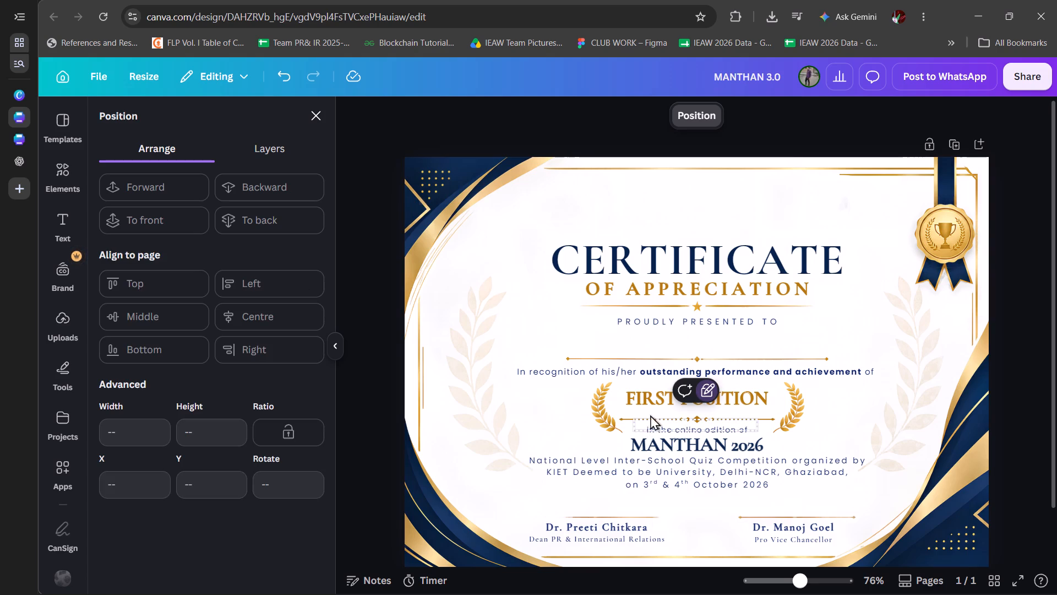
click(709, 387)
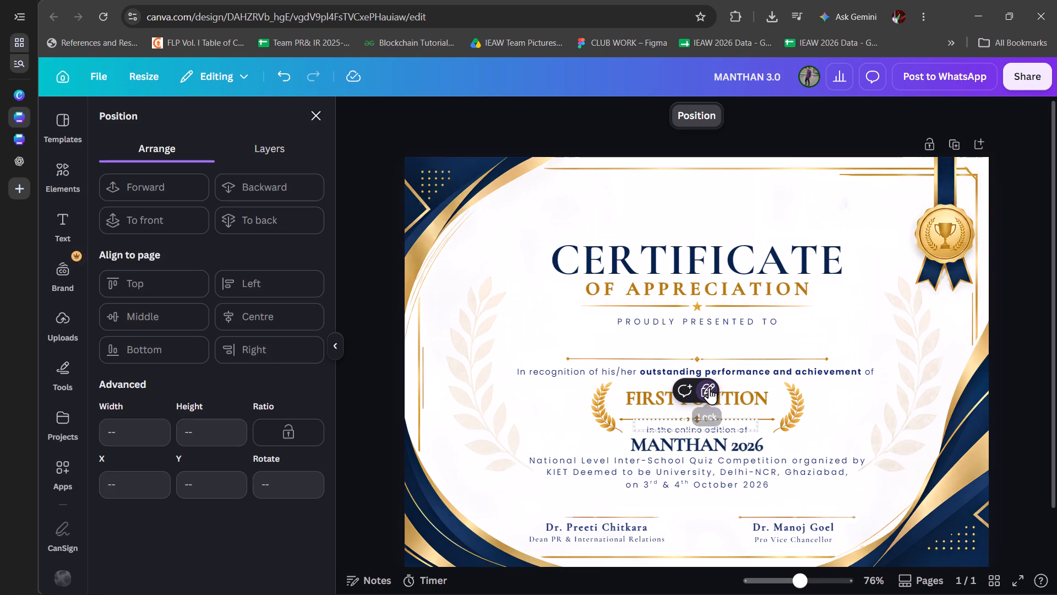
click(709, 387)
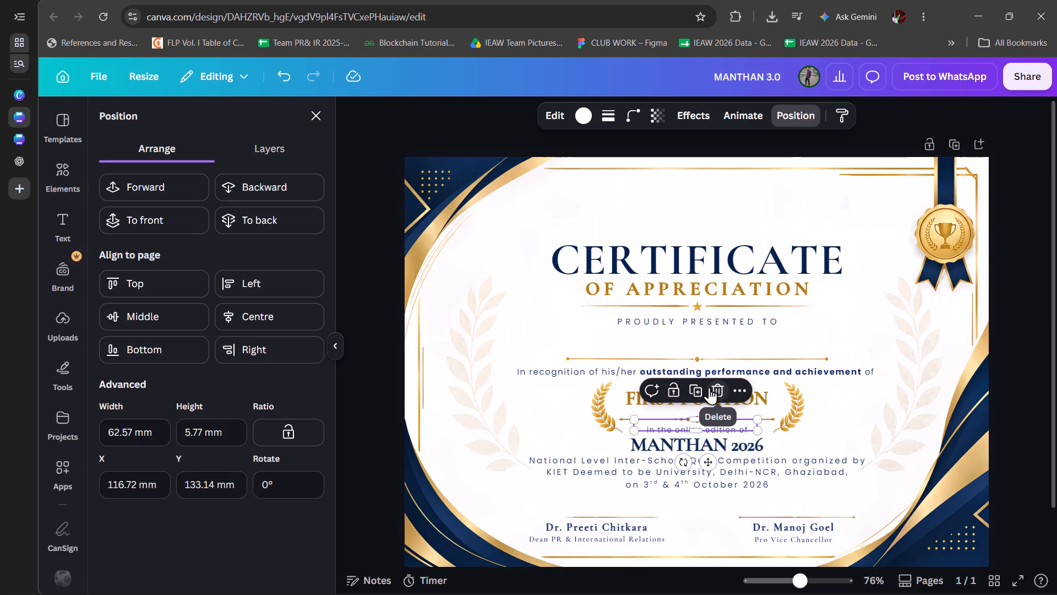
key(ctrl+c)
key(ctrl+v)
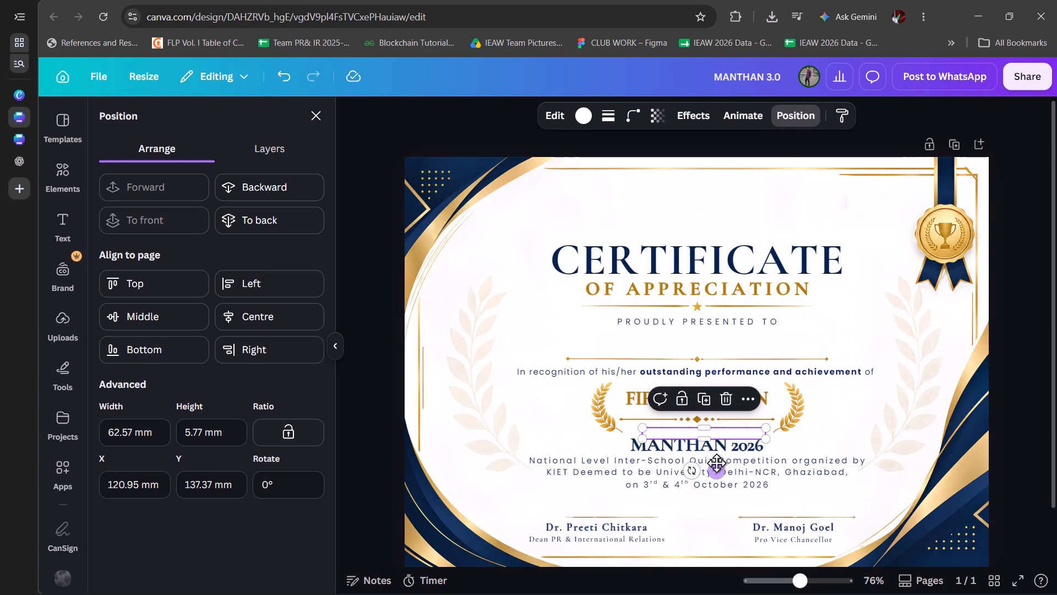
drag(721, 469, 747, 506)
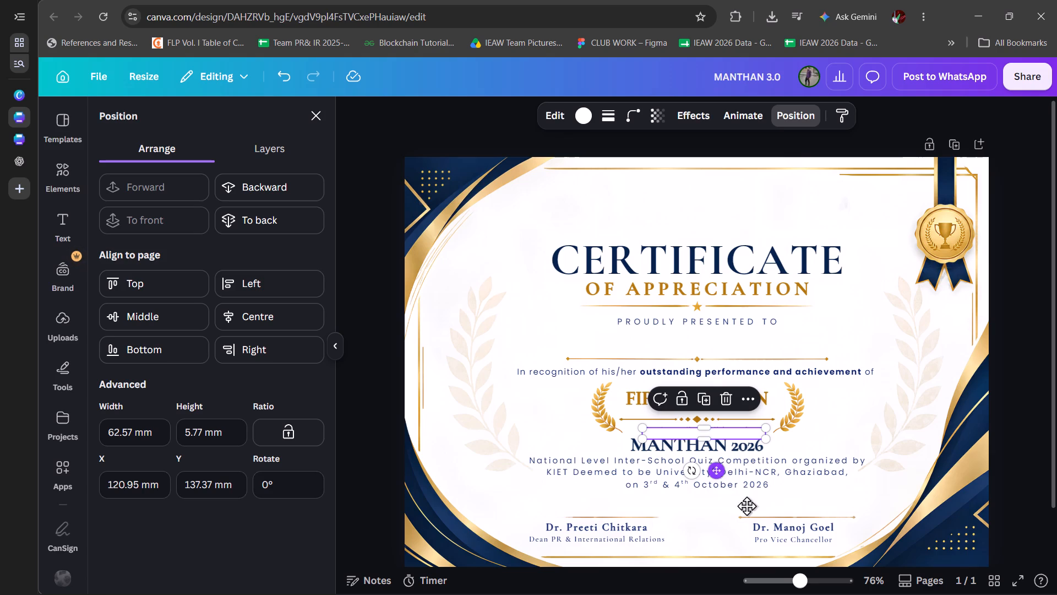
drag(747, 506, 820, 548)
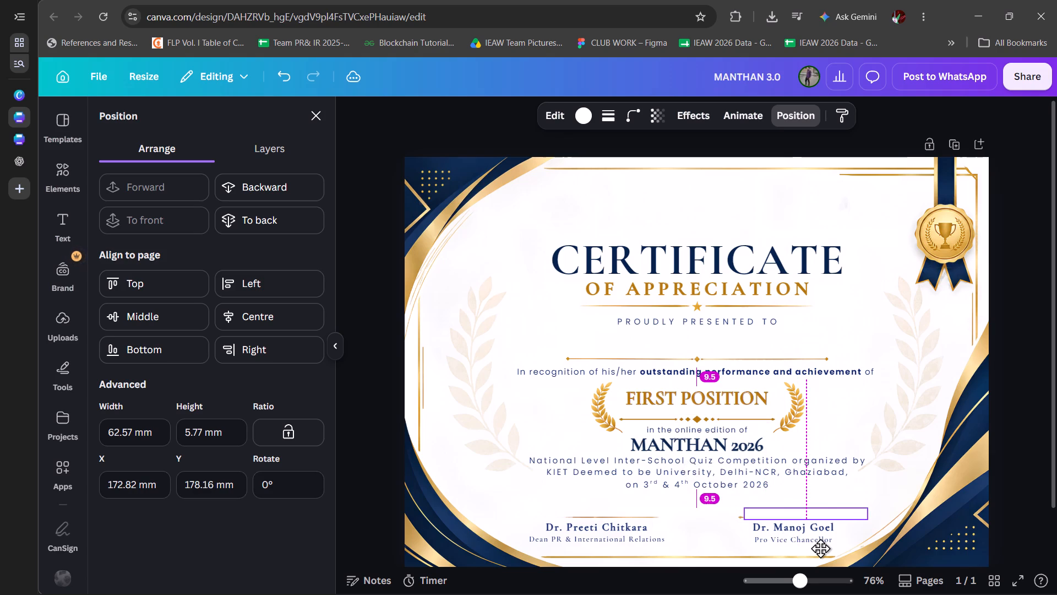
drag(820, 548, 814, 548)
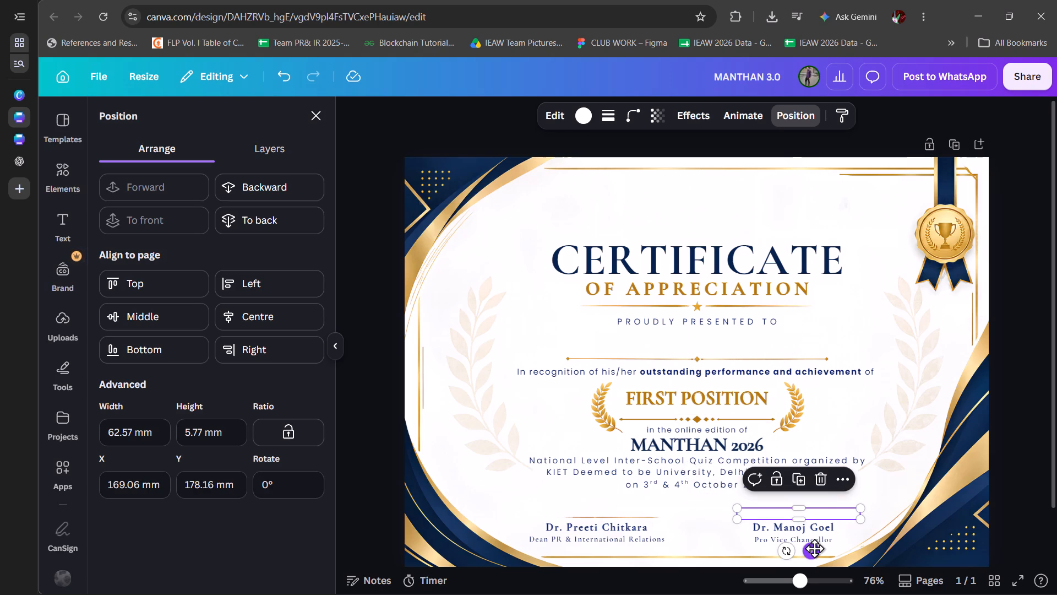
Duplicate the white cover shape and place the copy over the baked-in line above the Dean's name.
key(ctrl+c)
key(ctrl+v)
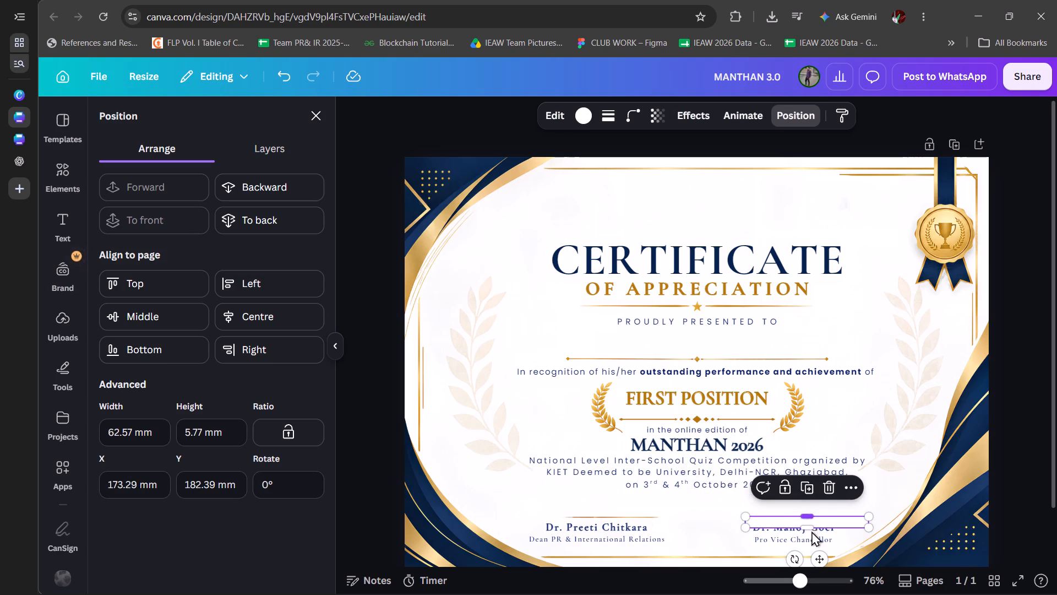
drag(821, 562, 688, 554)
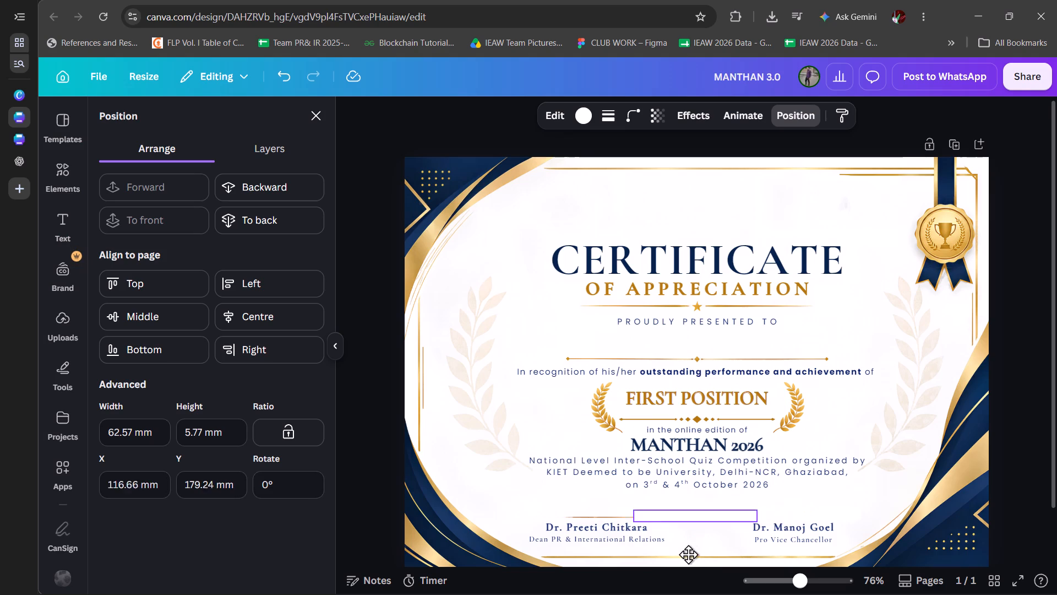
drag(688, 554, 623, 555)
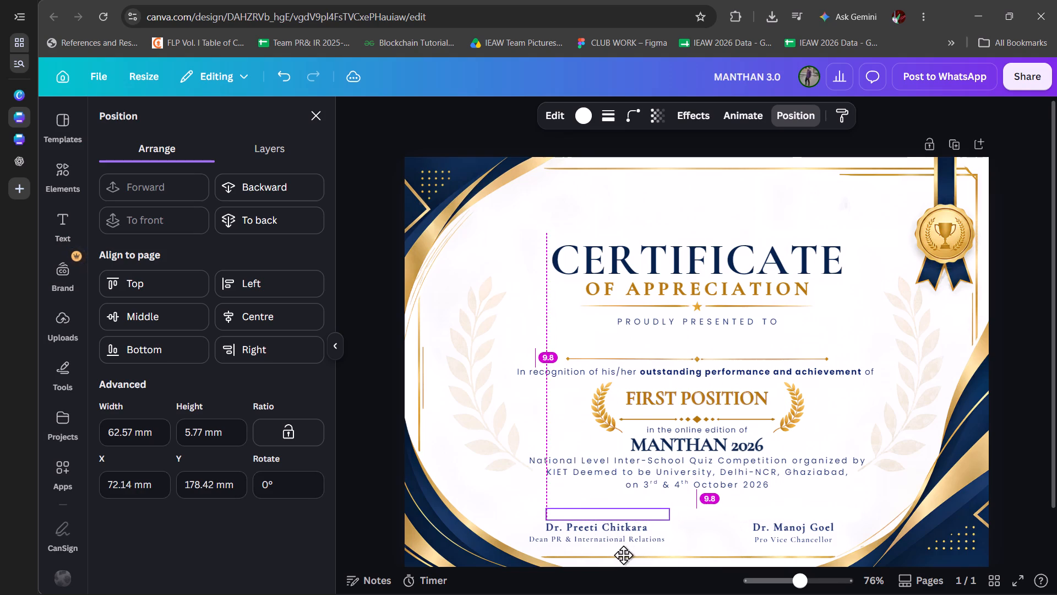
drag(623, 555, 619, 555)
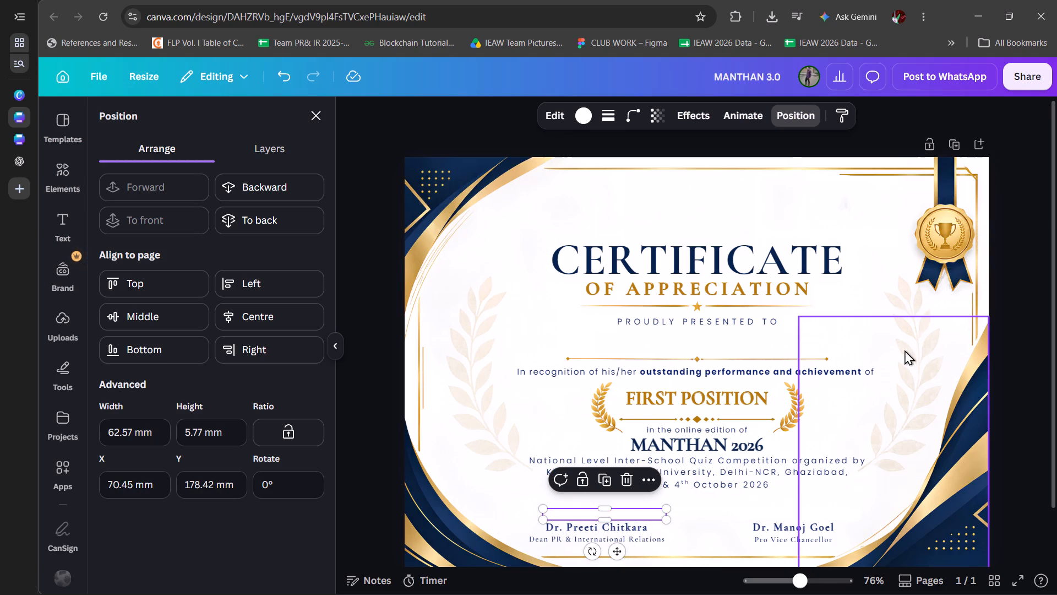
click(797, 207)
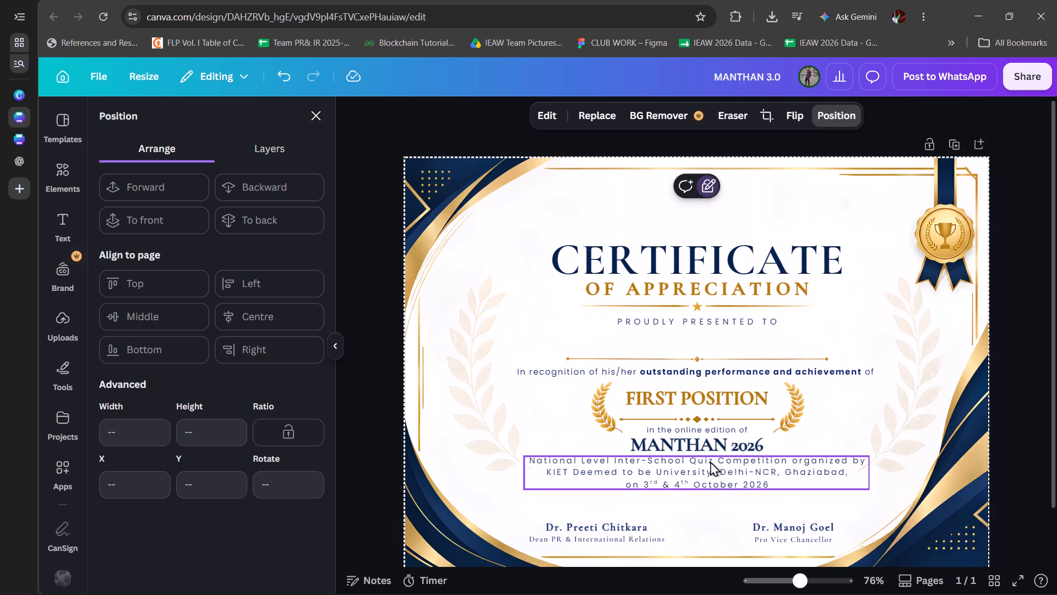
Make the "KIET Deemed to be University, Delhi-NCR, Ghaziabad," line of the quiz competition paragraph bold.
click(705, 475)
triple_click(696, 472)
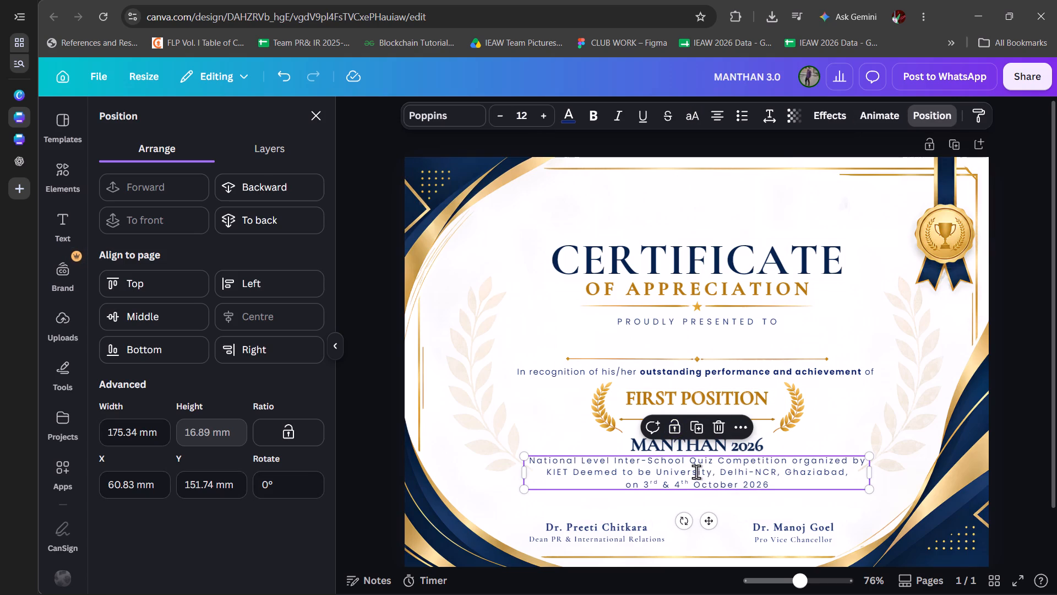
click(696, 472)
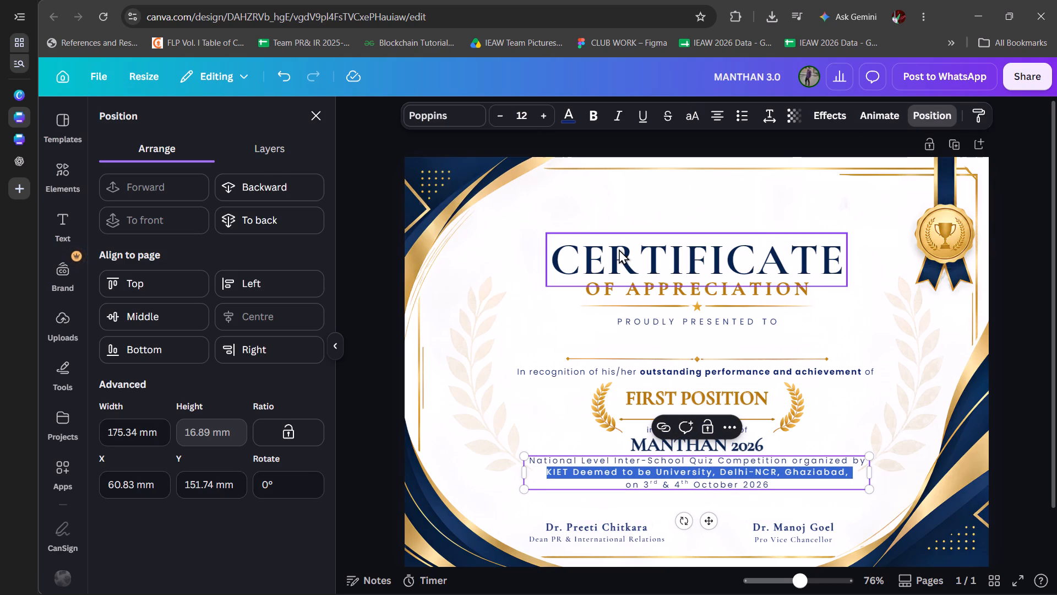
key(ctrl+b)
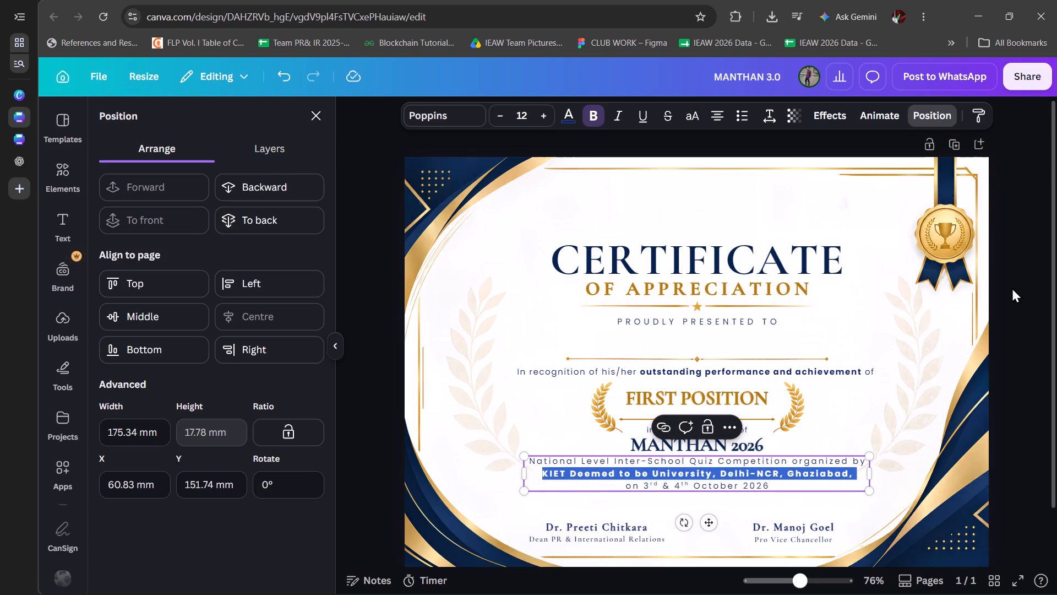
click(1012, 288)
click(1012, 288)
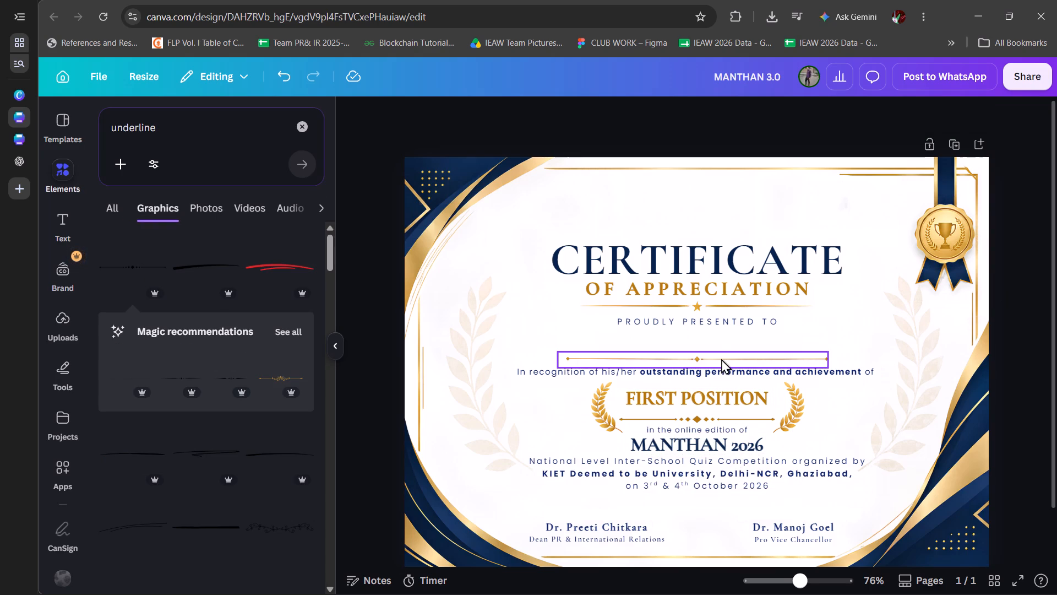
Nudge the "CERTIFICATE" heading and the "OF APPRECIATION" subtitle slightly upward, keeping the subtitle close beneath the heading.
click(700, 254)
key(Up)
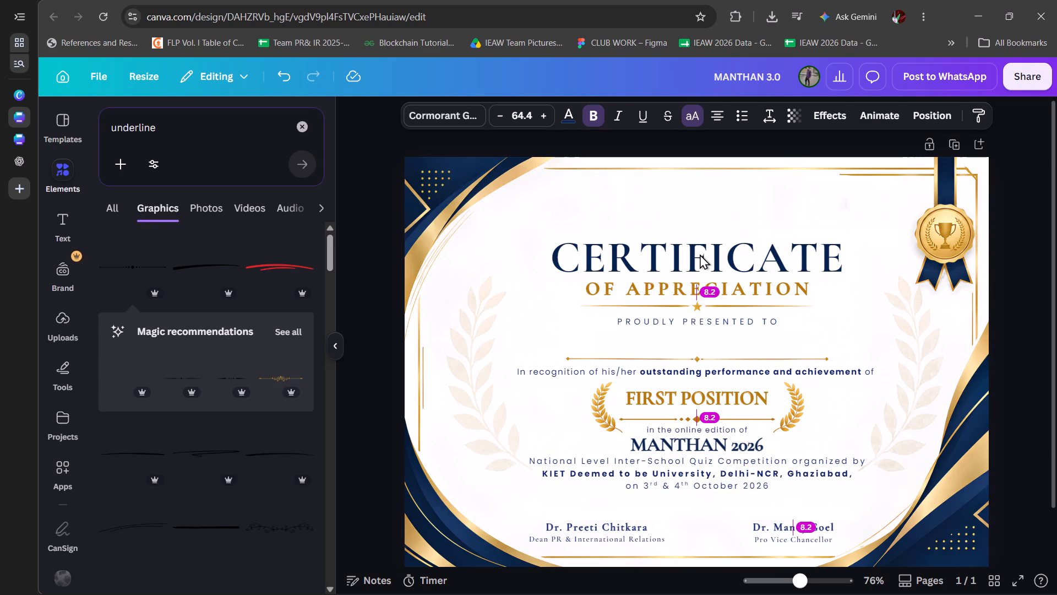
key(Up)
key(Up)
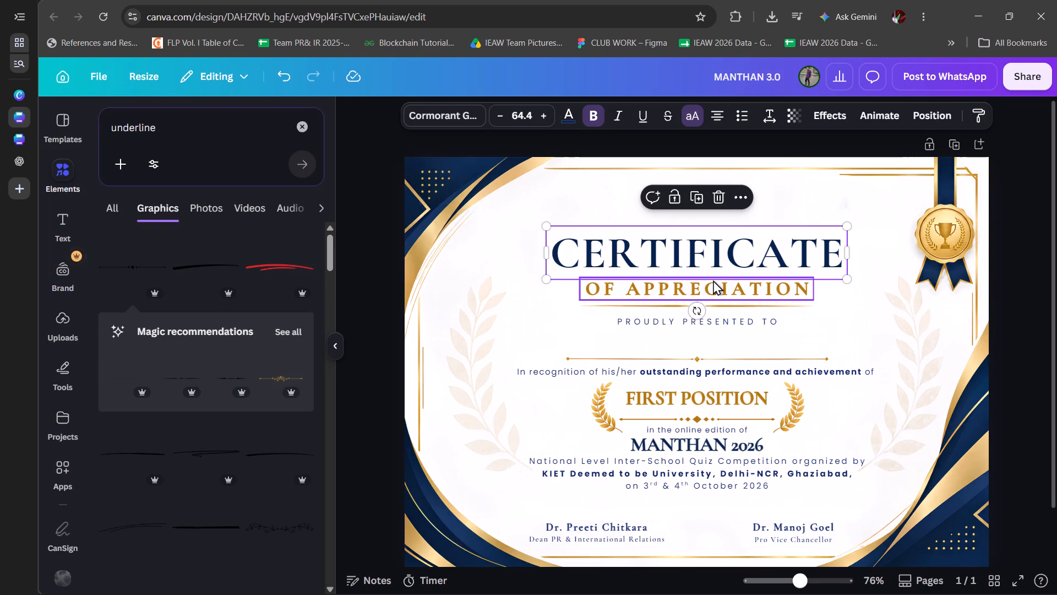
click(713, 281)
key(Up)
key(Up)
key(Up)
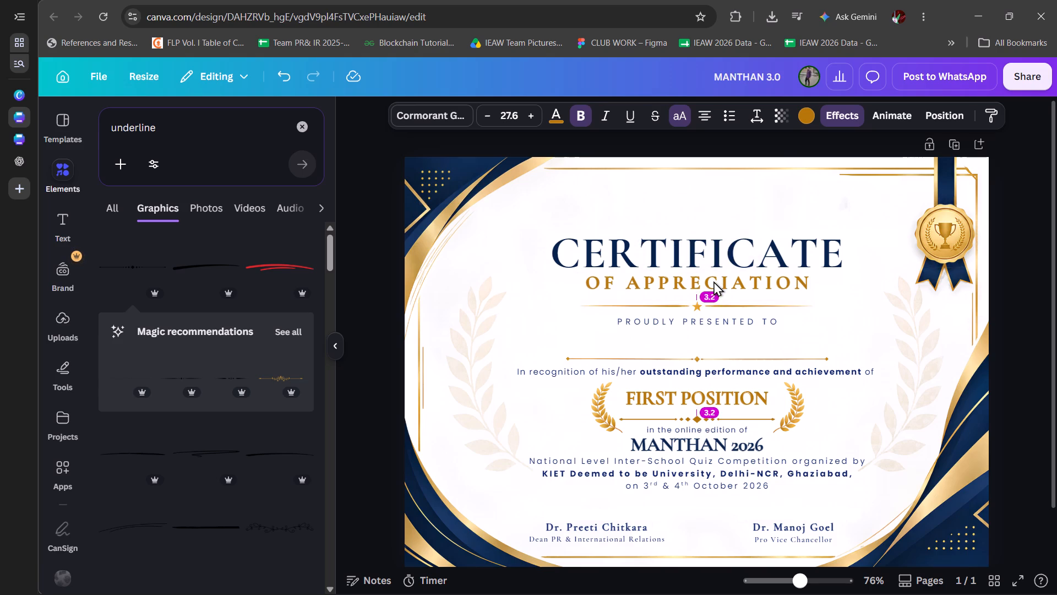
key(Up)
key(Up)
Move the gold star divider up so it sits just beneath "OF APPRECIATION".
click(718, 303)
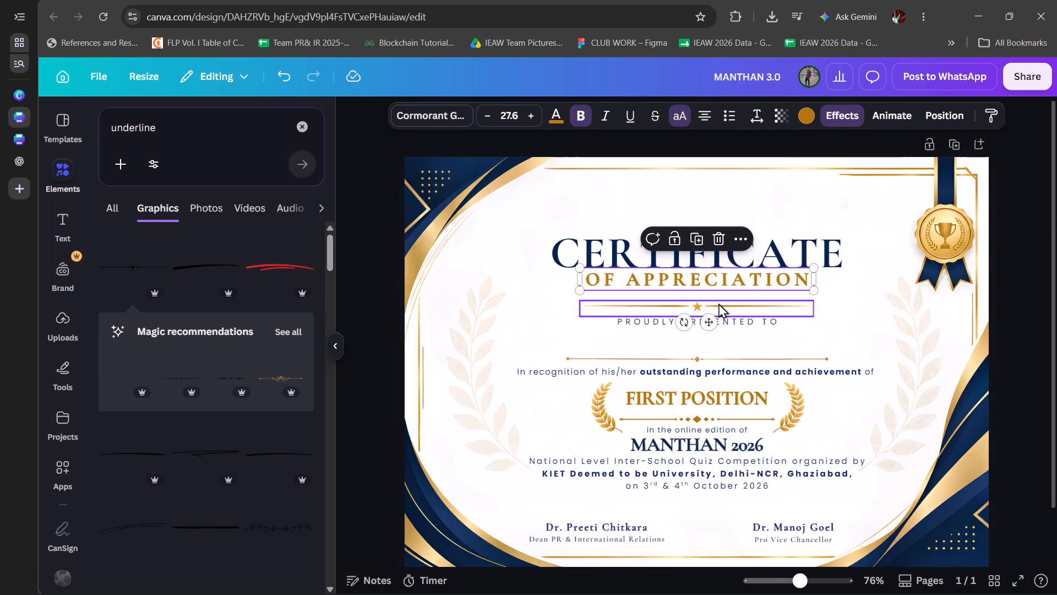
key(Up)
key(Up)
key(Up)
key(Up)
key(Up)
key(Up)
key(Up)
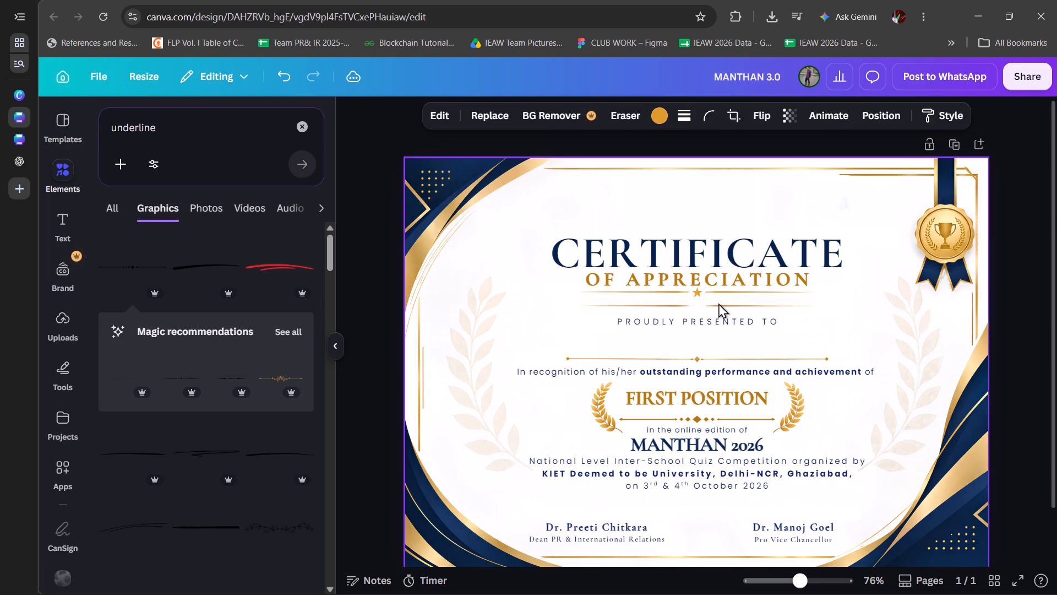
click(797, 320)
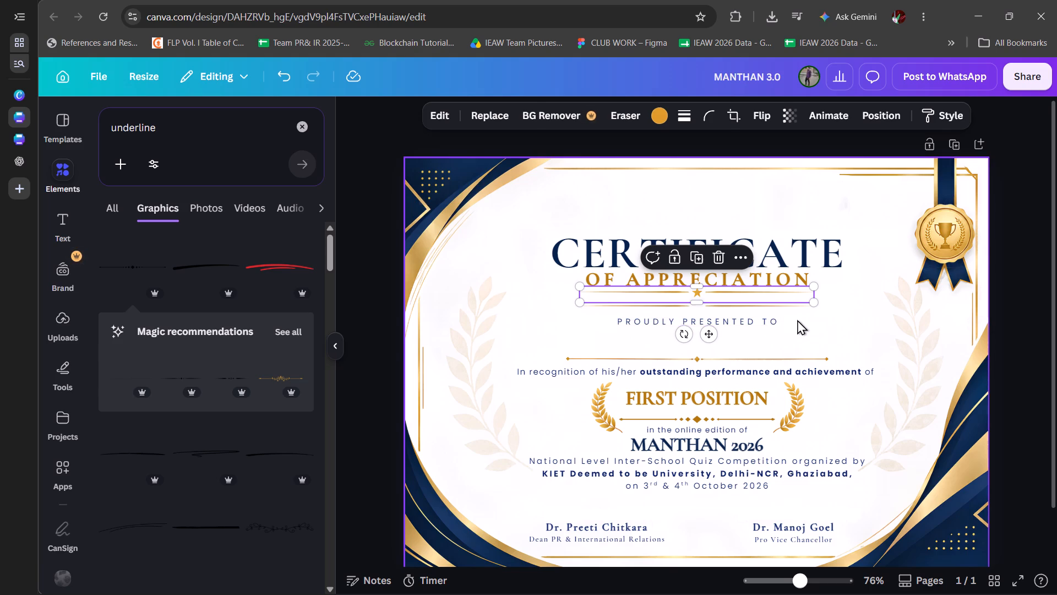
Lock the white cover shapes above the Pro Vice Chancellor's and Dean's names and beneath "FIRST POSITION".
click(796, 511)
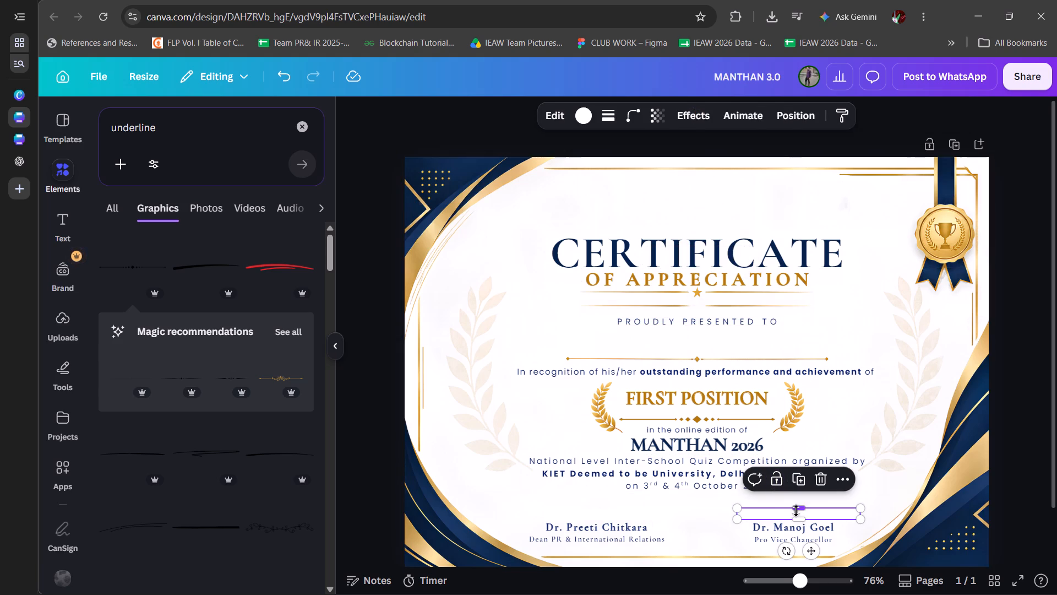
click(783, 479)
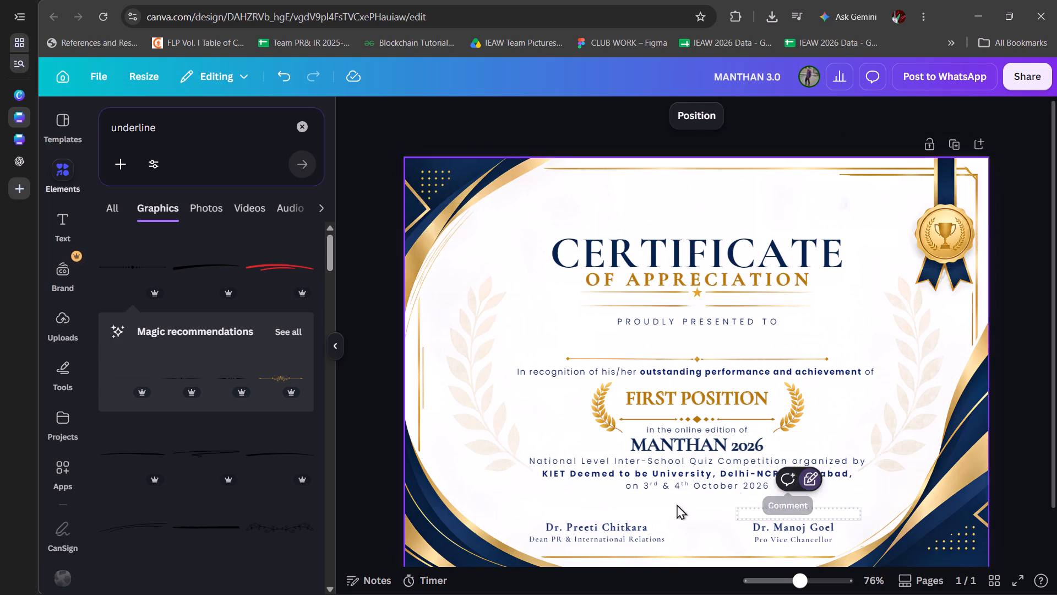
click(630, 517)
click(585, 483)
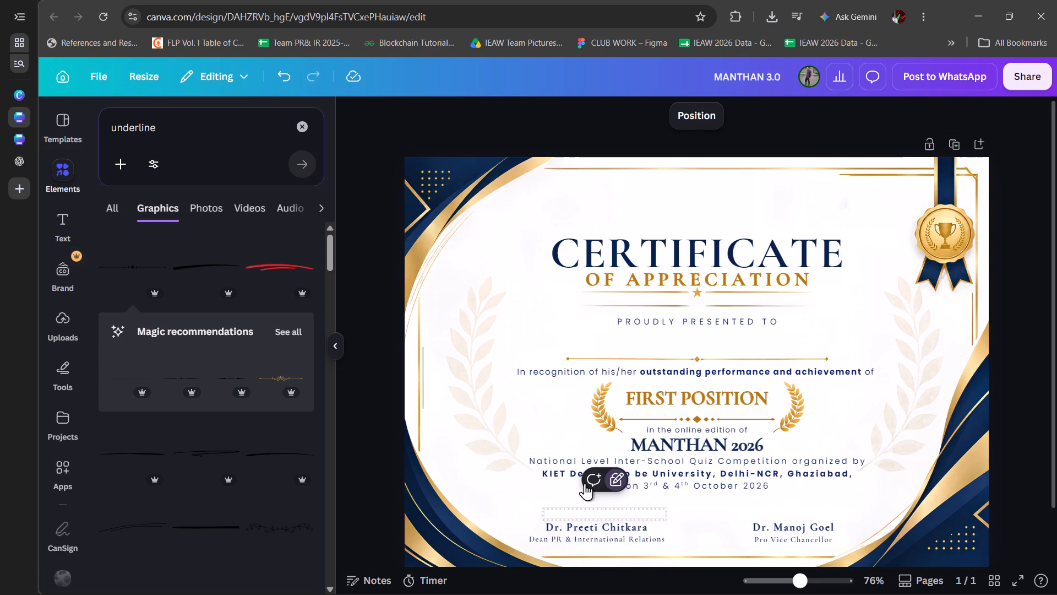
click(754, 426)
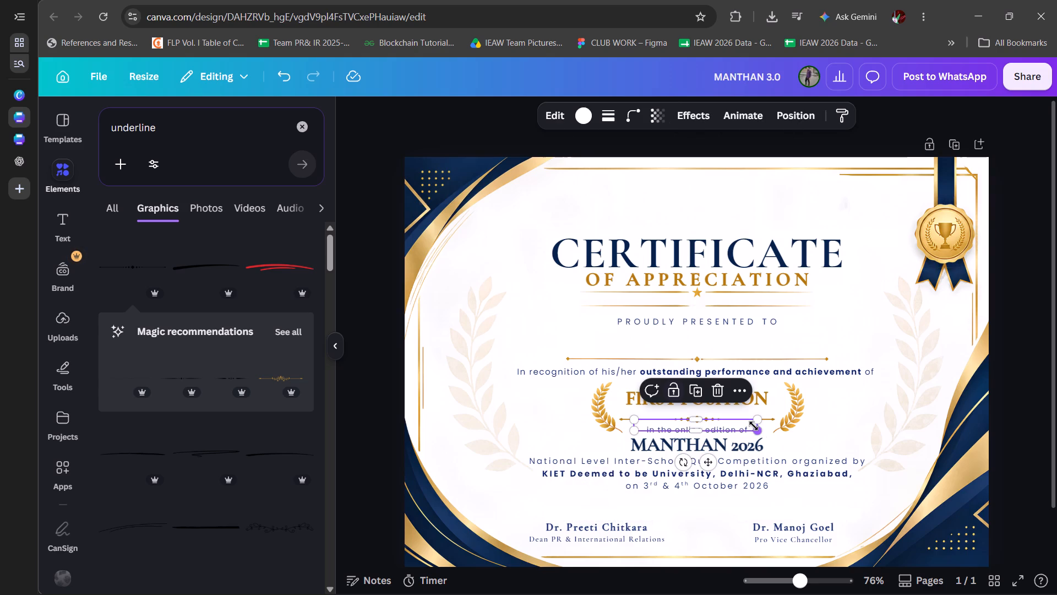
click(678, 398)
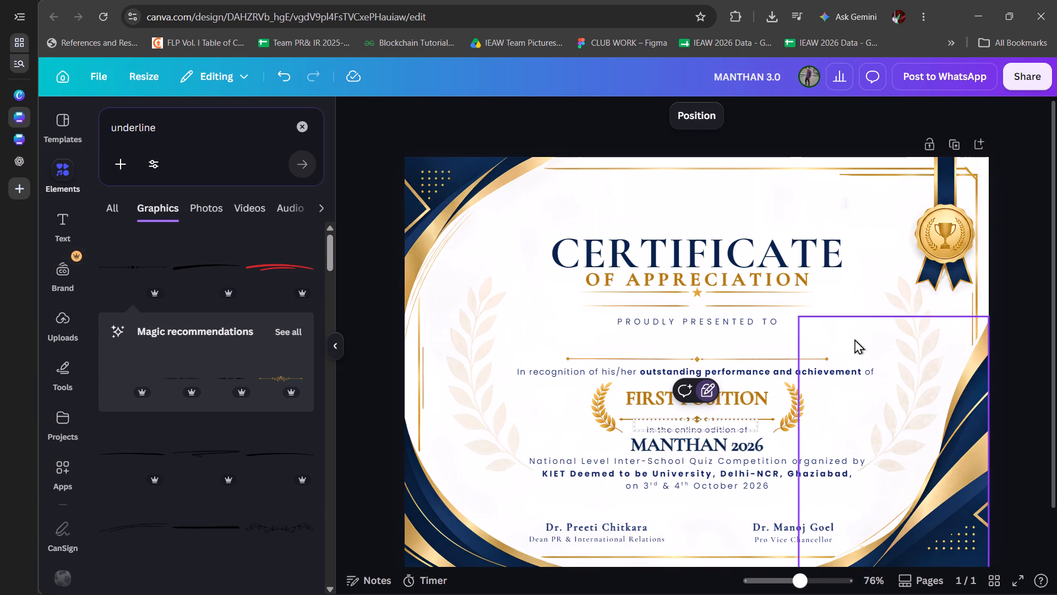
Paste another white cover shape and place it over the baked-in line between the star divider and "PROUDLY PRESENTED TO".
click(821, 306)
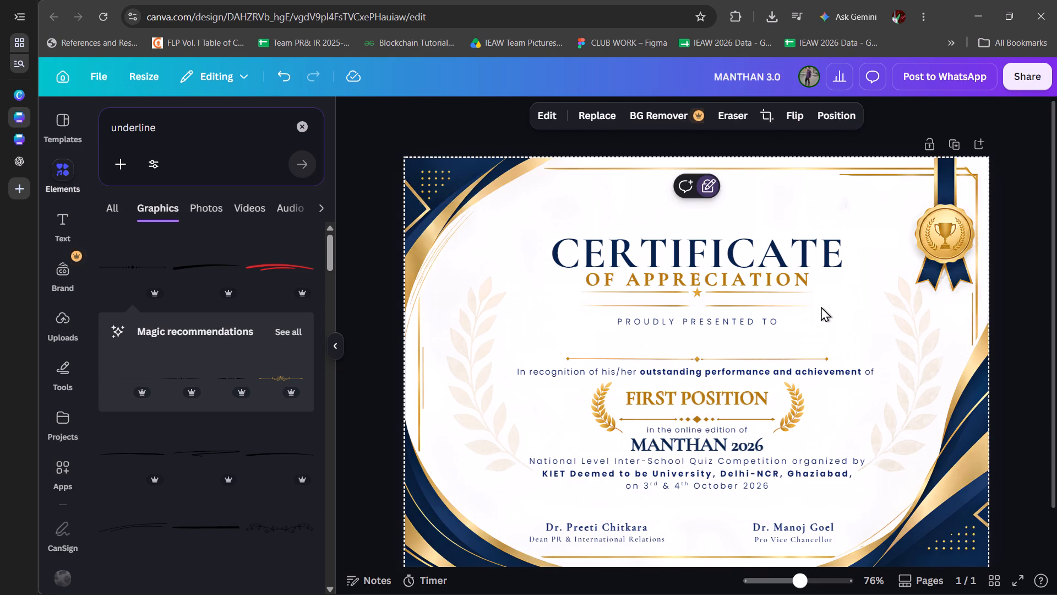
click(741, 316)
click(848, 329)
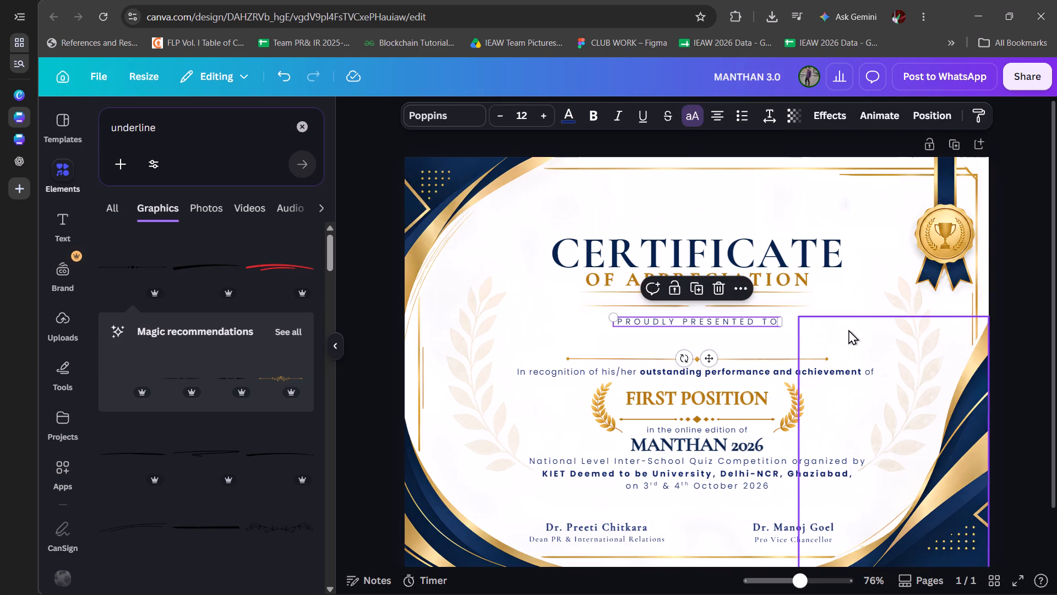
click(841, 300)
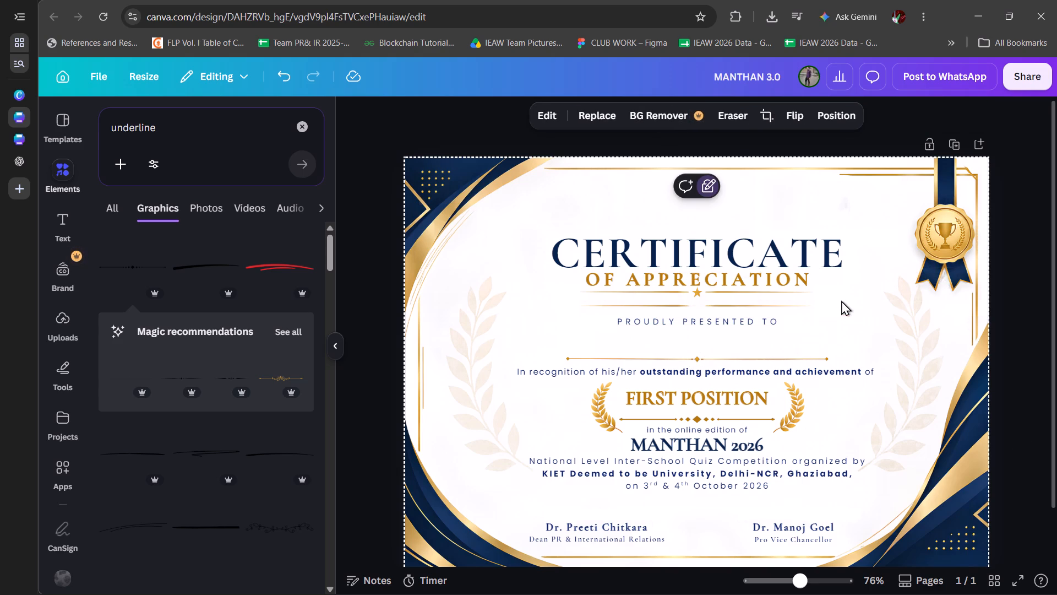
key(ctrl+v)
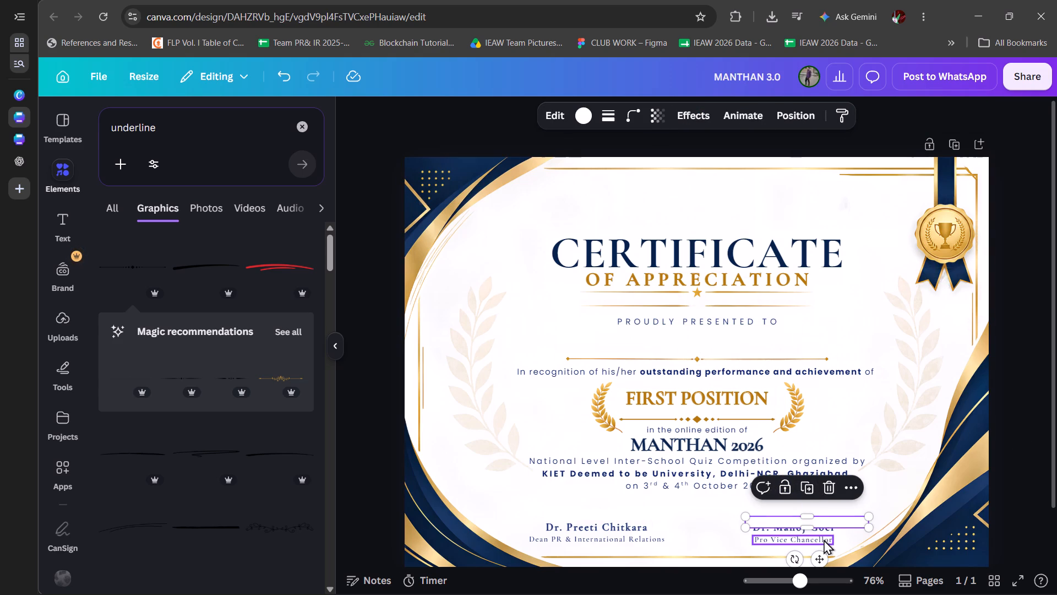
drag(813, 558, 757, 497)
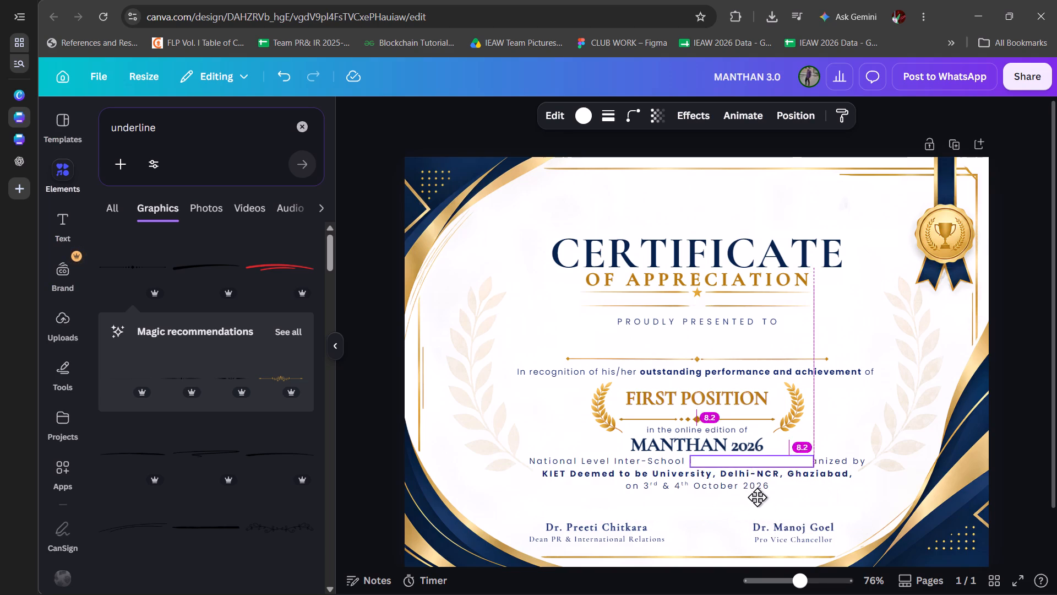
drag(757, 497, 691, 342)
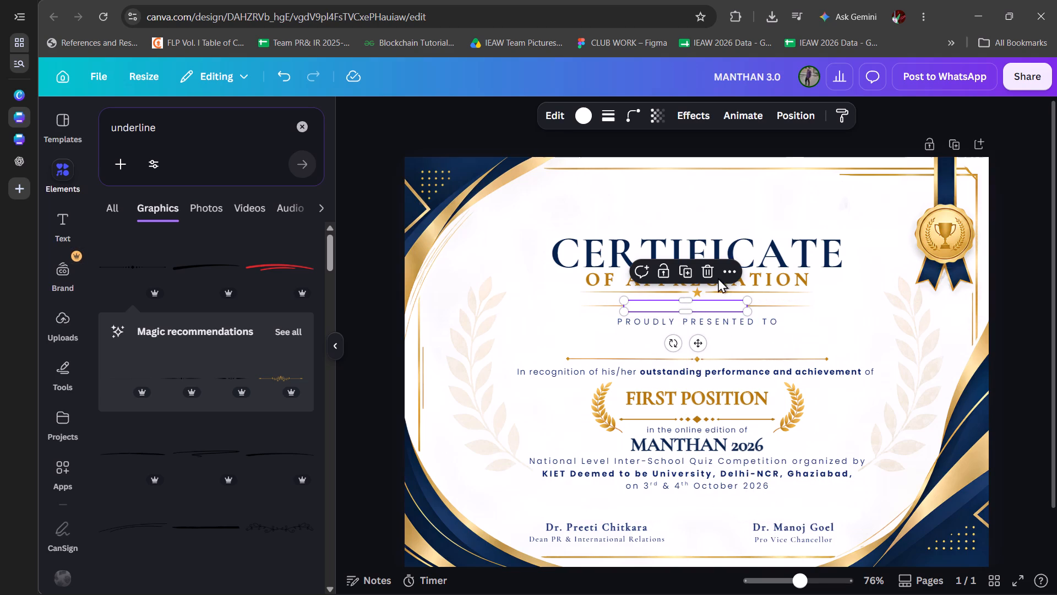
Send the new white cover shape backward in the layer order.
click(721, 275)
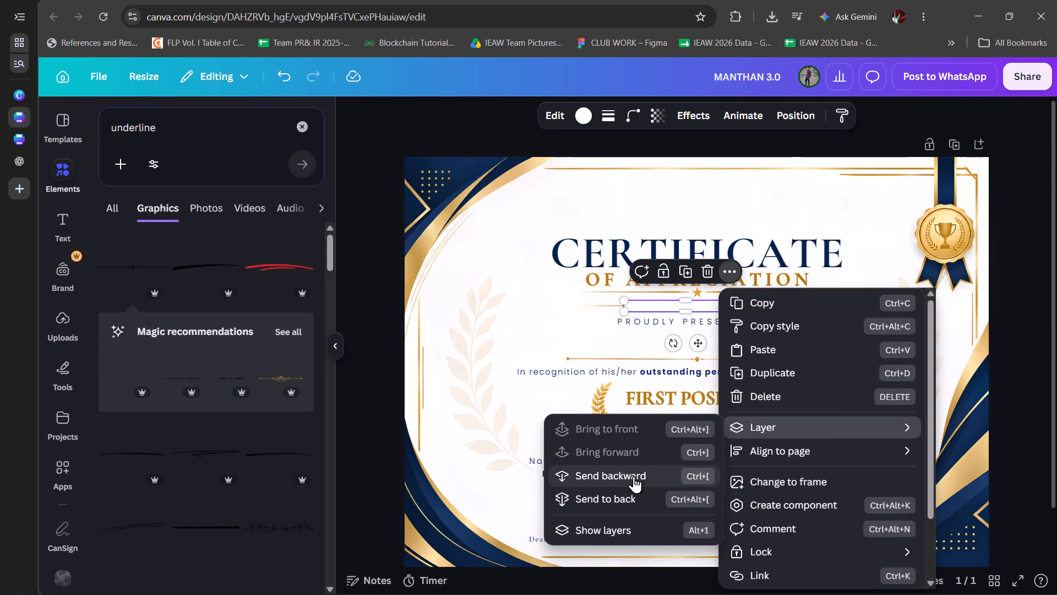
click(634, 476)
click(634, 476)
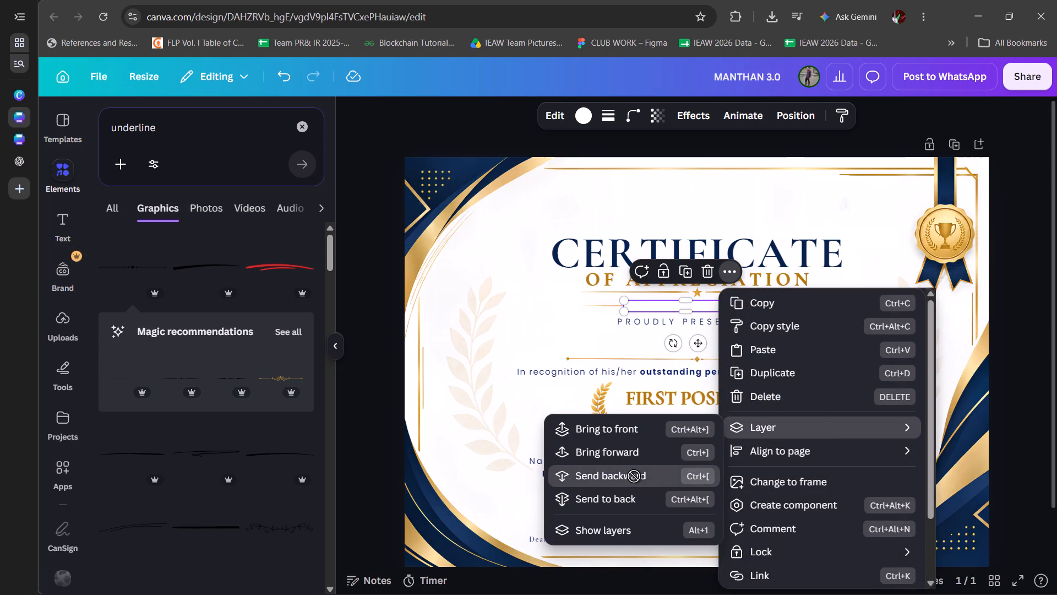
click(634, 476)
click(621, 460)
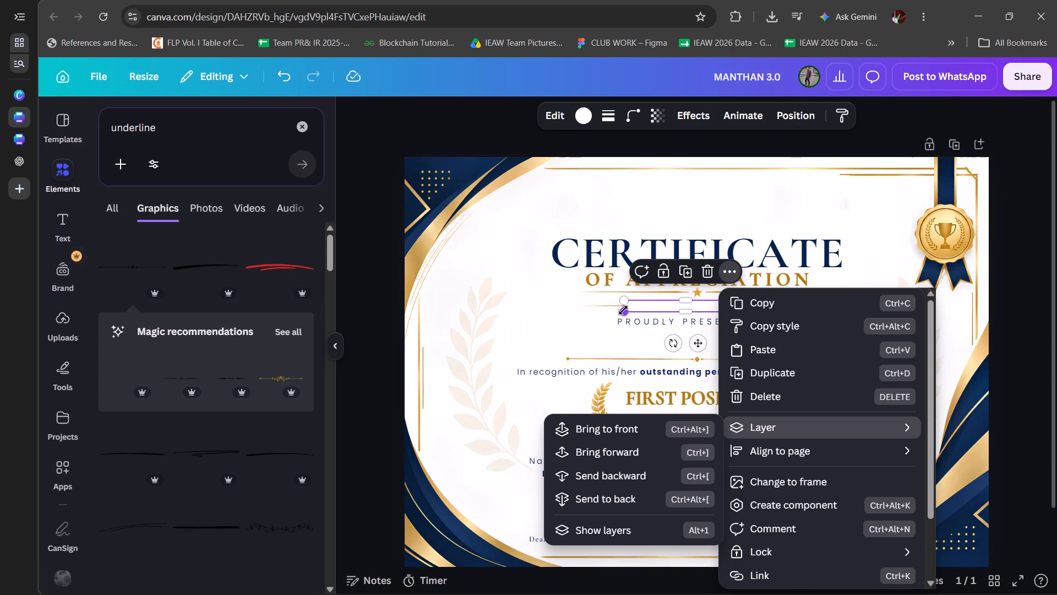
Resize the new white cover to about 119 × 5.5 mm so it spans the baked-in line, and lock it.
drag(623, 310, 581, 310)
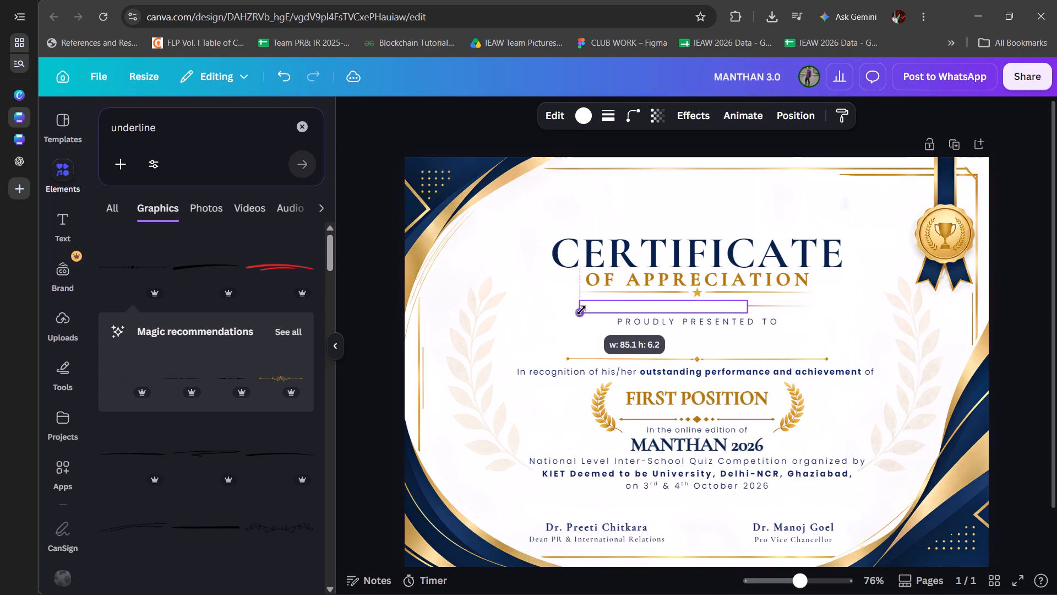
drag(581, 310, 578, 310)
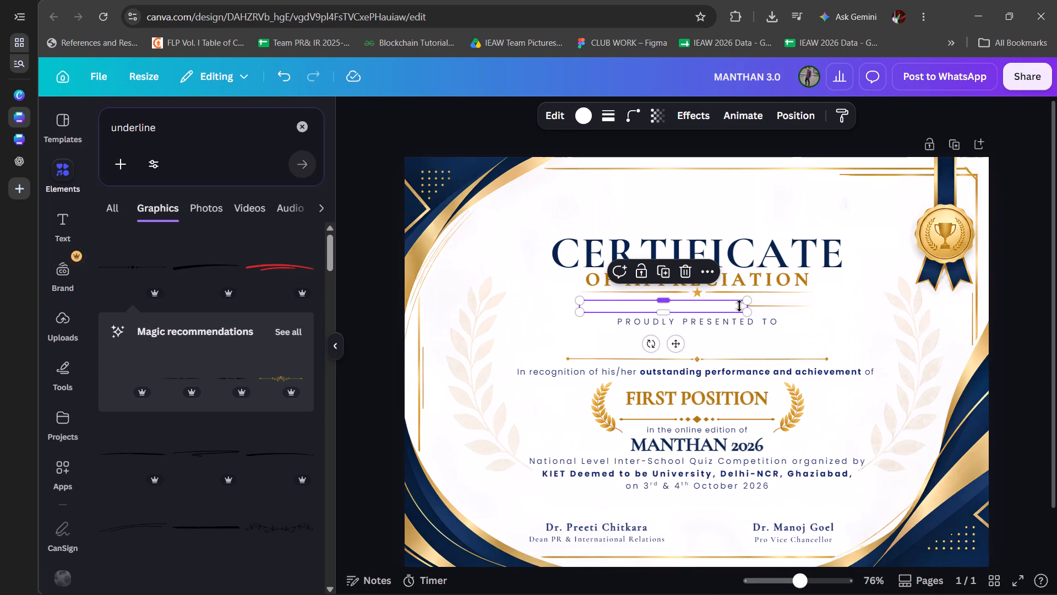
drag(745, 311, 804, 316)
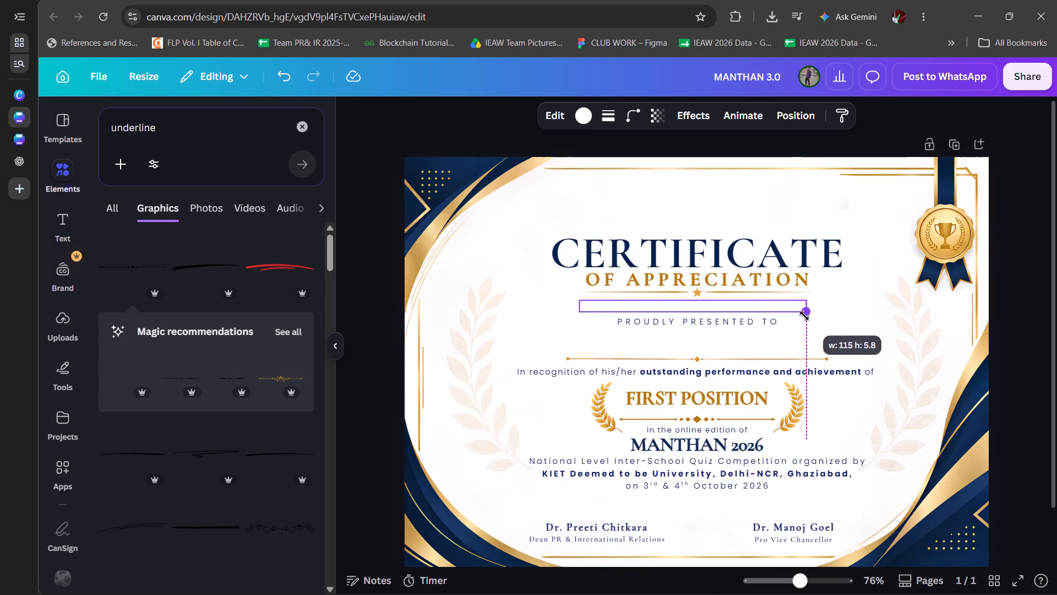
drag(804, 316, 810, 310)
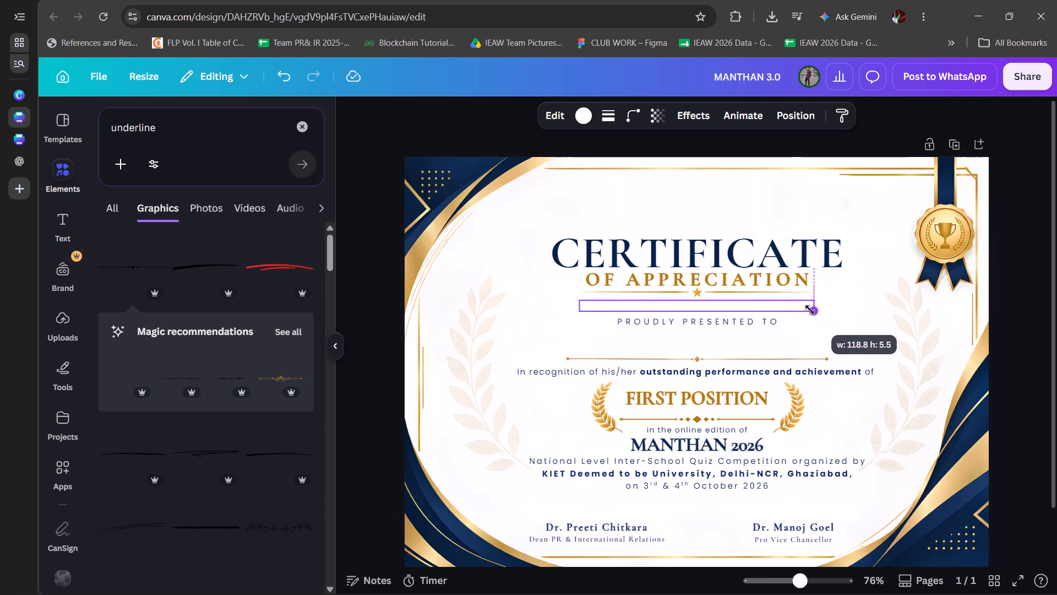
drag(810, 310, 810, 309)
click(682, 273)
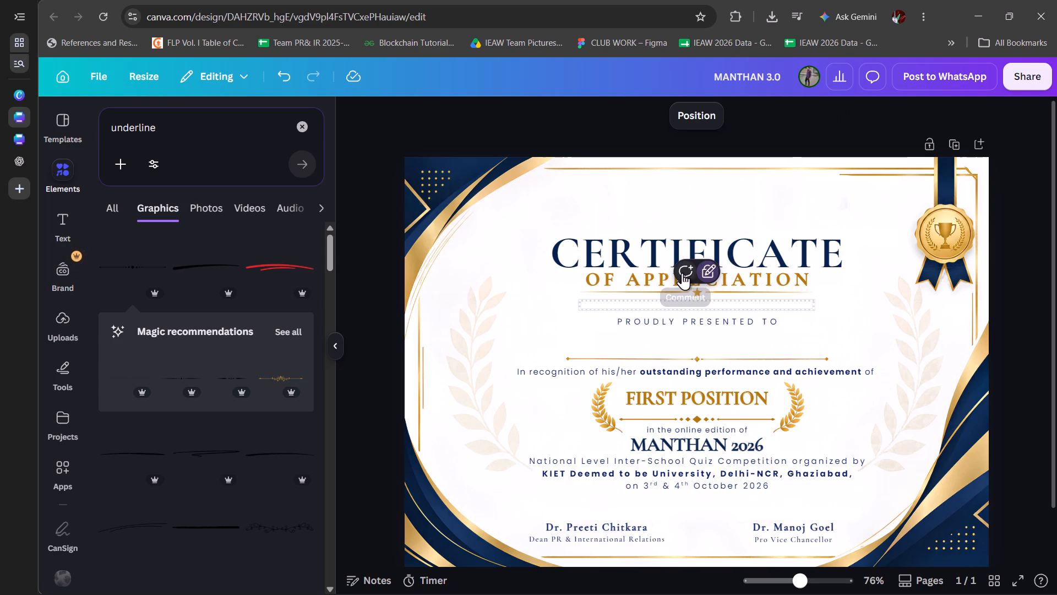
Move the "PROUDLY PRESENTED TO" line up to just beneath the gold star divider.
click(709, 321)
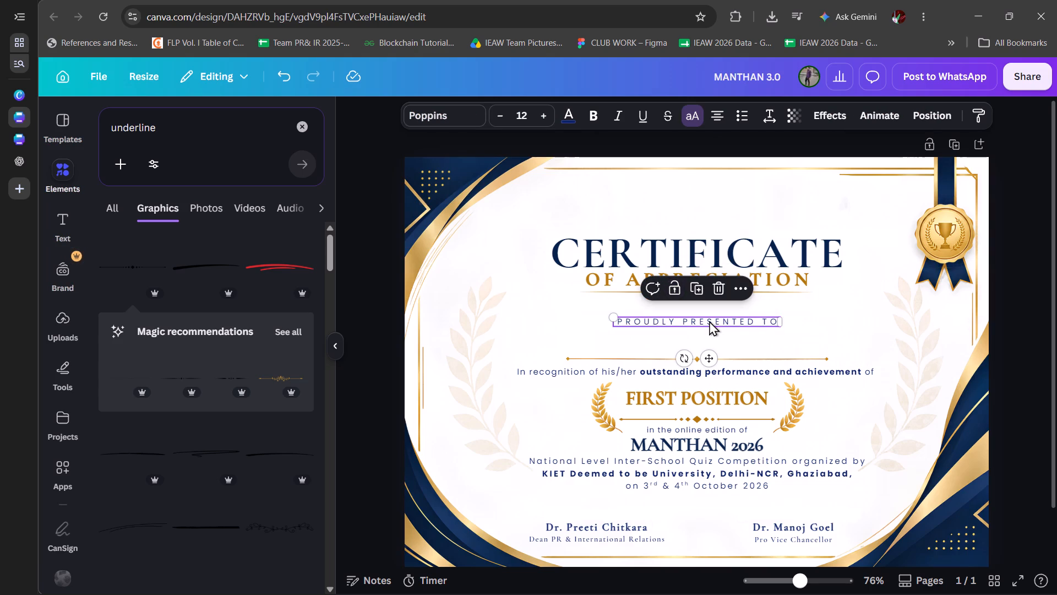
key(Up)
key(Up)
key(Up)
key(Up)
key(Up)
key(Up)
key(Up)
key(Up)
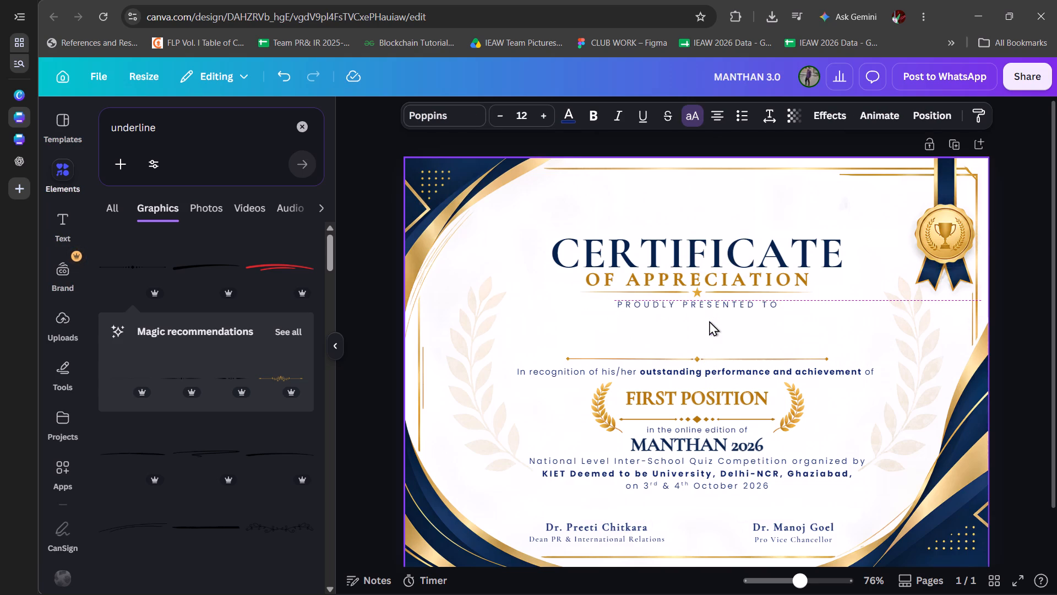
Move the gold divider above the "In recognition of his/her" line upward, leaving room for the recipient's name.
click(749, 353)
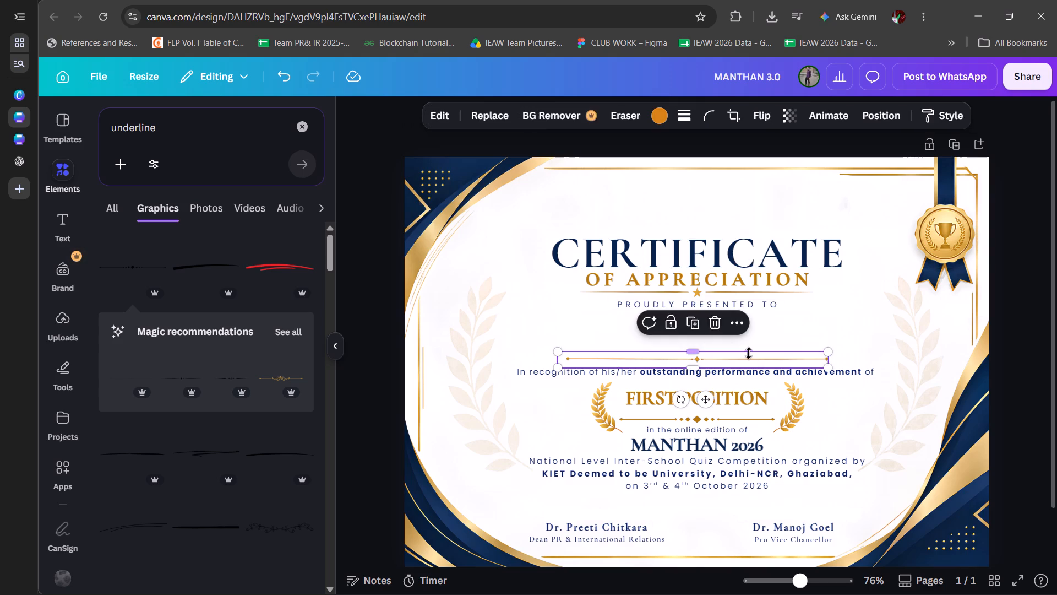
key(Up)
key(Up)
key(Up)
key(Up)
key(Up)
key(Up)
key(Up)
key(Up)
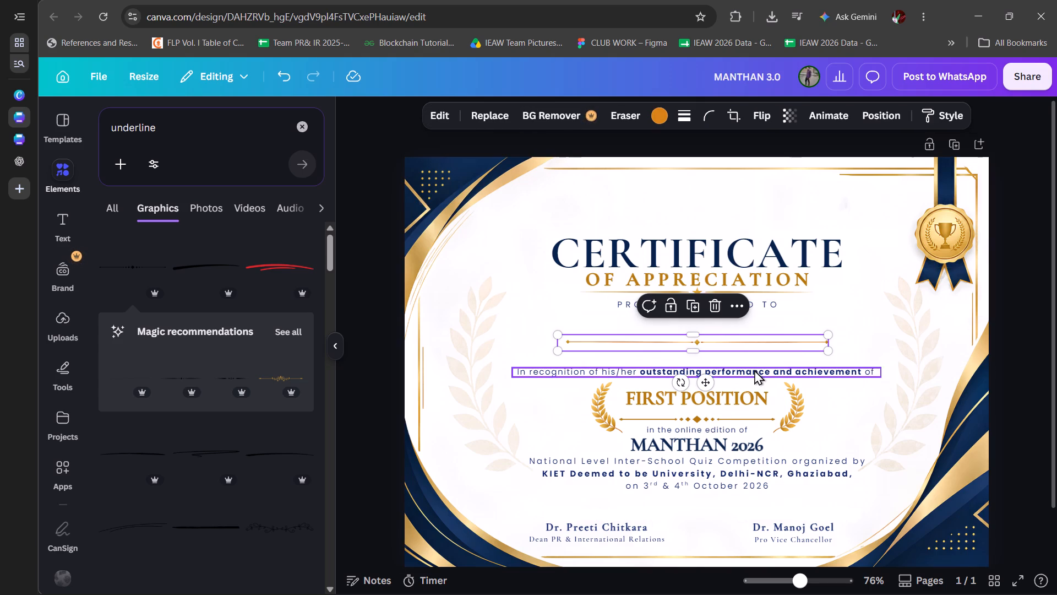
Move the "In recognition of his/her outstanding performance and achievement of" line up to just beneath the gold divider.
click(754, 370)
key(Up)
key(Up)
key(Up)
key(Up)
key(Up)
key(Up)
key(Up)
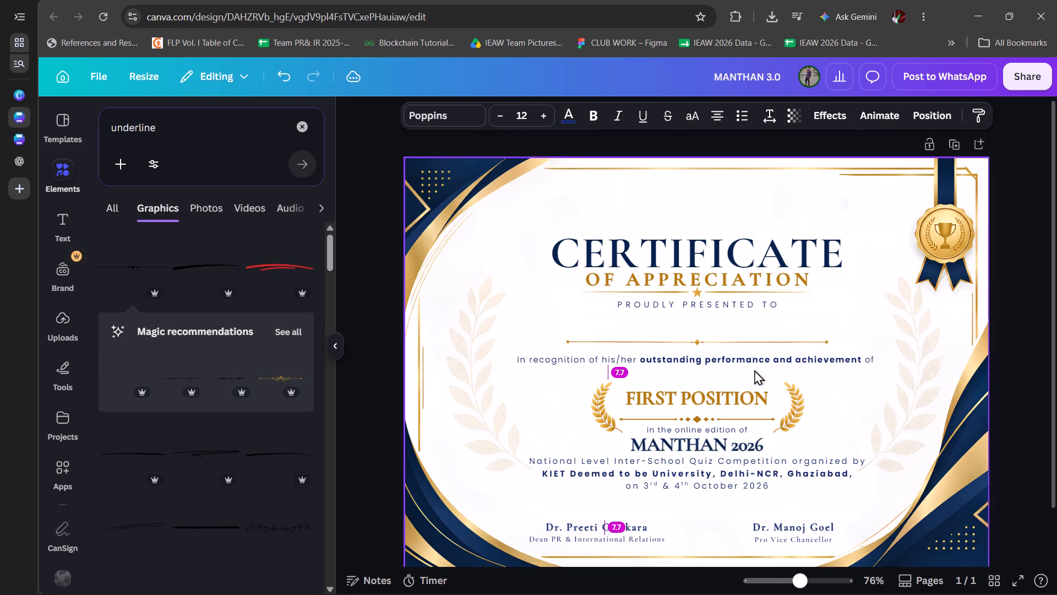
key(Up)
key(Up)
key(Up)
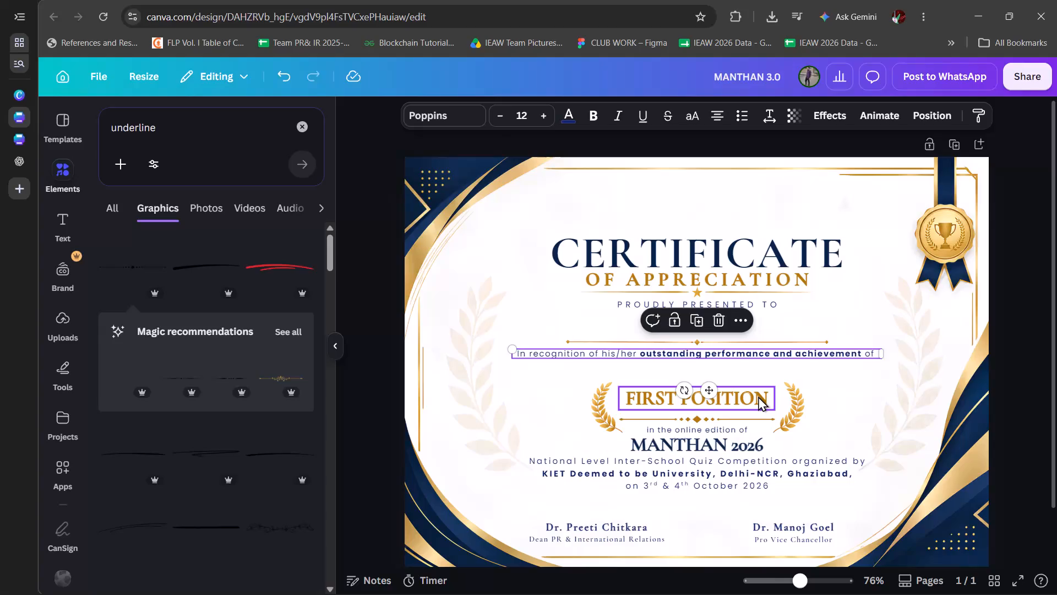
Move the FIRST POSITION heading, both laurels, its divider and the event text below up together, closer to the "In recognition of his/her" line.
click(758, 396)
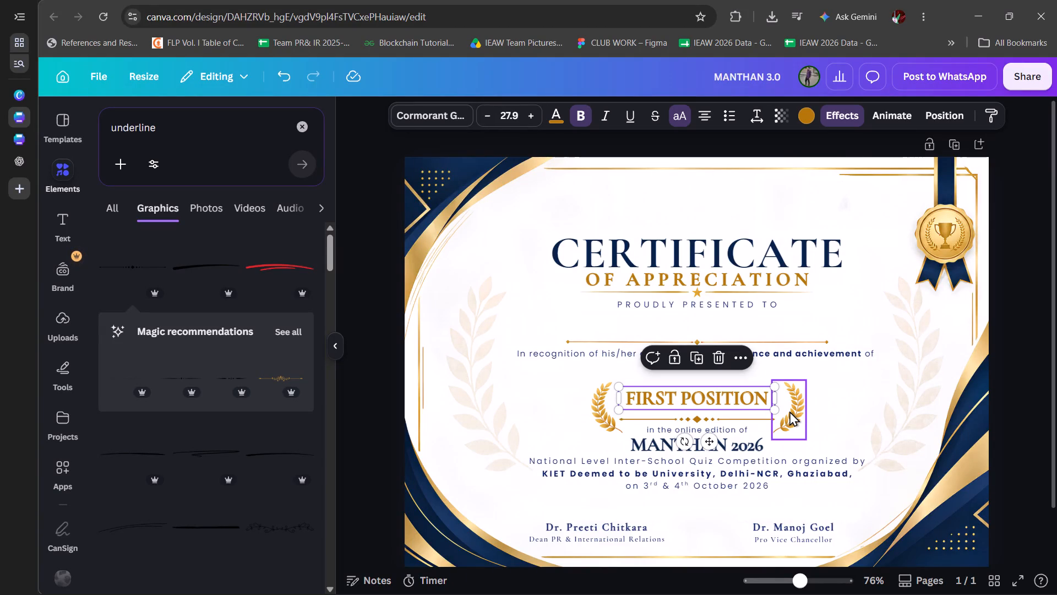
shift+click(789, 411)
shift+click(598, 422)
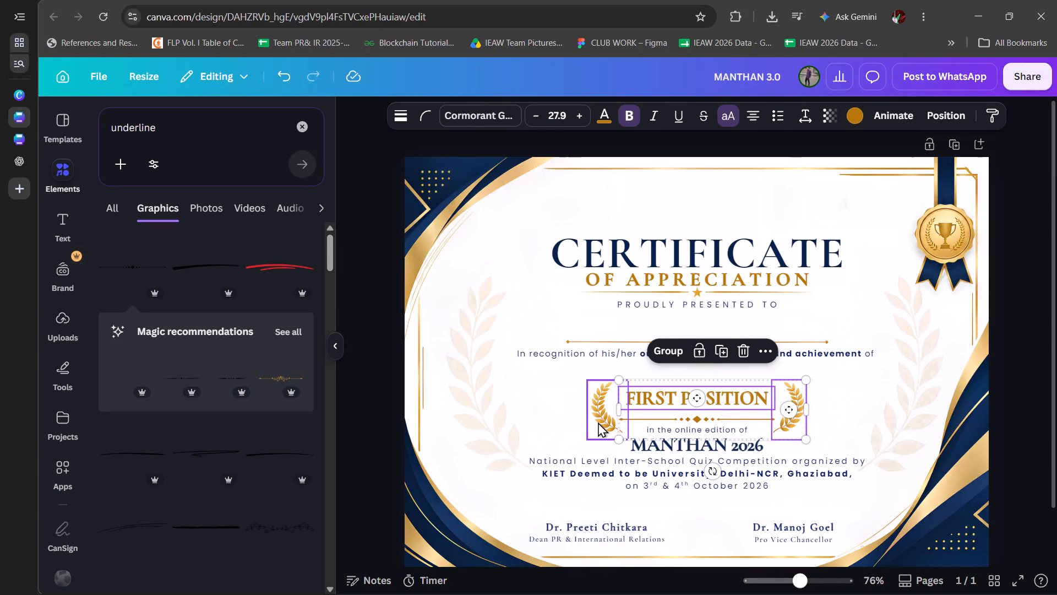
shift+click(678, 422)
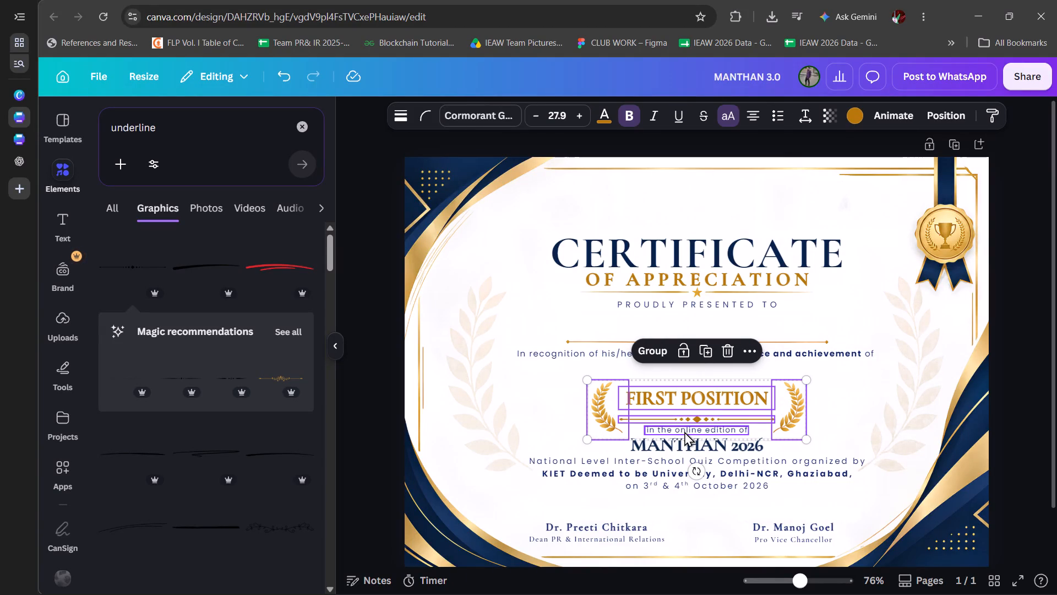
shift+click(684, 431)
shift+click(695, 451)
shift+click(705, 476)
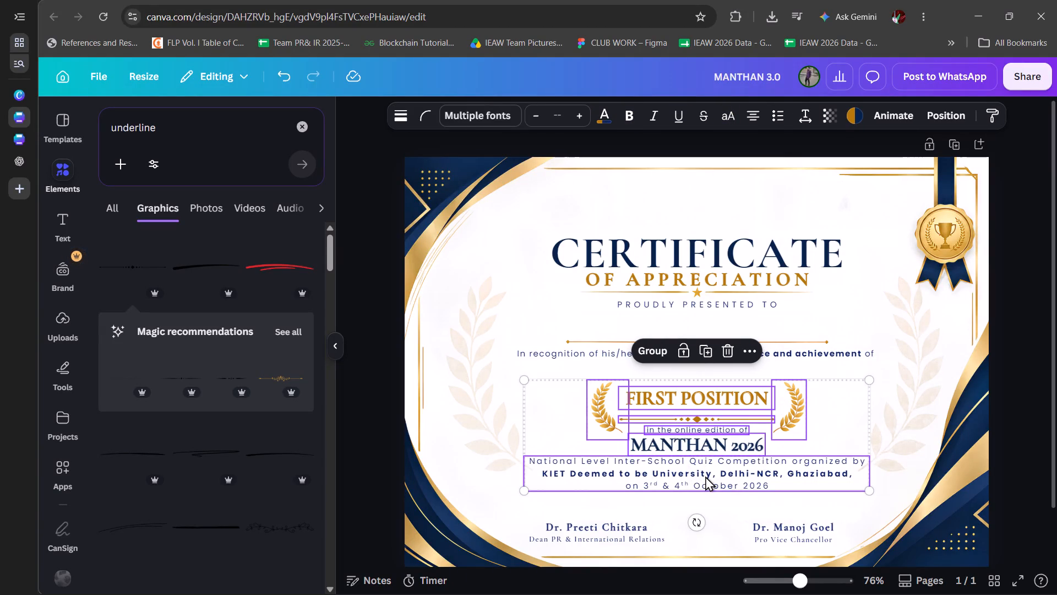
key(Up)
key(Up)
key(Up)
key(Up)
key(Up)
key(Up)
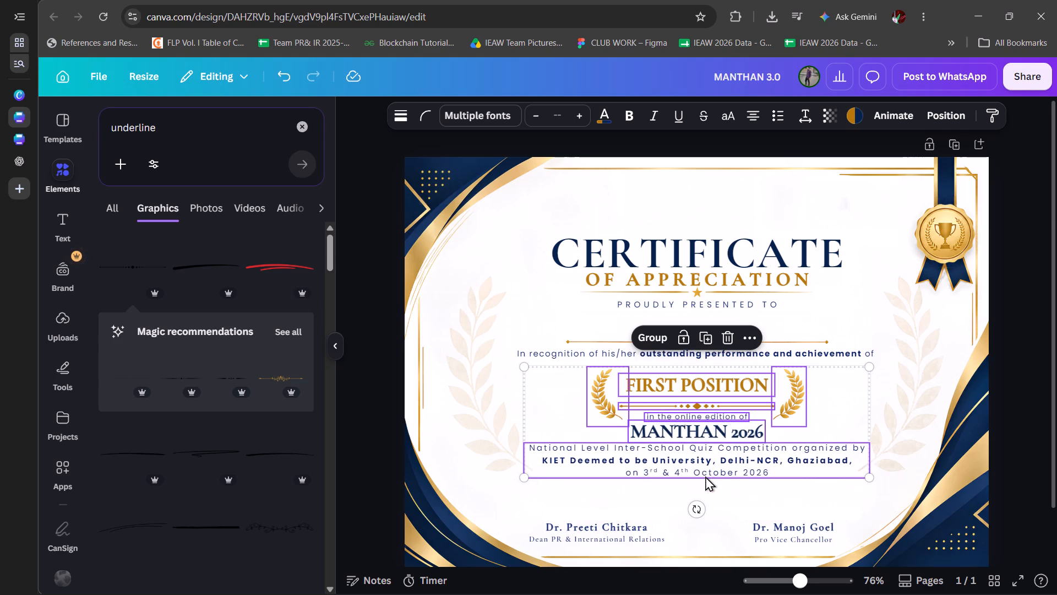
key(Down)
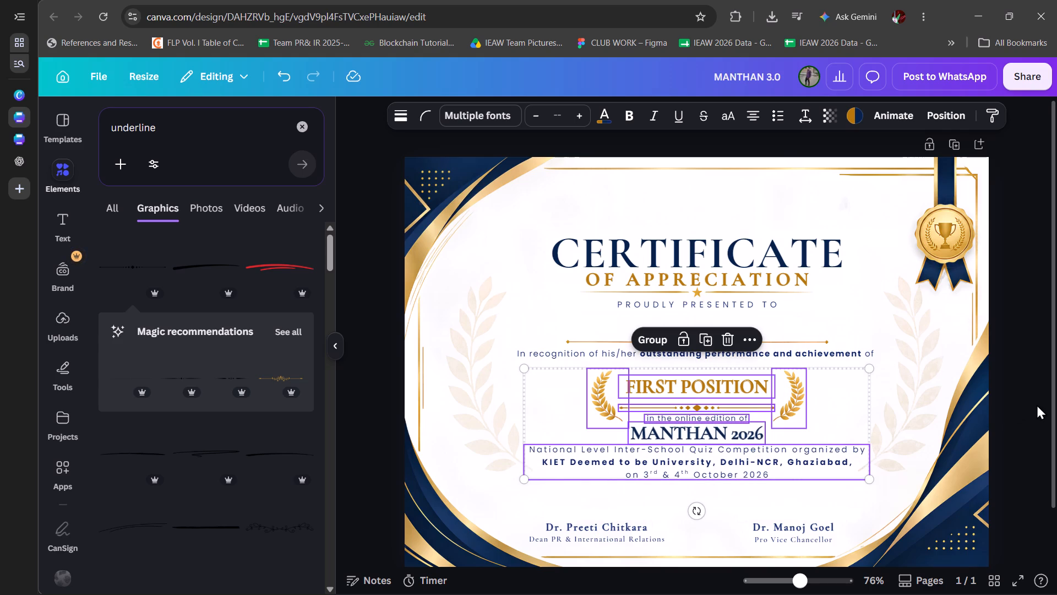
click(1027, 405)
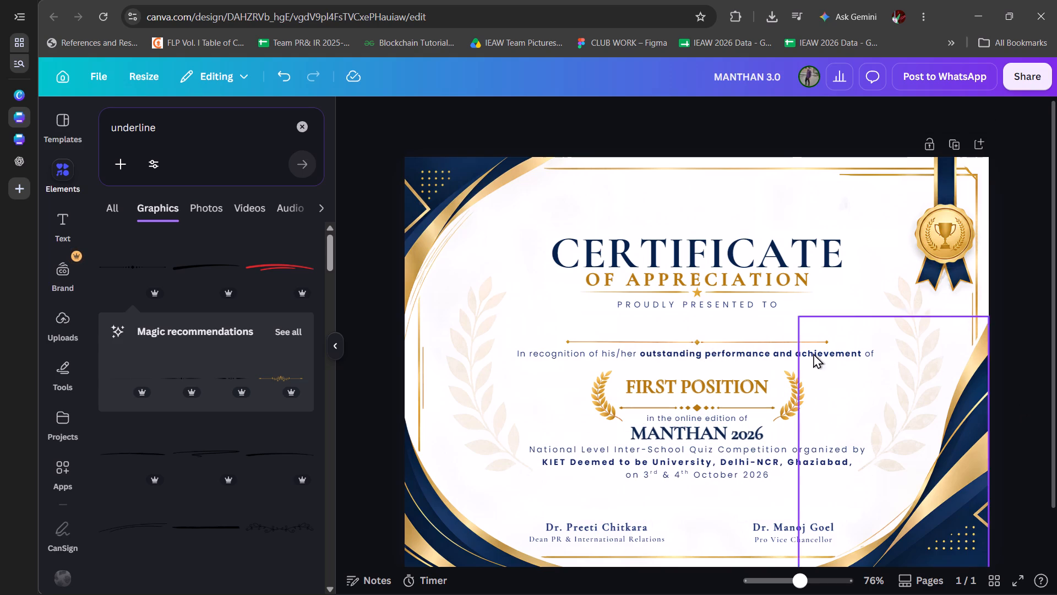
Reduce the CERTIFICATE title's font size to 62.4.
click(759, 335)
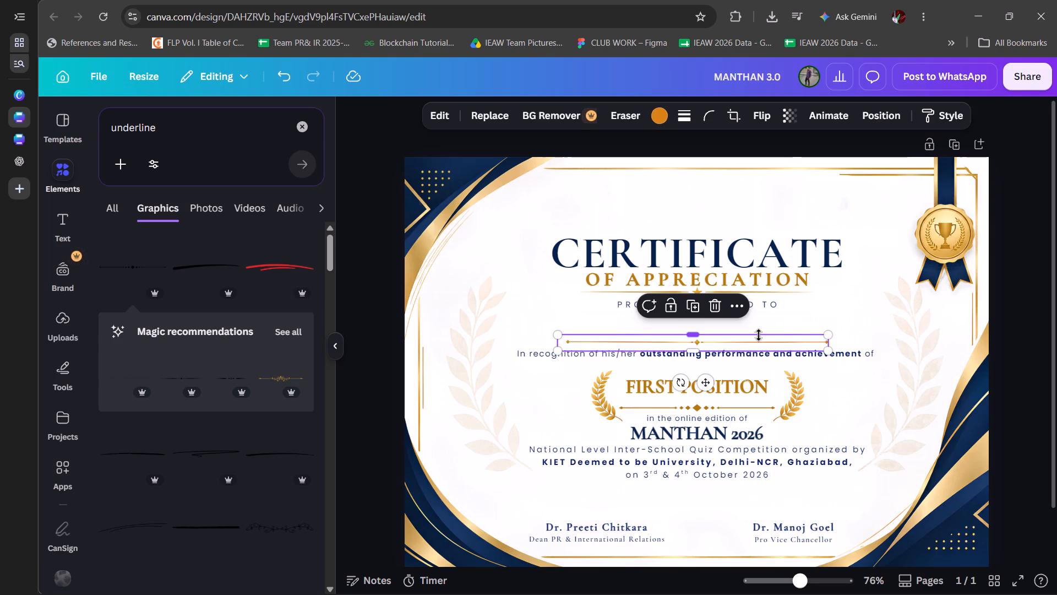
click(779, 259)
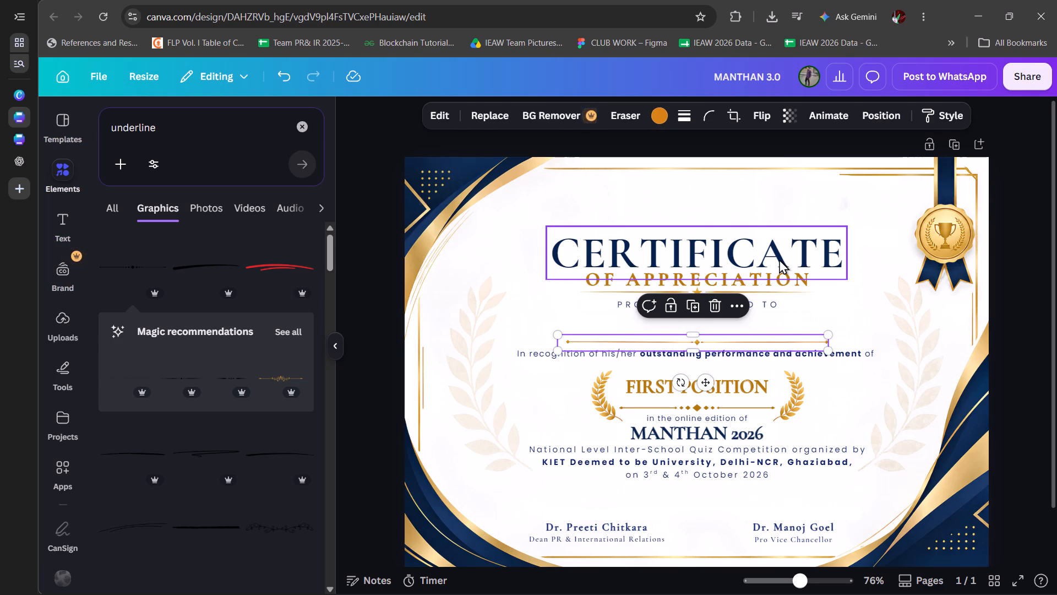
click(497, 113)
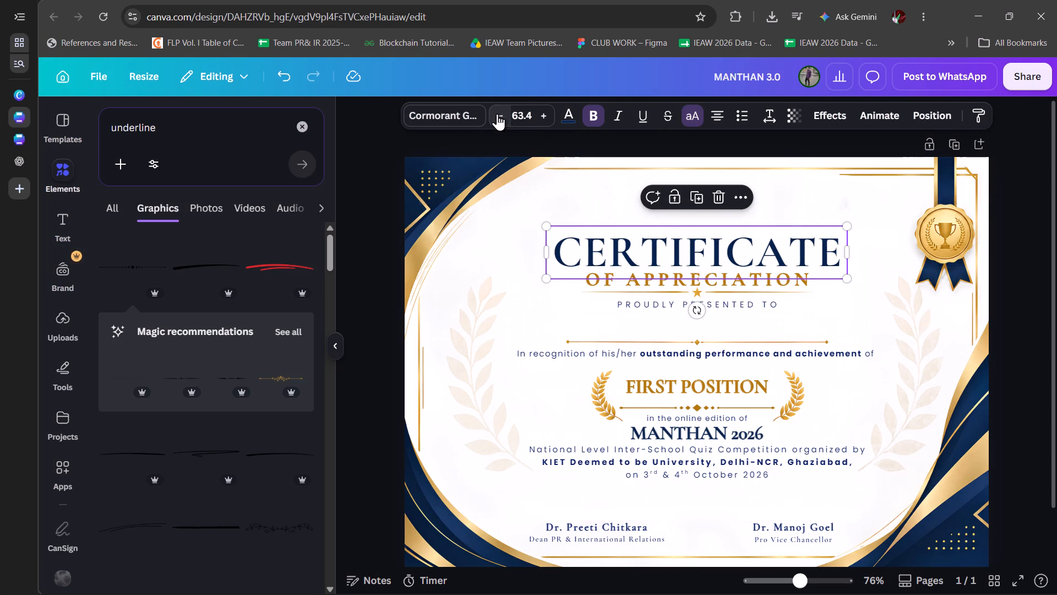
click(497, 113)
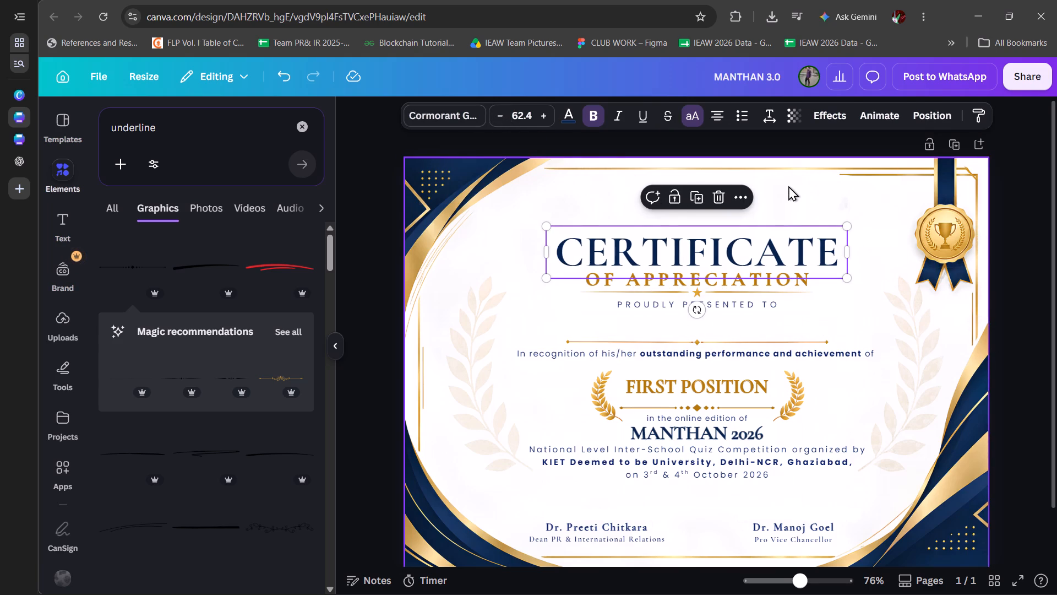
Nudge the CERTIFICATE title down slightly toward the "OF APPRECIATION" line.
click(788, 186)
click(767, 231)
key(Down)
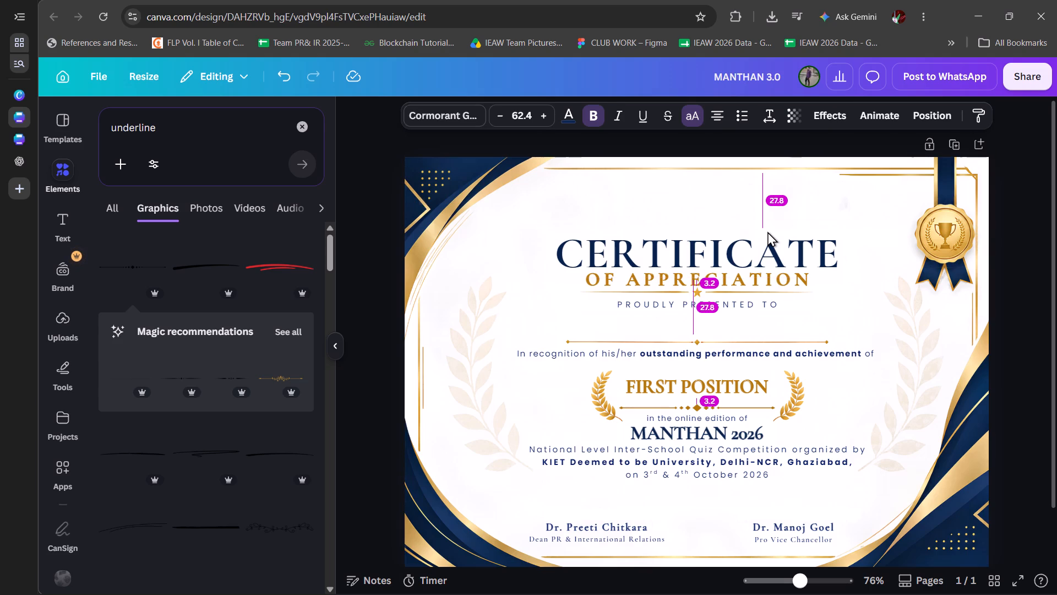
click(1039, 239)
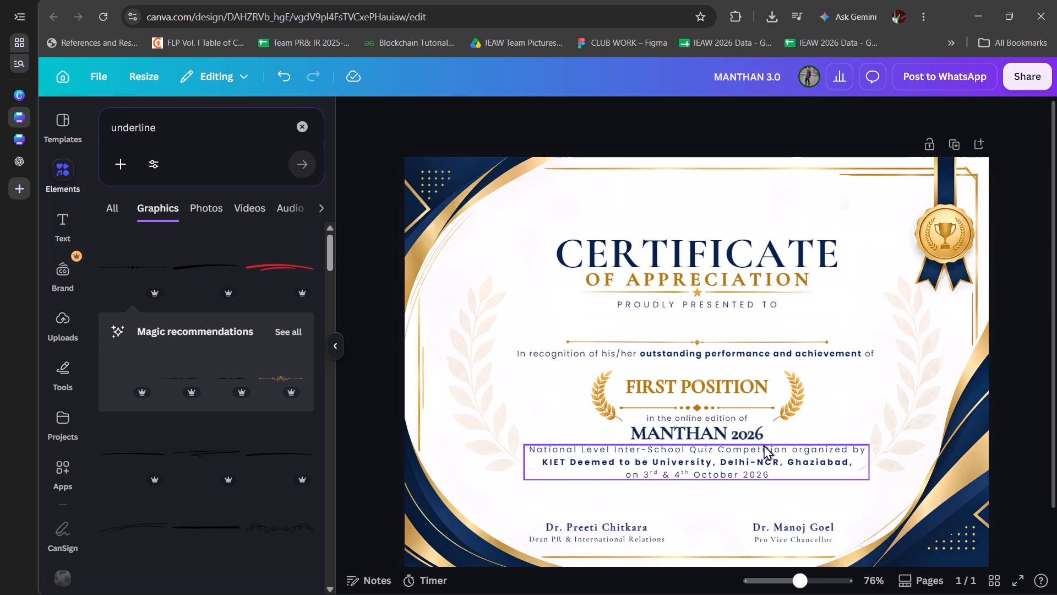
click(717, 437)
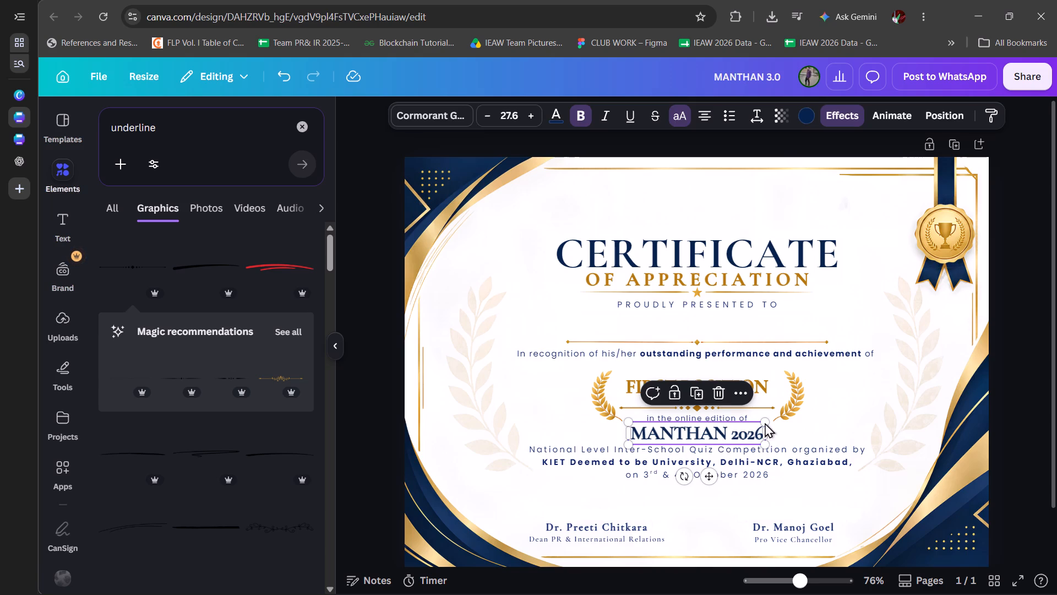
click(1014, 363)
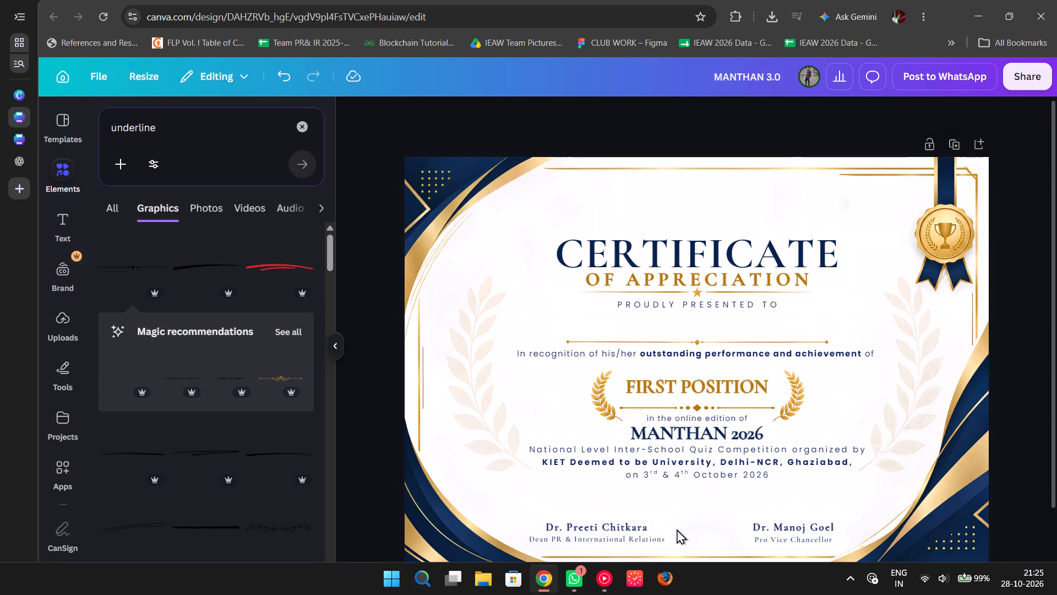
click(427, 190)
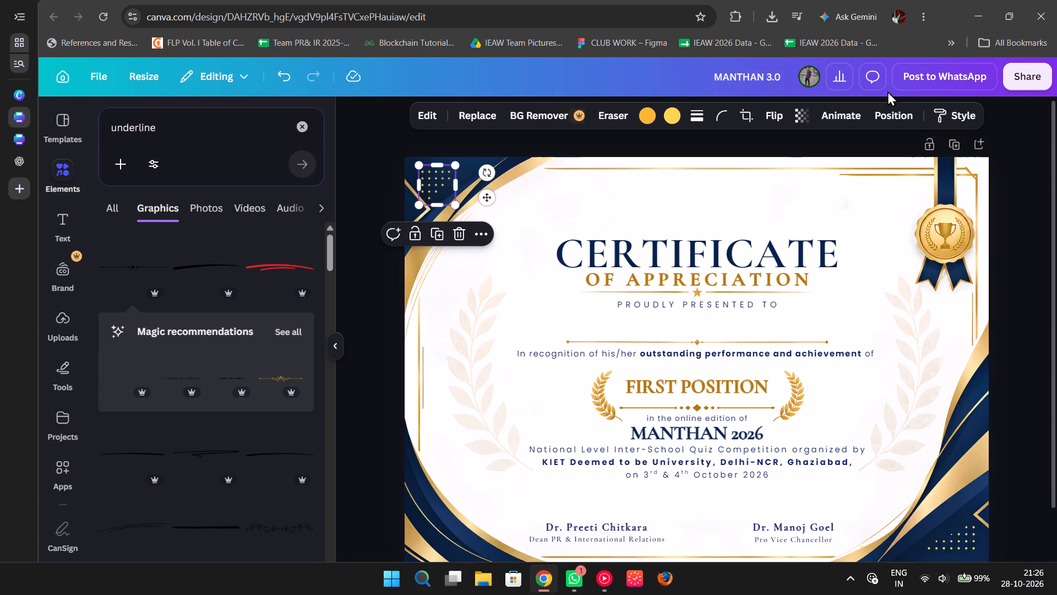
Set the certificate design's sharing access to "Anyone with the link" and copy its share link.
click(1029, 70)
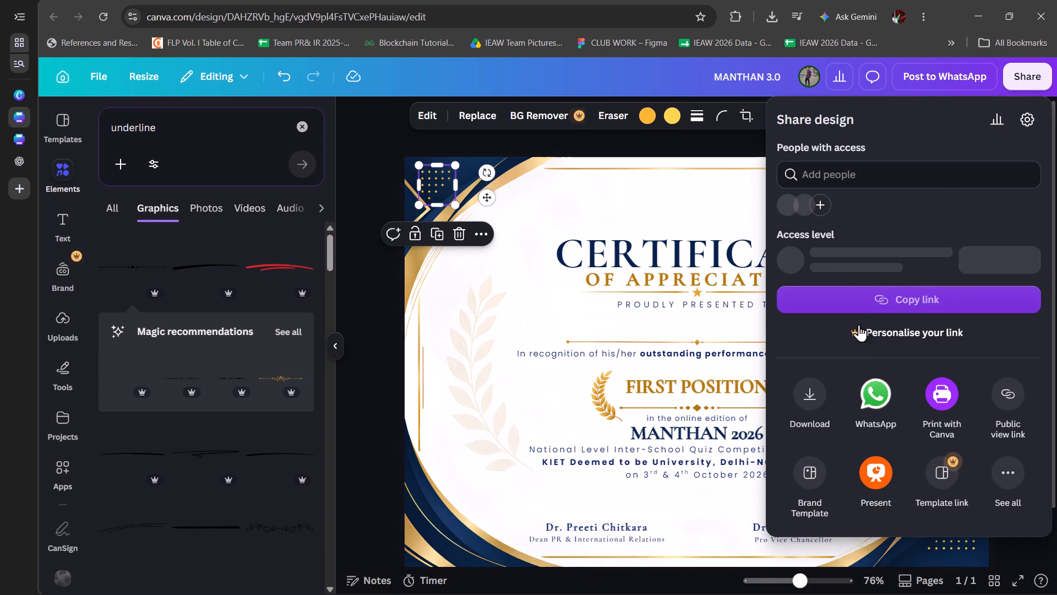
click(947, 253)
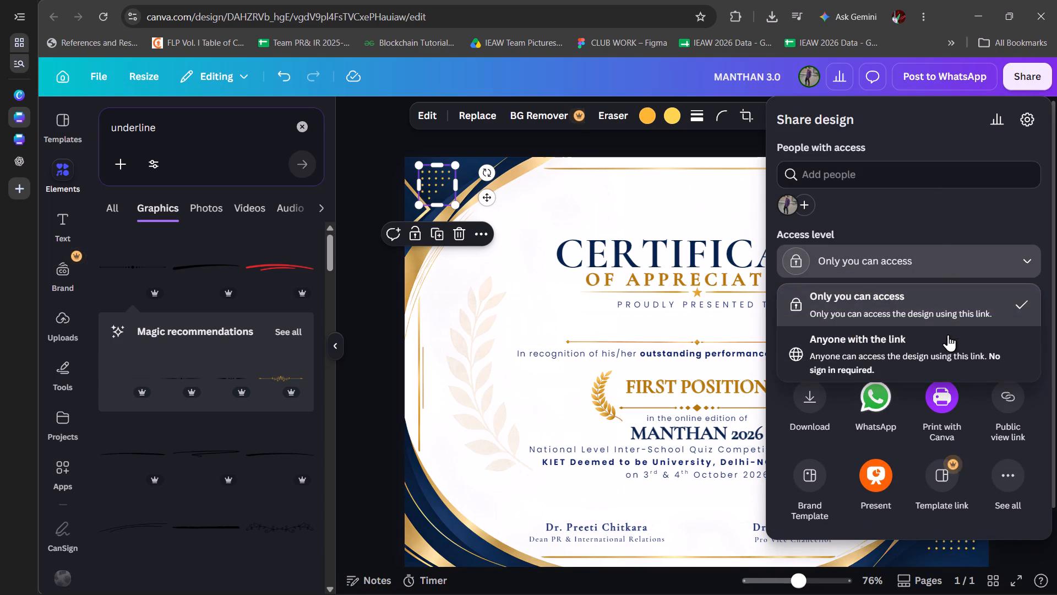
click(936, 361)
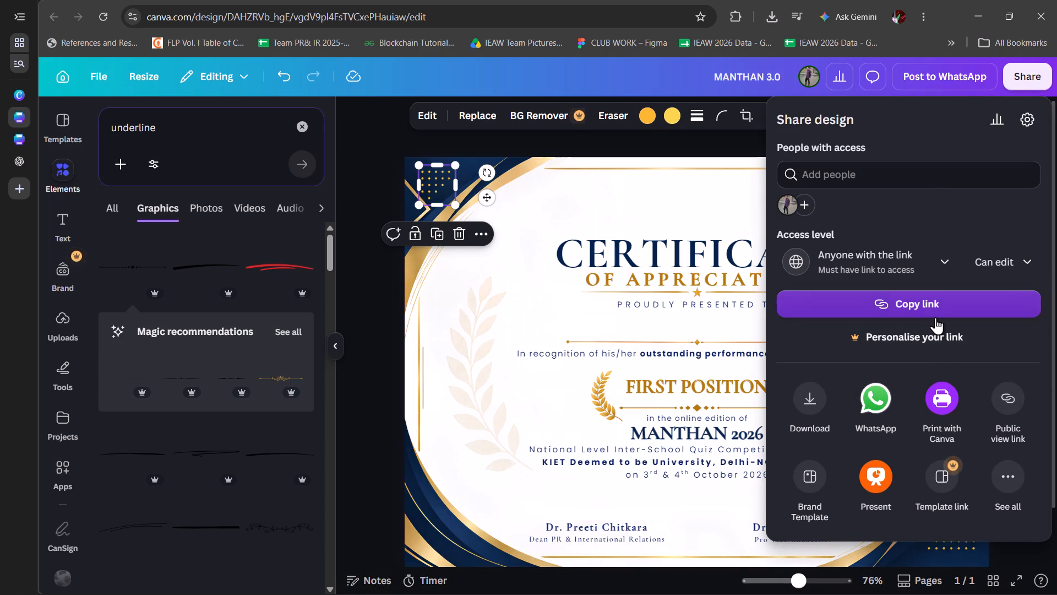
click(928, 315)
Switch from the certificate design to another open application window.
key(alt+Tab)
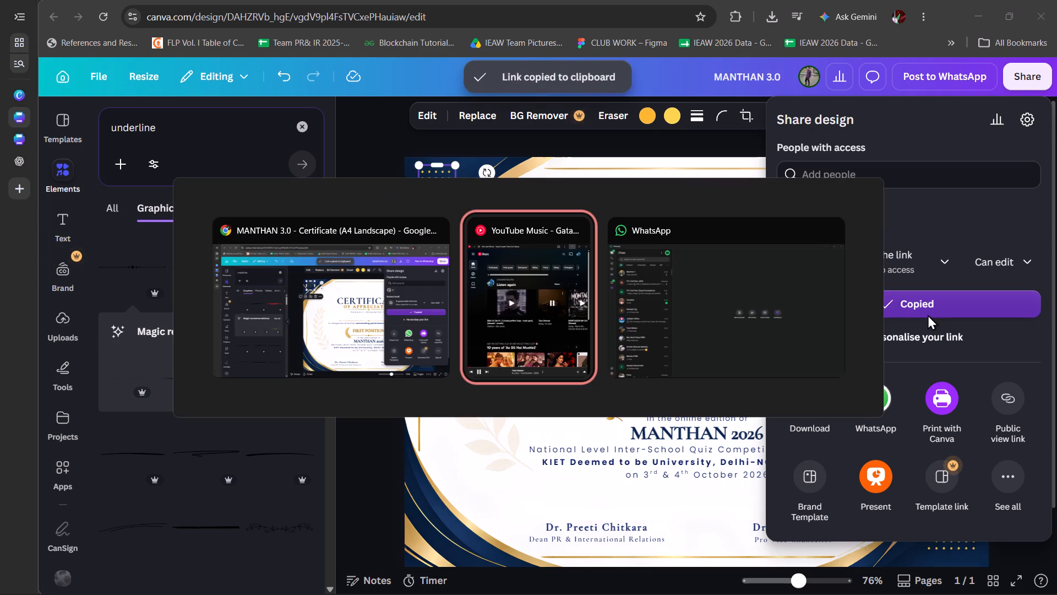
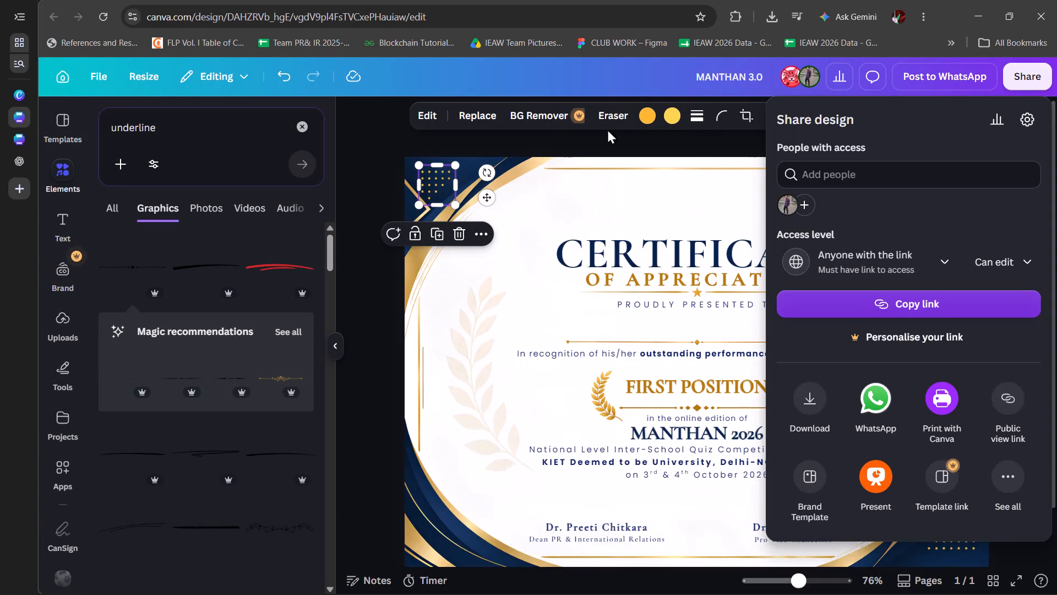
Close the design sharing options and deselect the dotted graphic in the certificate's corner.
click(587, 146)
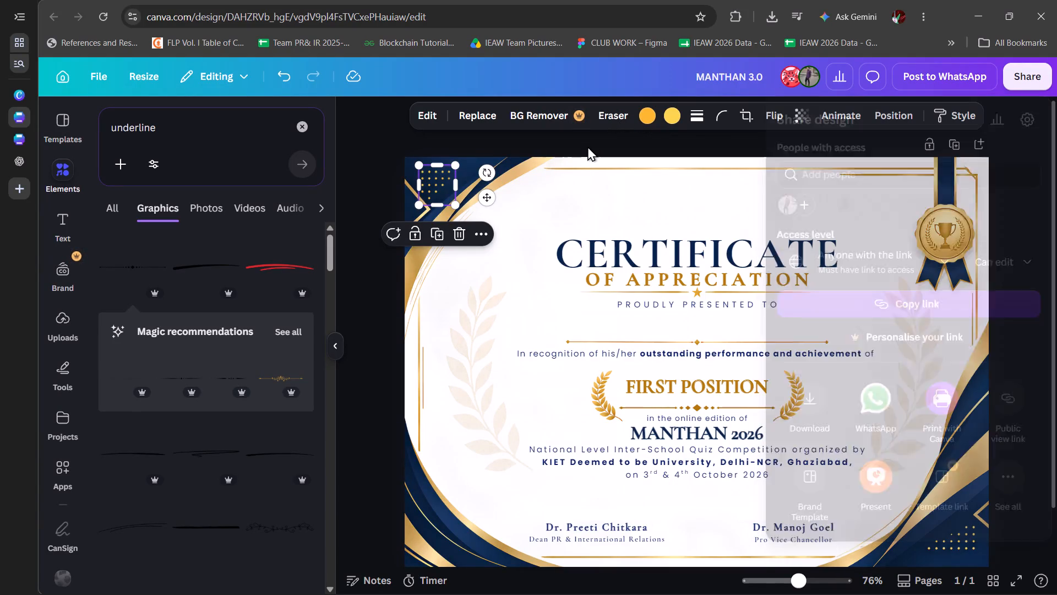
click(587, 146)
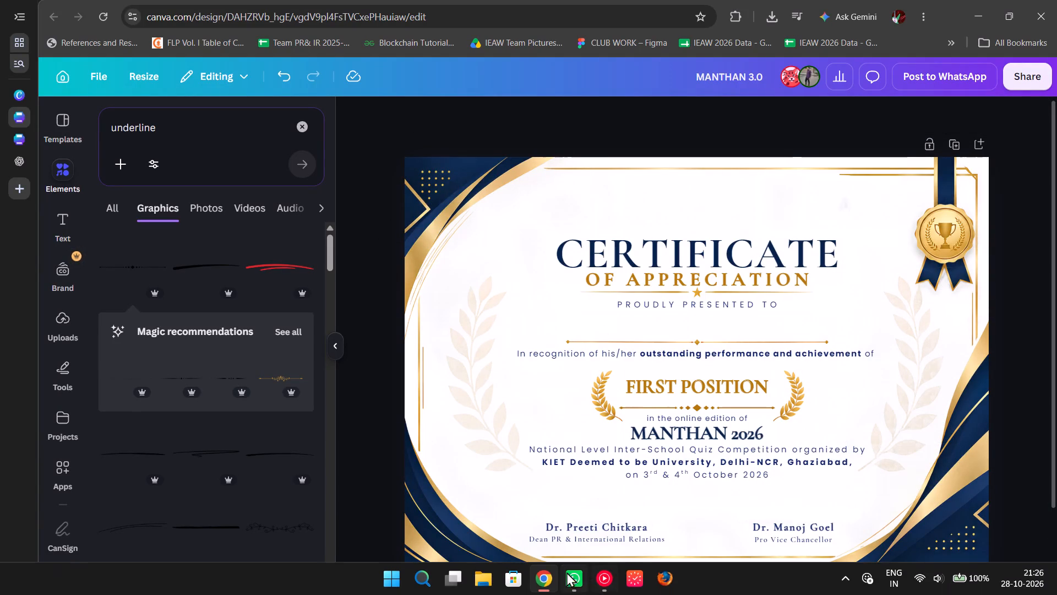
Add the uploaded MANTHAN logo to the certificate, shrink it and place it in the upper-right area beside the medal ribbon.
click(52, 332)
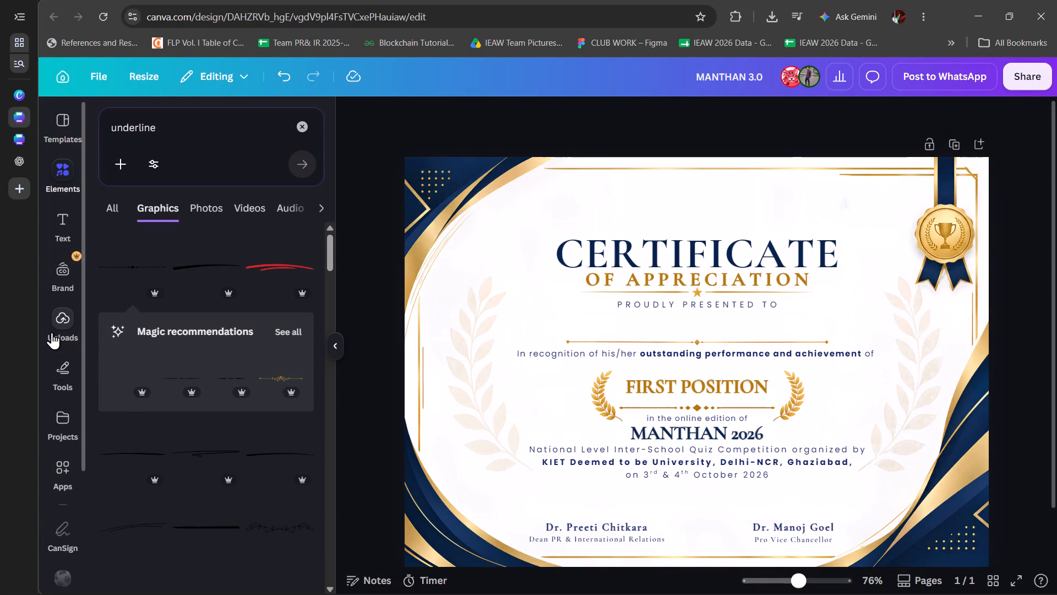
scroll(191, 470, down, 5)
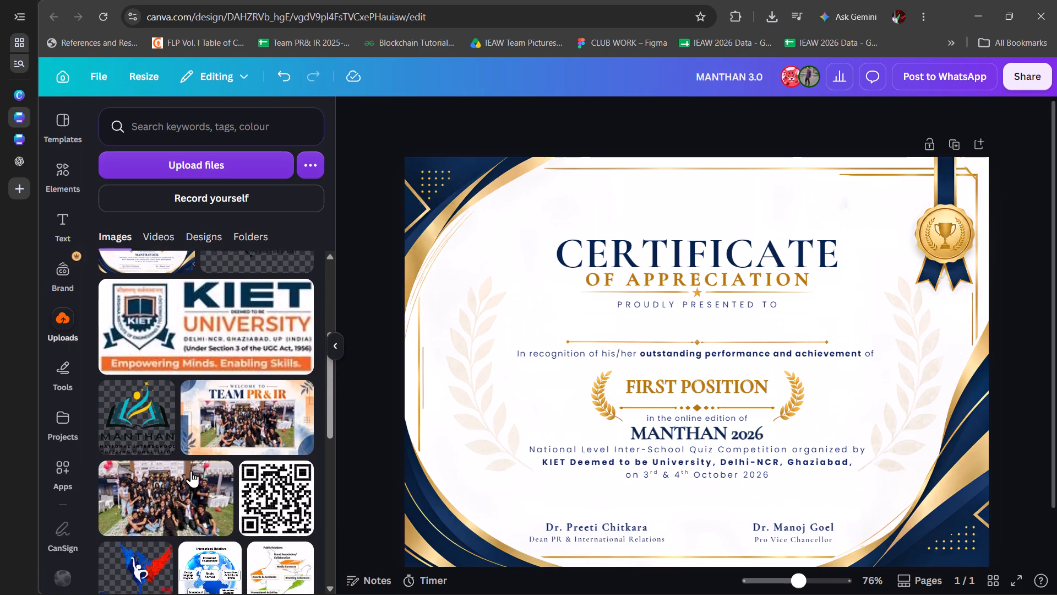
scroll(191, 470, down, 1)
click(127, 383)
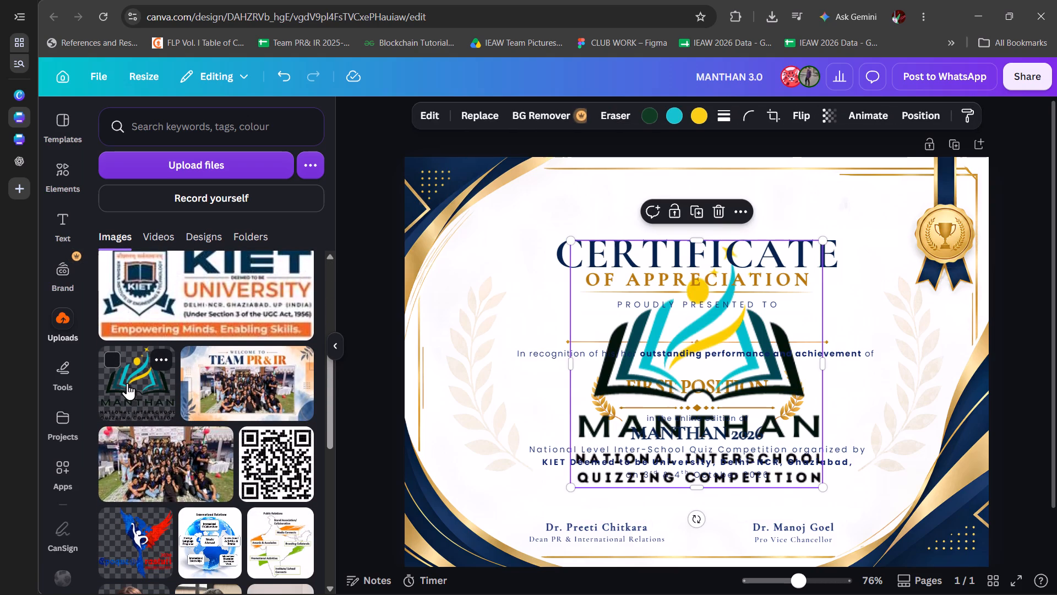
drag(824, 486, 769, 457)
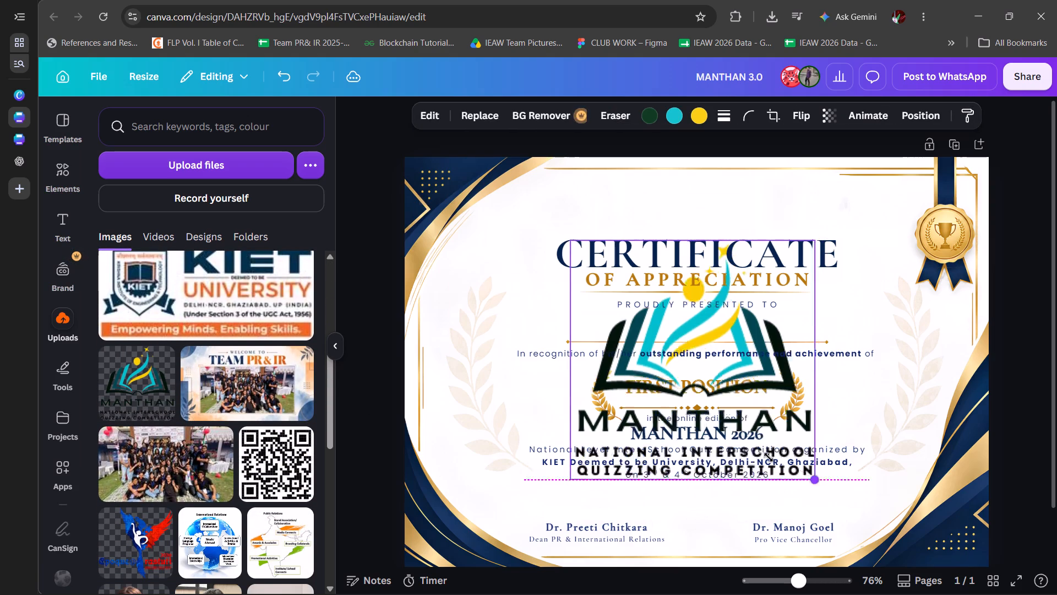
drag(769, 457, 631, 319)
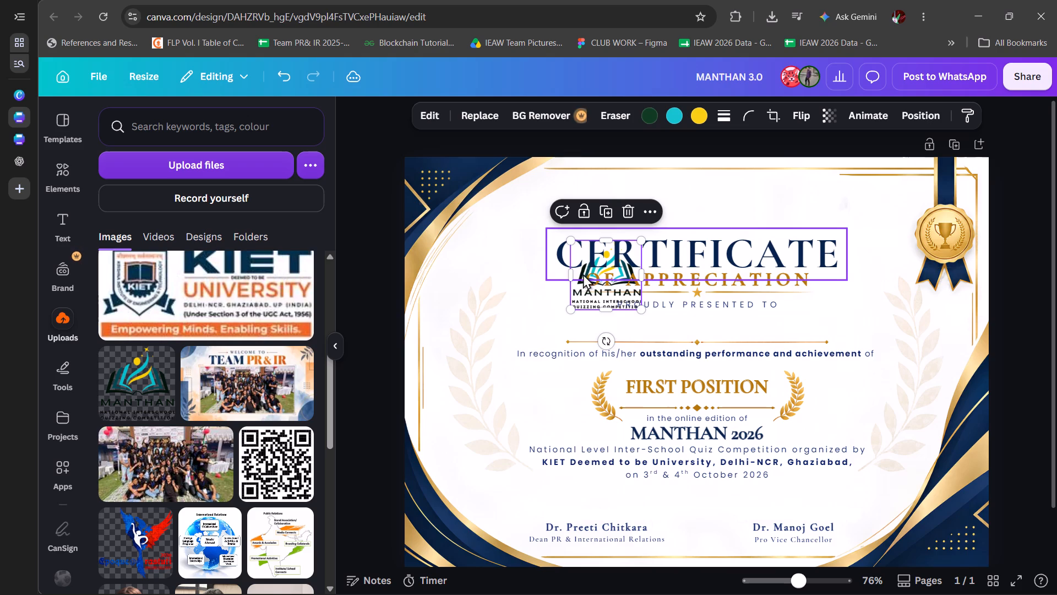
drag(576, 290, 791, 226)
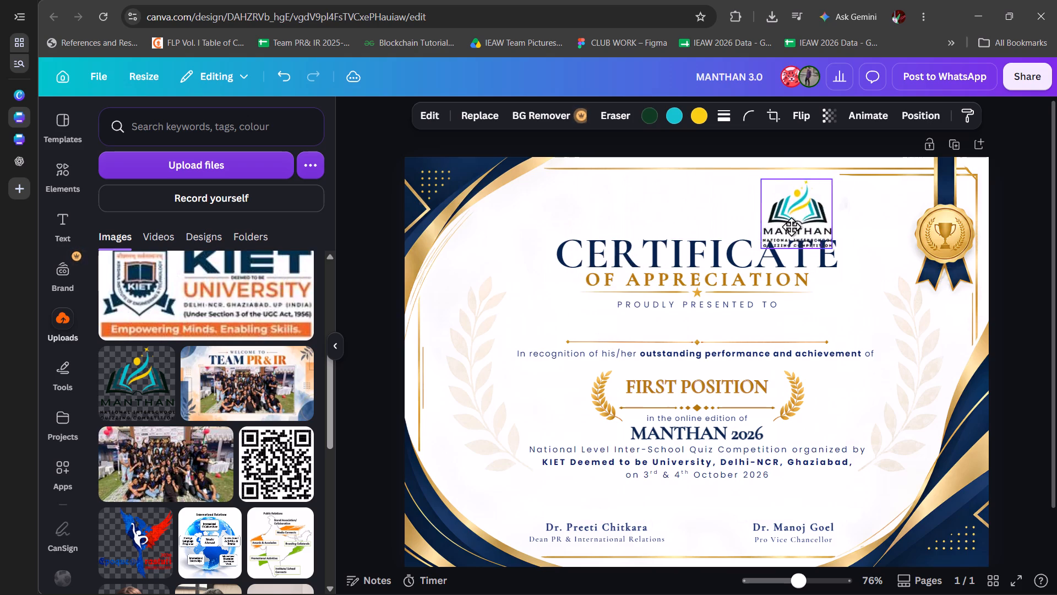
drag(791, 226, 825, 222)
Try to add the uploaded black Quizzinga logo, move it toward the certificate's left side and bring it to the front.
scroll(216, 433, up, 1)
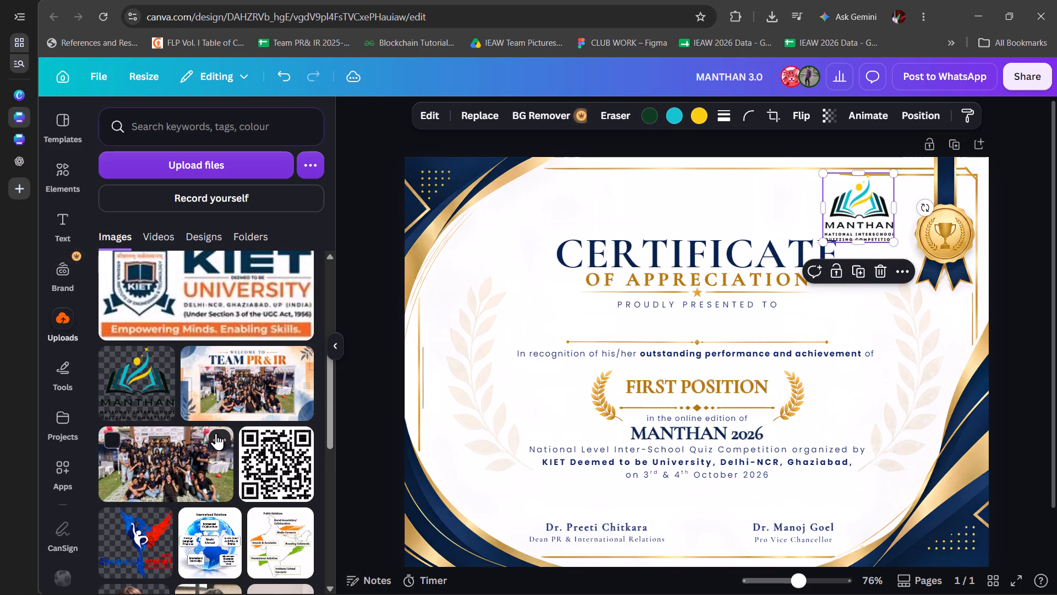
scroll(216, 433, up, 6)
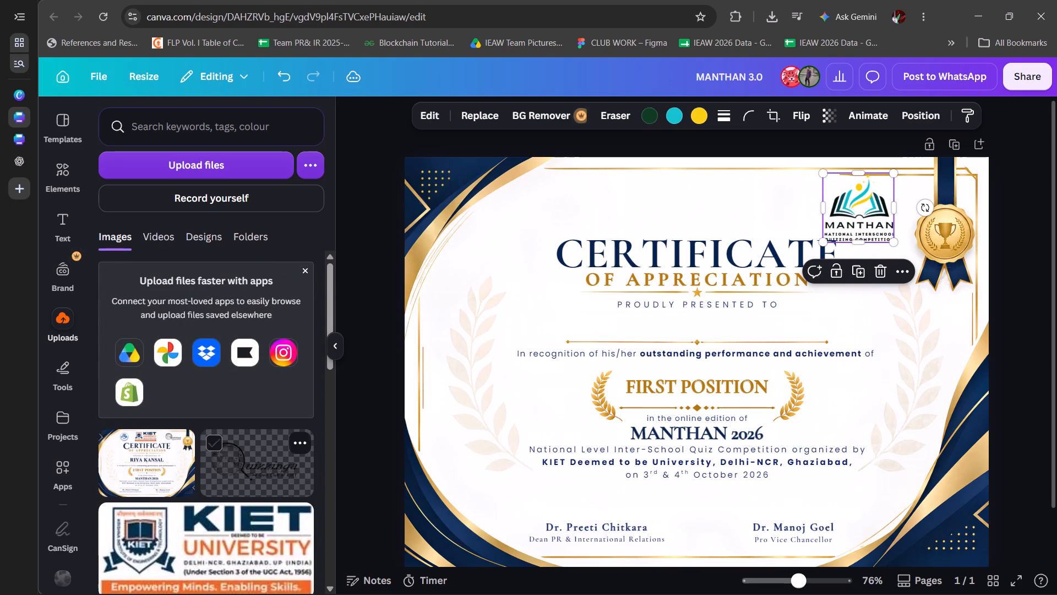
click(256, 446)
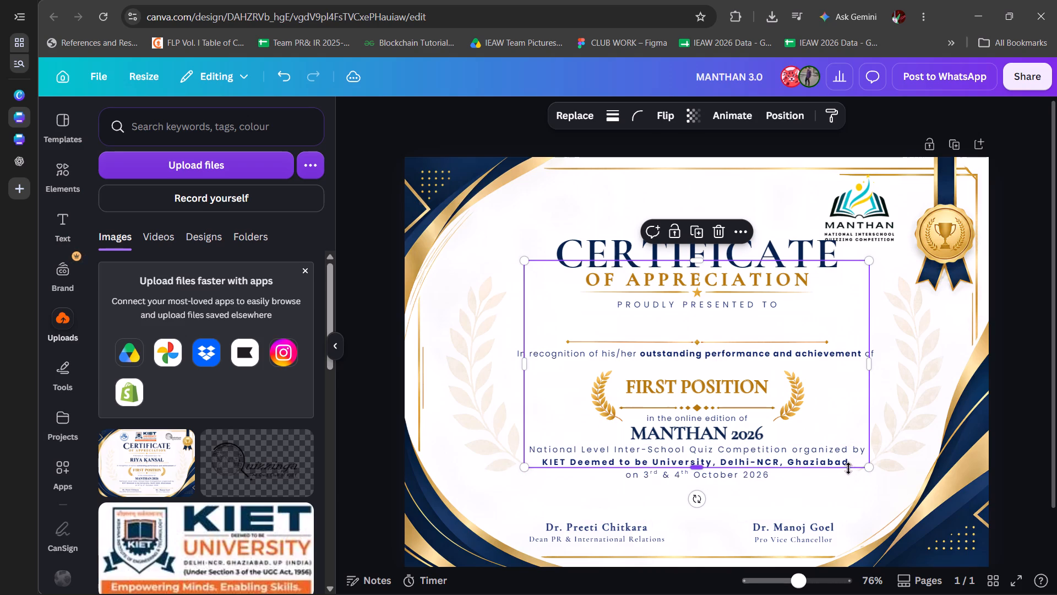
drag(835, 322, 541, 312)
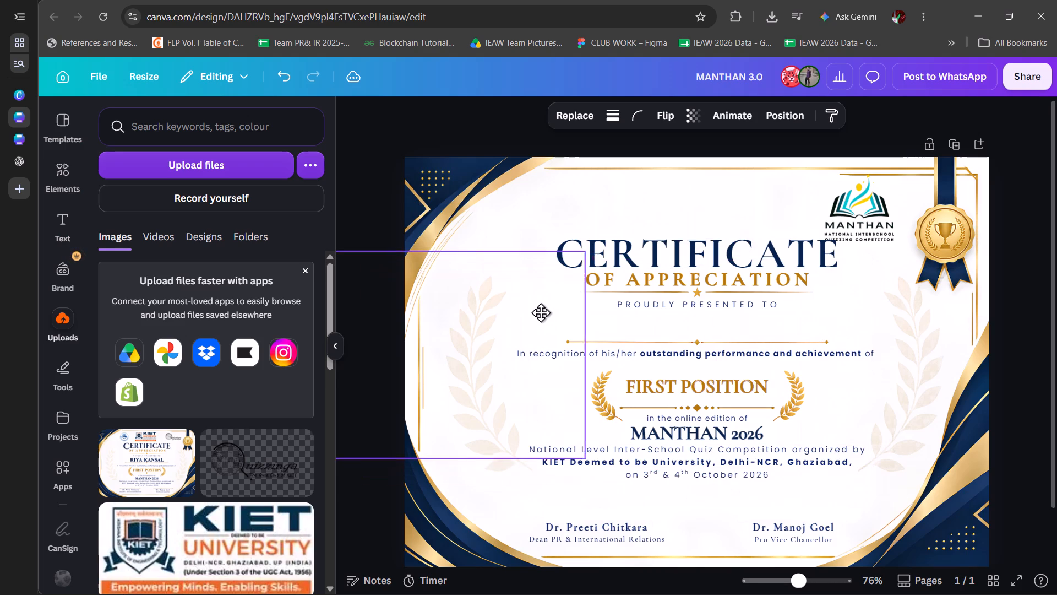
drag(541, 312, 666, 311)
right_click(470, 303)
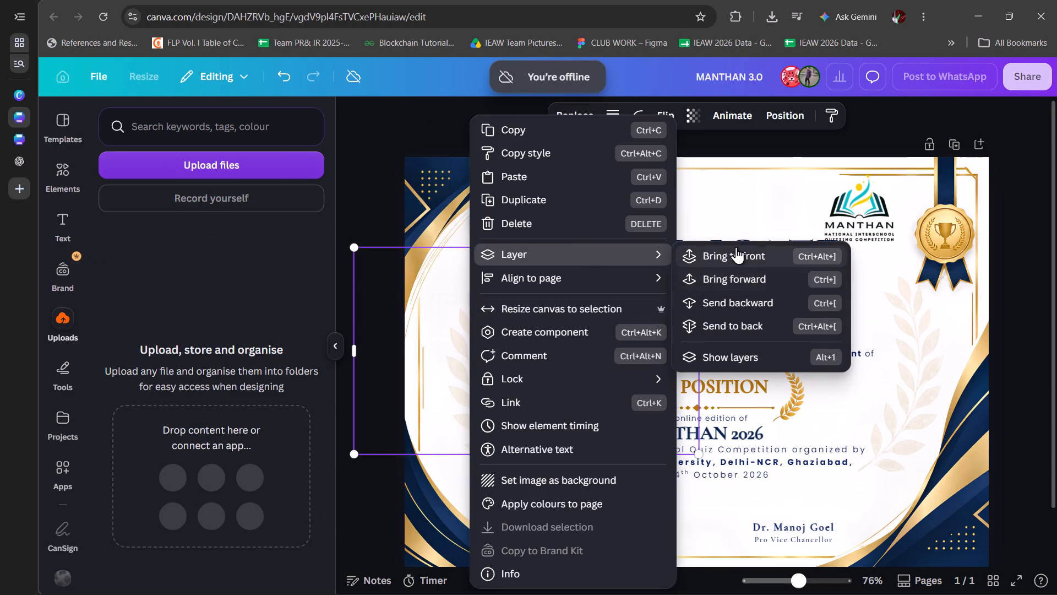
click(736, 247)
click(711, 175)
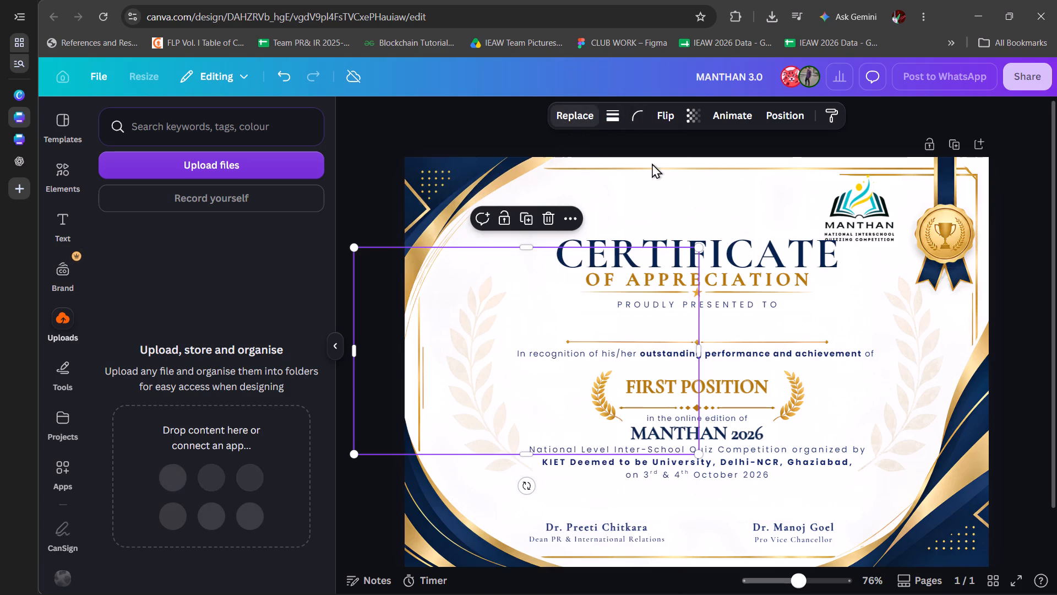
Check the computer's Wi-Fi connection in the list of available networks.
click(924, 576)
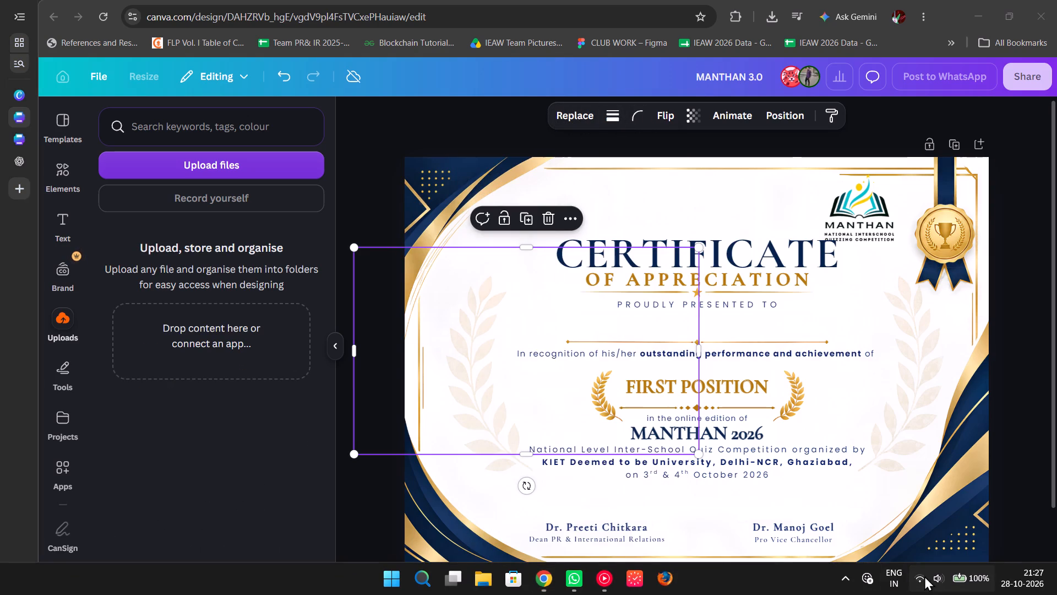
click(871, 309)
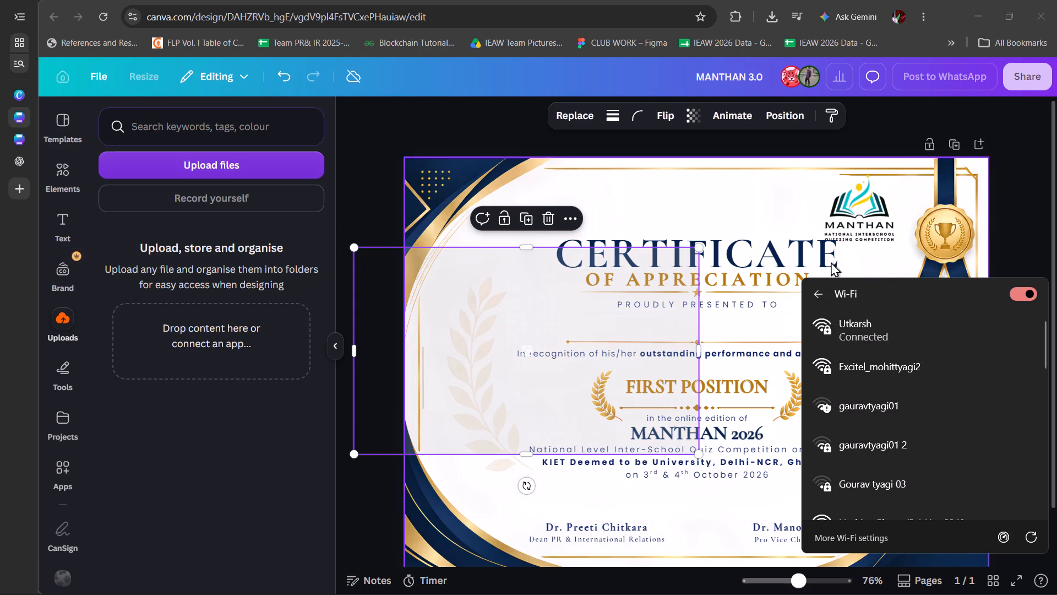
click(1020, 219)
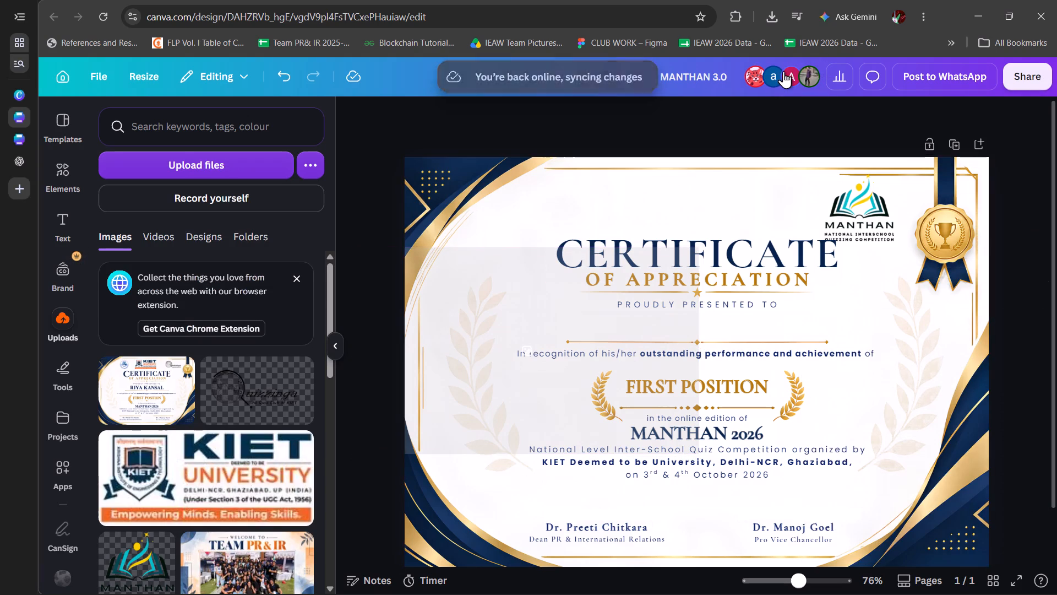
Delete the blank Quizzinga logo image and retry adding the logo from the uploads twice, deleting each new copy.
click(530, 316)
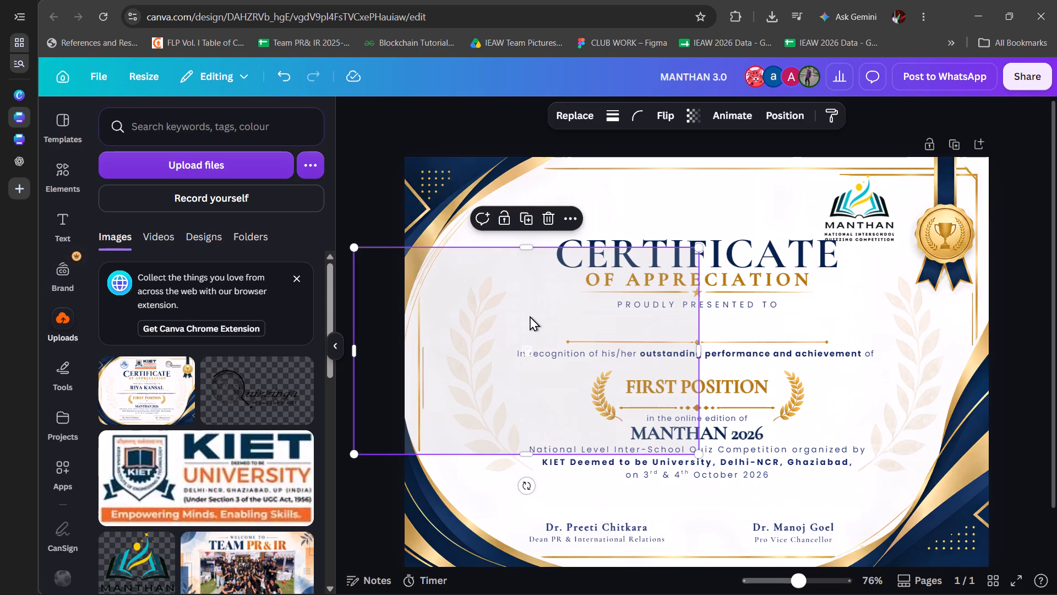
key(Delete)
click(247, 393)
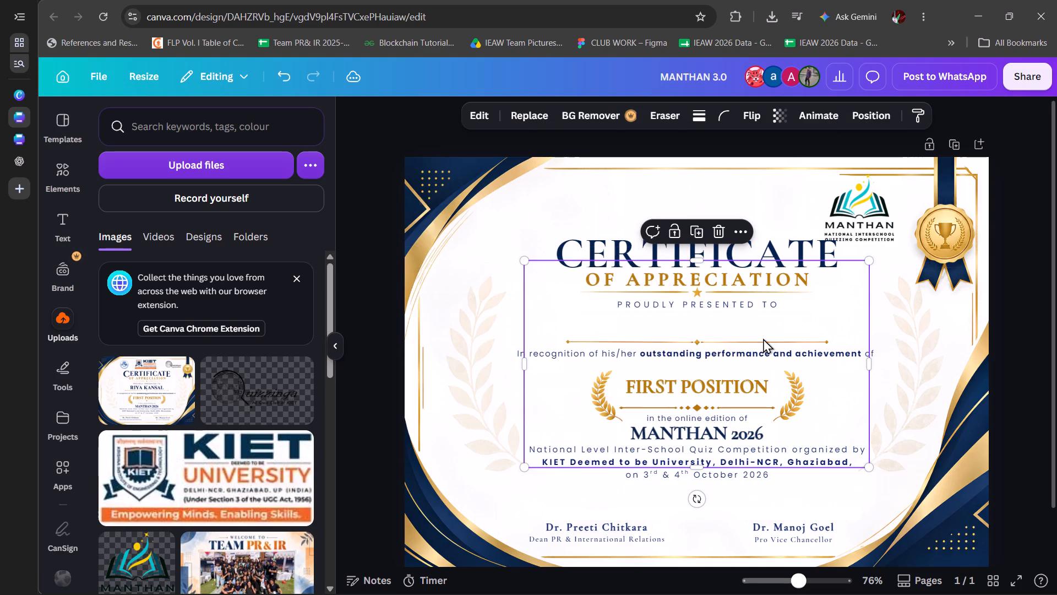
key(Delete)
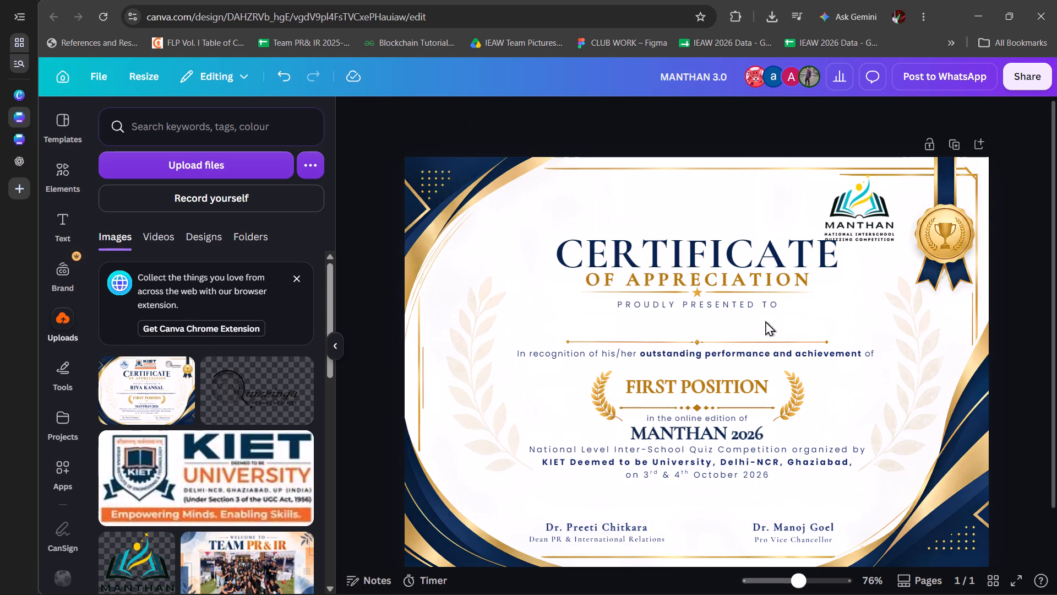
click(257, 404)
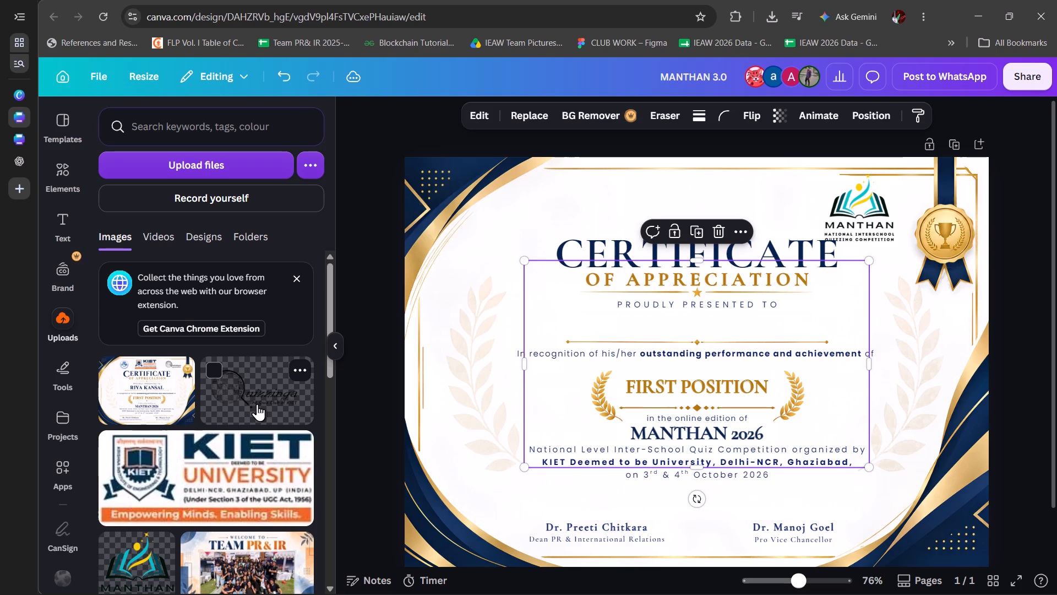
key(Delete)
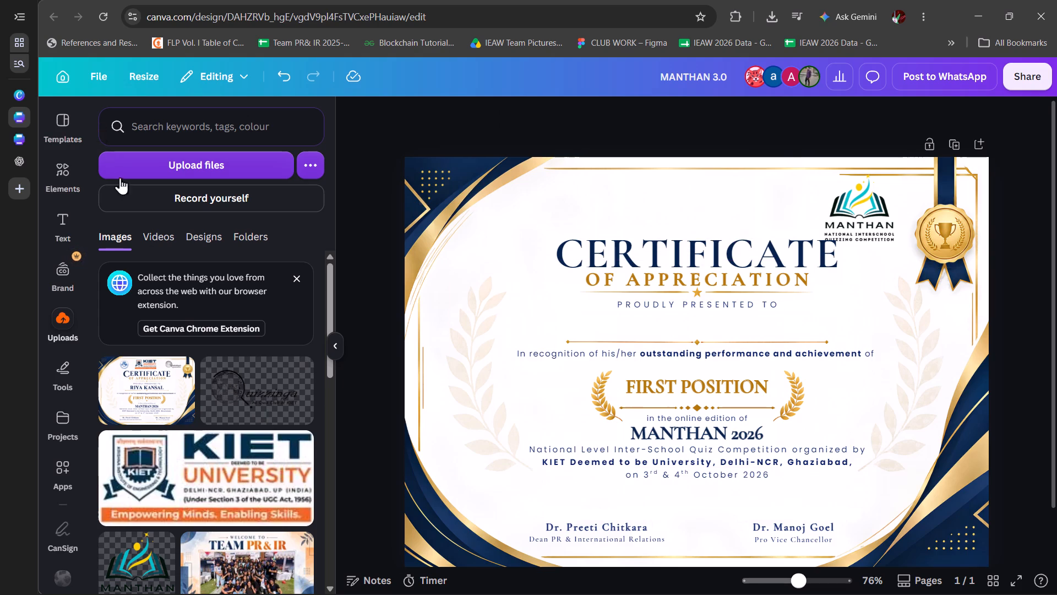
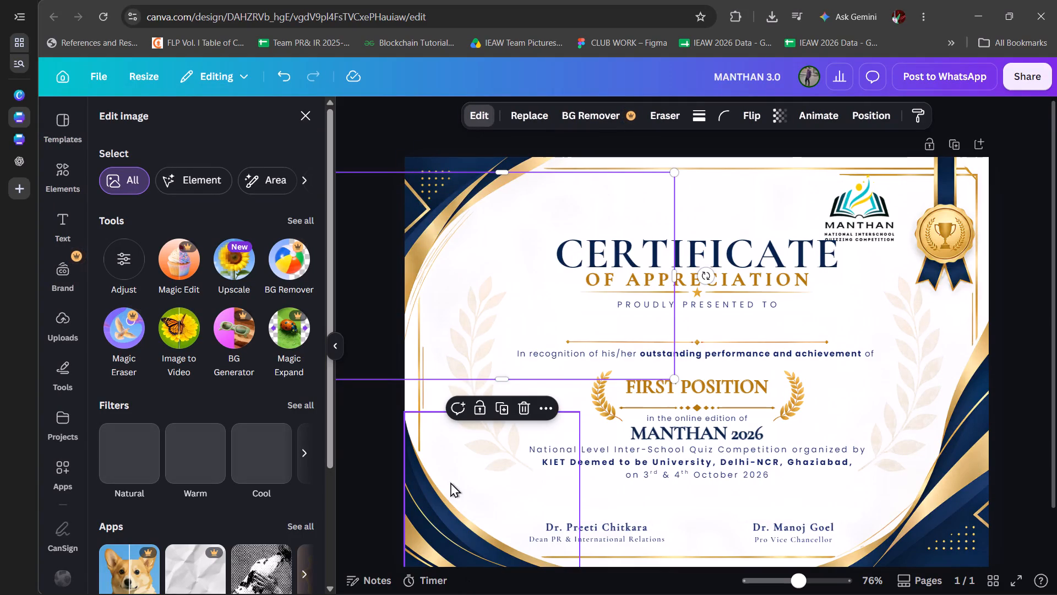
Delete the selected oversized image that extends past the certificate's upper-left edge.
key(Delete)
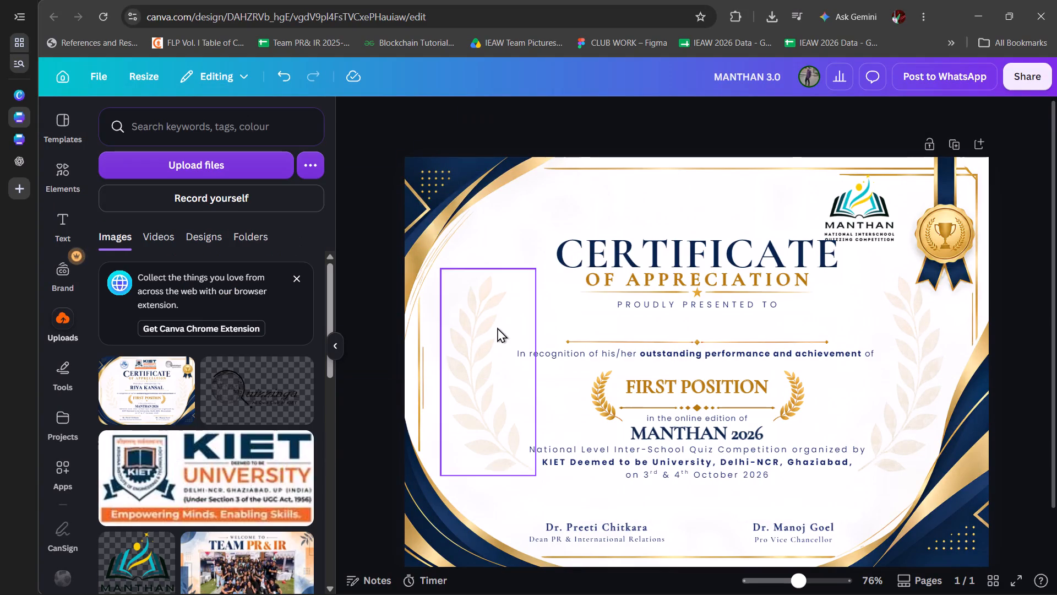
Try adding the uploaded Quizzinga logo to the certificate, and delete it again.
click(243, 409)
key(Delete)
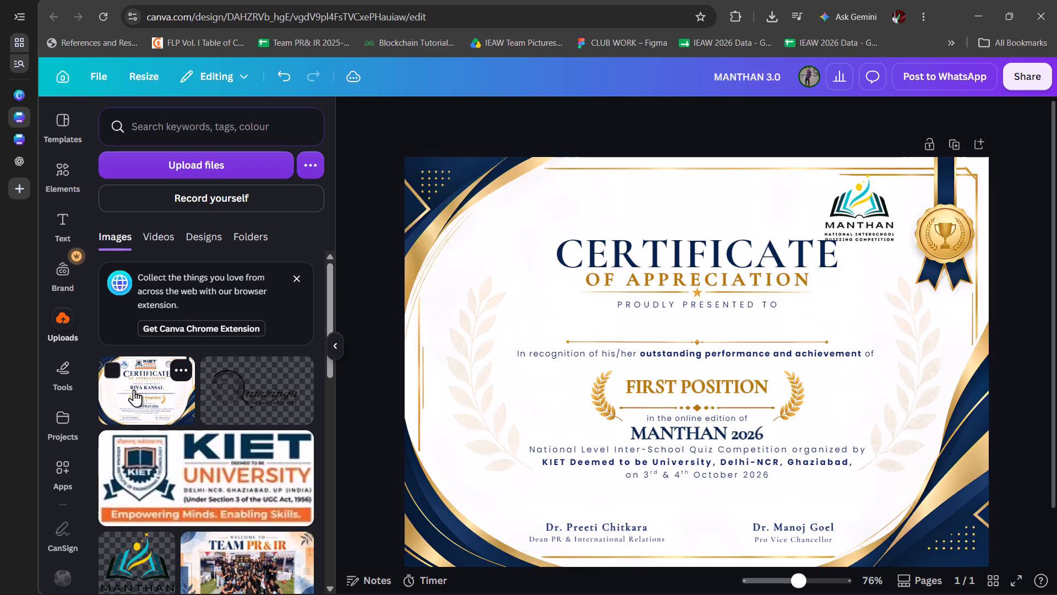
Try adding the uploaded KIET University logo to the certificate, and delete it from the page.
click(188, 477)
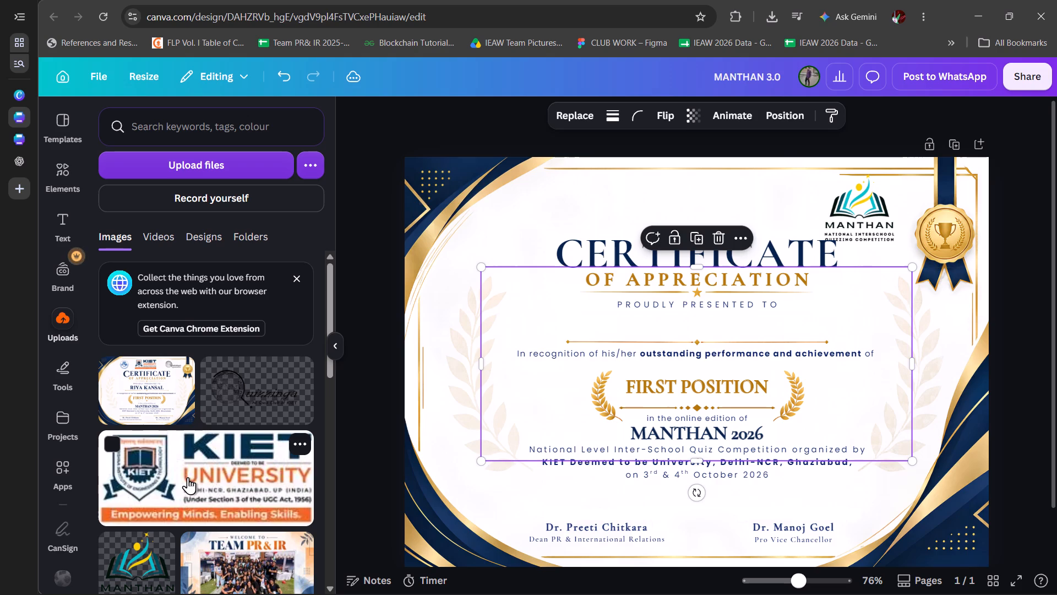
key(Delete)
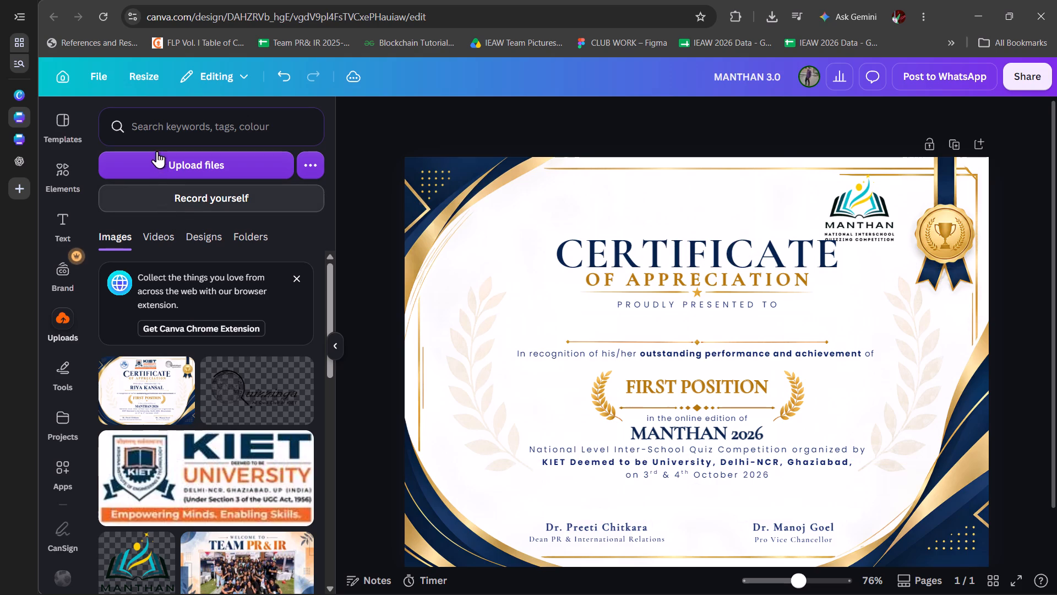
Open the file picker for uploading a new file to the design.
click(156, 158)
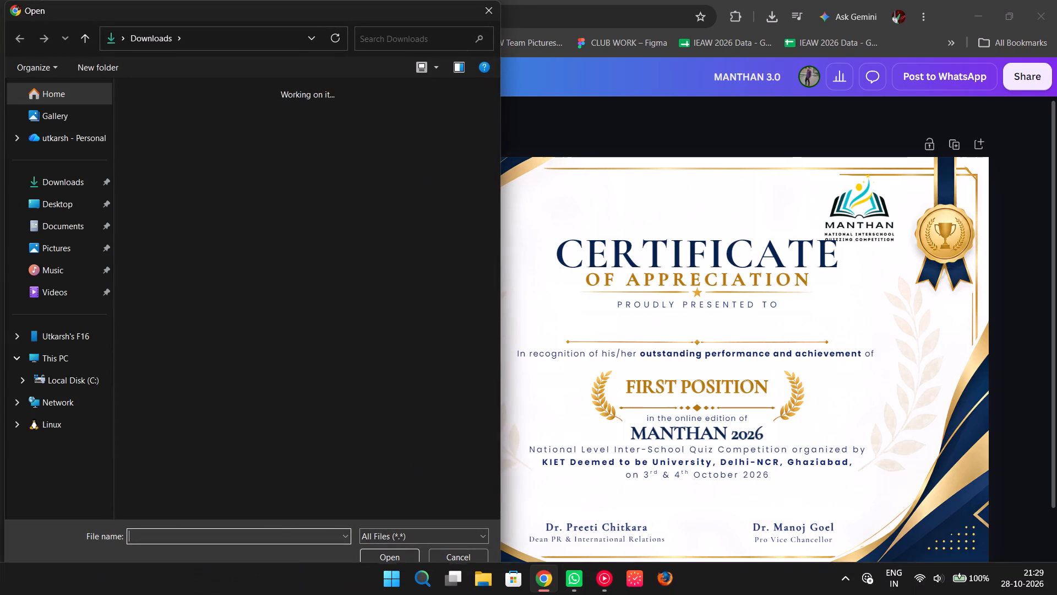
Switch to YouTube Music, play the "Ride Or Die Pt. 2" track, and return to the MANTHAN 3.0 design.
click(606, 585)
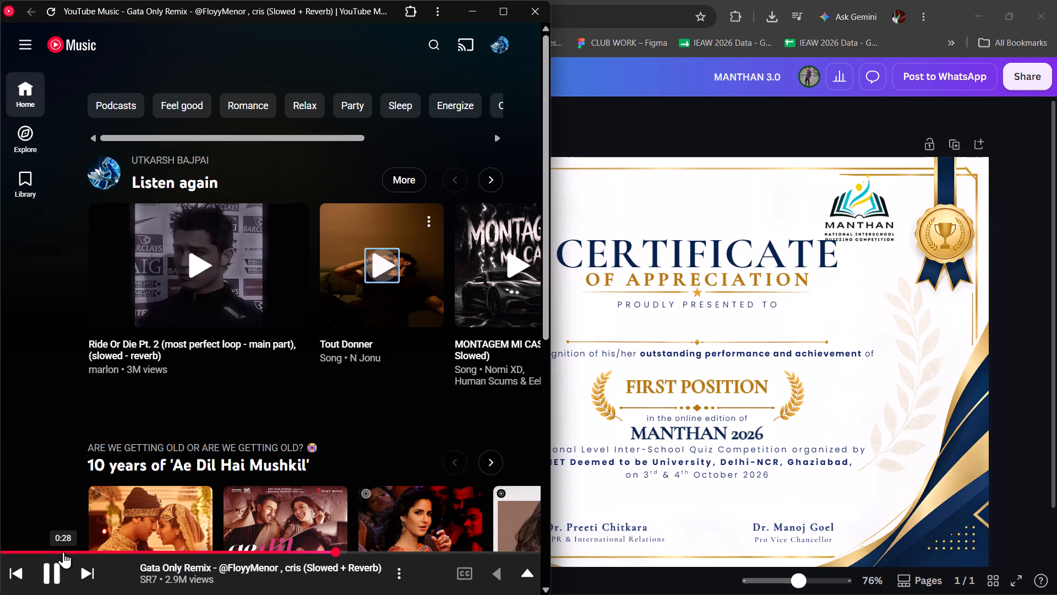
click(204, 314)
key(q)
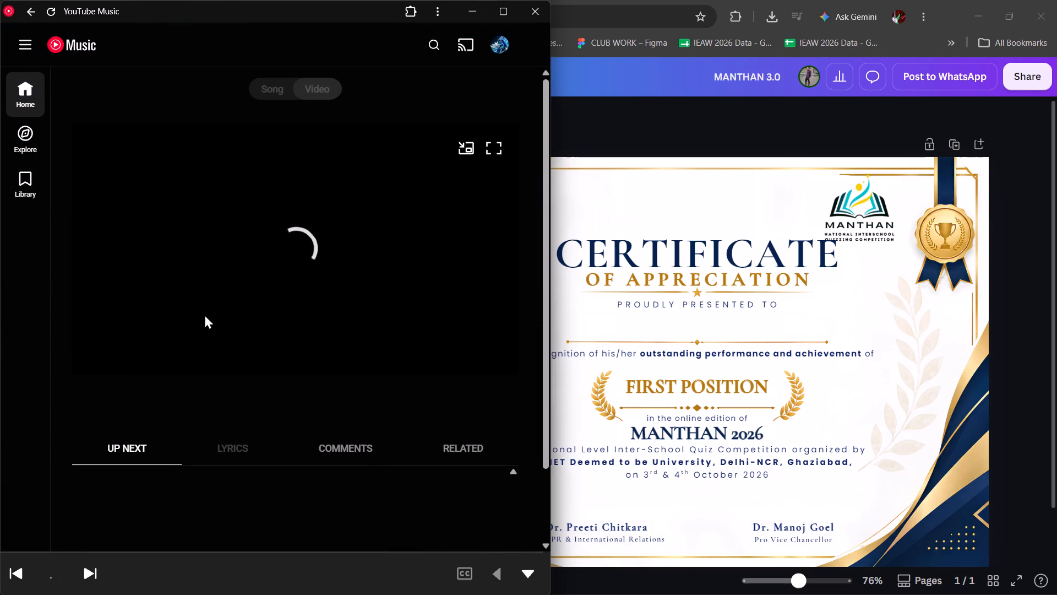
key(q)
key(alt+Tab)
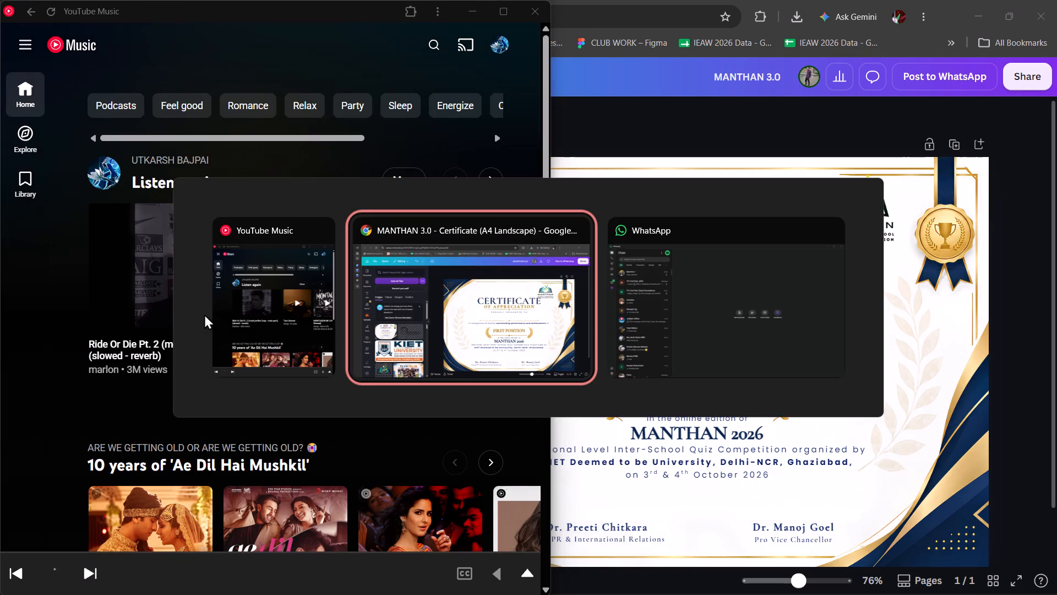
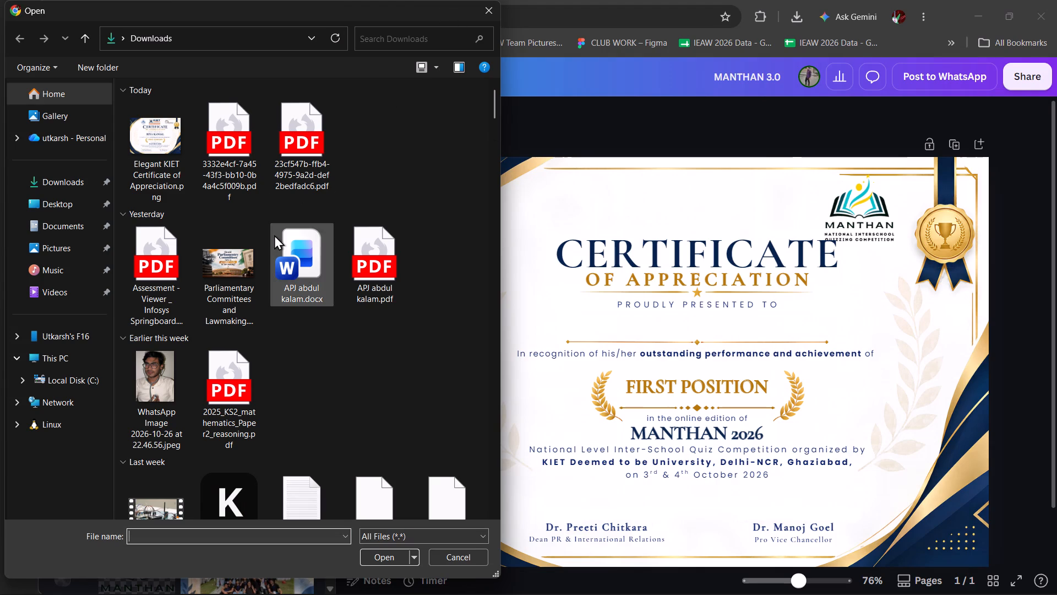
Upload the image IMG-20260820-WA0005-removebg-preview.png from the Downloads folder to the design's uploads.
scroll(274, 235, down, 6)
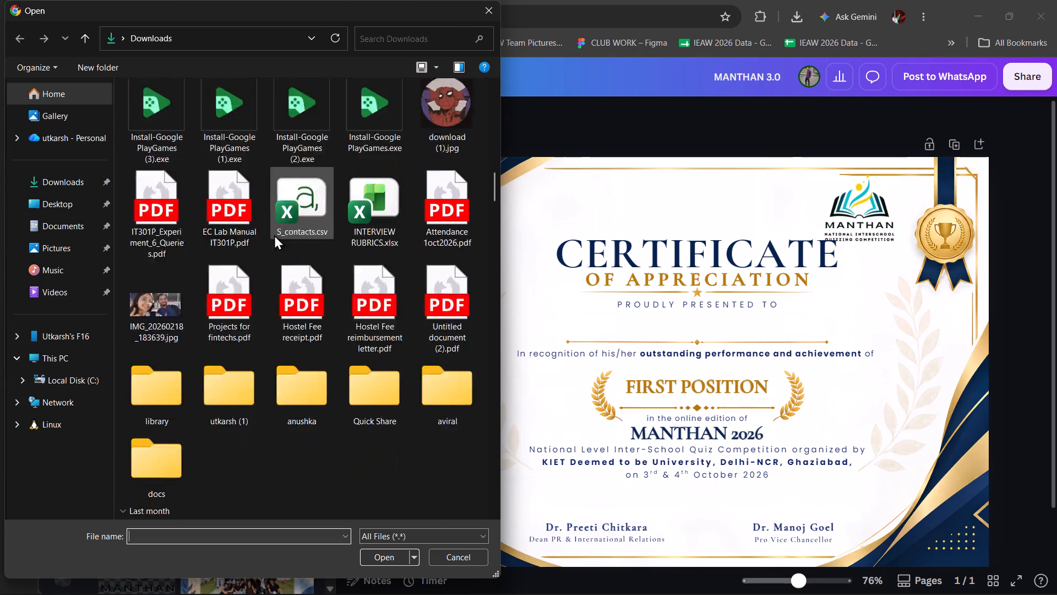
scroll(274, 235, down, 3)
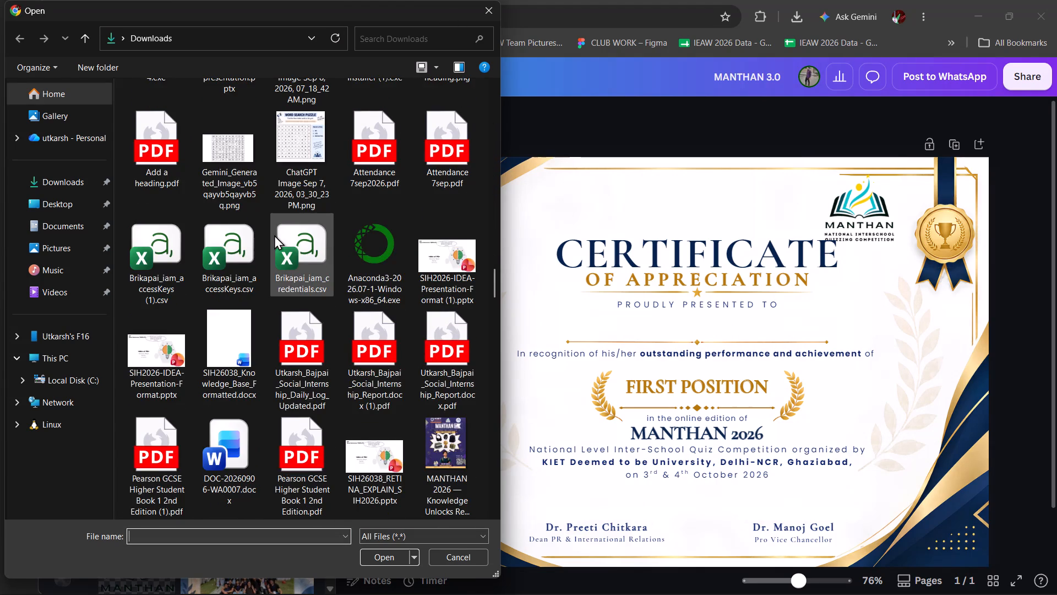
scroll(274, 235, down, 4)
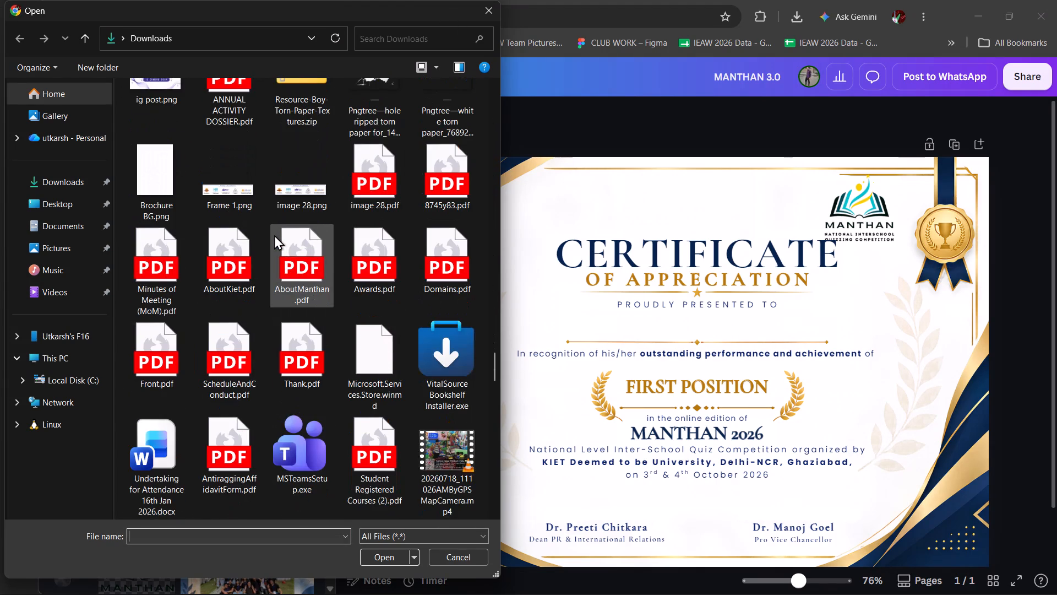
scroll(274, 235, up, 1)
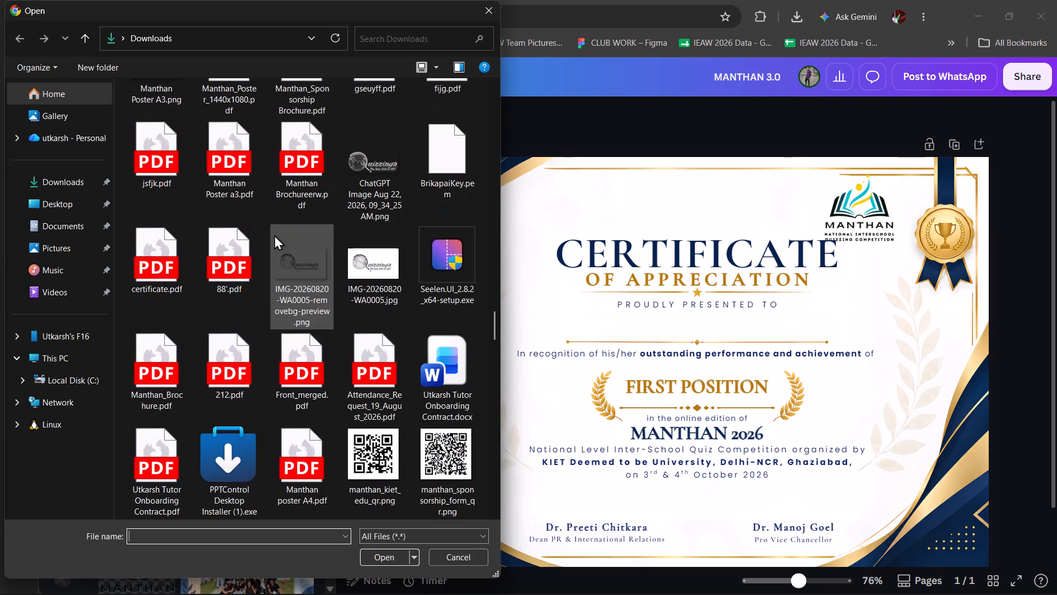
click(274, 235)
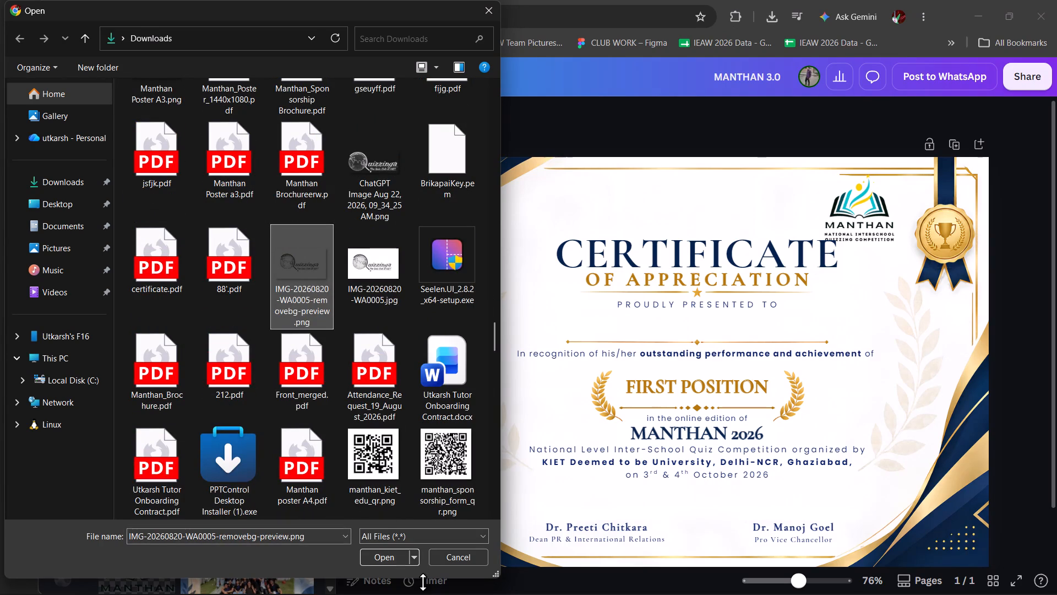
click(378, 553)
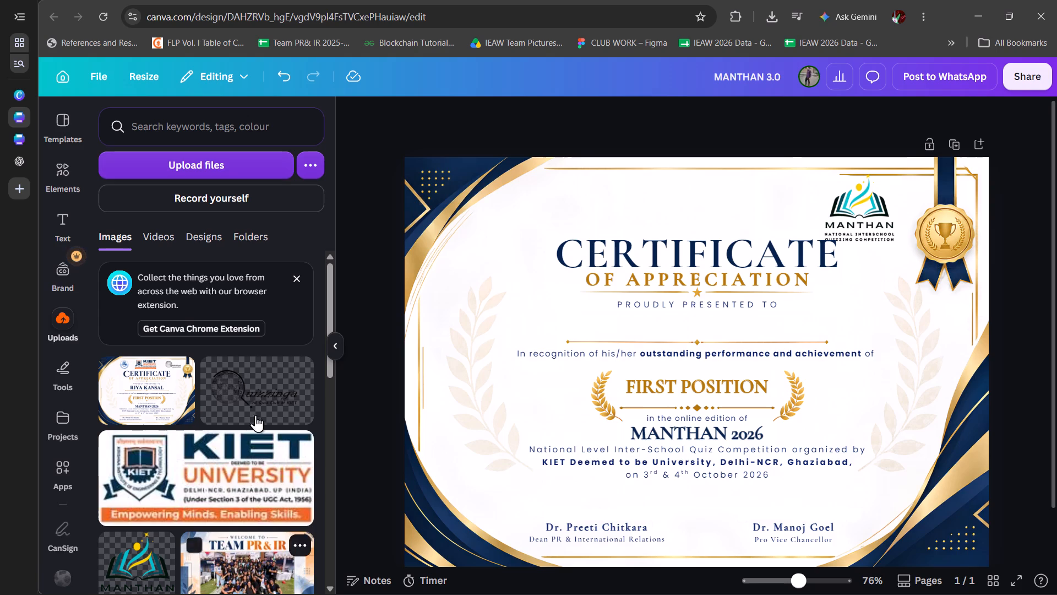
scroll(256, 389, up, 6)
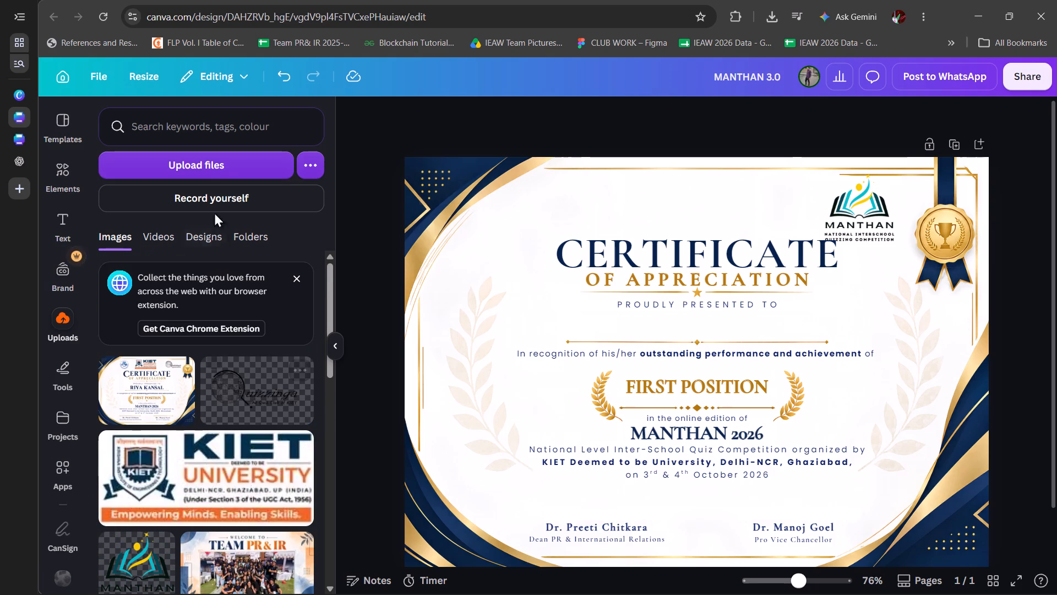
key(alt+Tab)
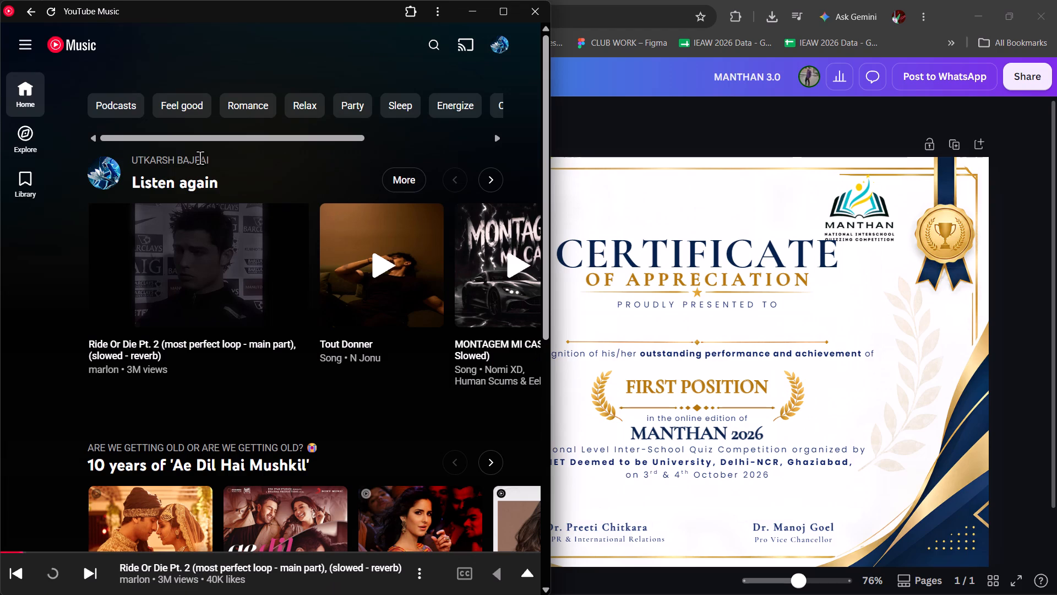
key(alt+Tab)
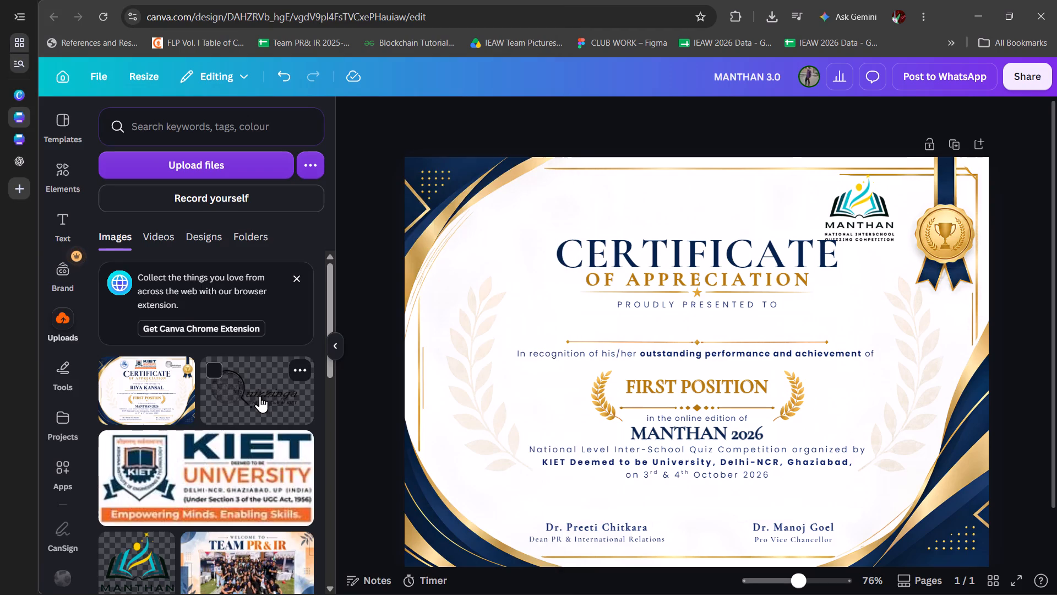
Add the newly uploaded Quizzinga logo to the certificate and place it over the page's upper-left area.
click(297, 282)
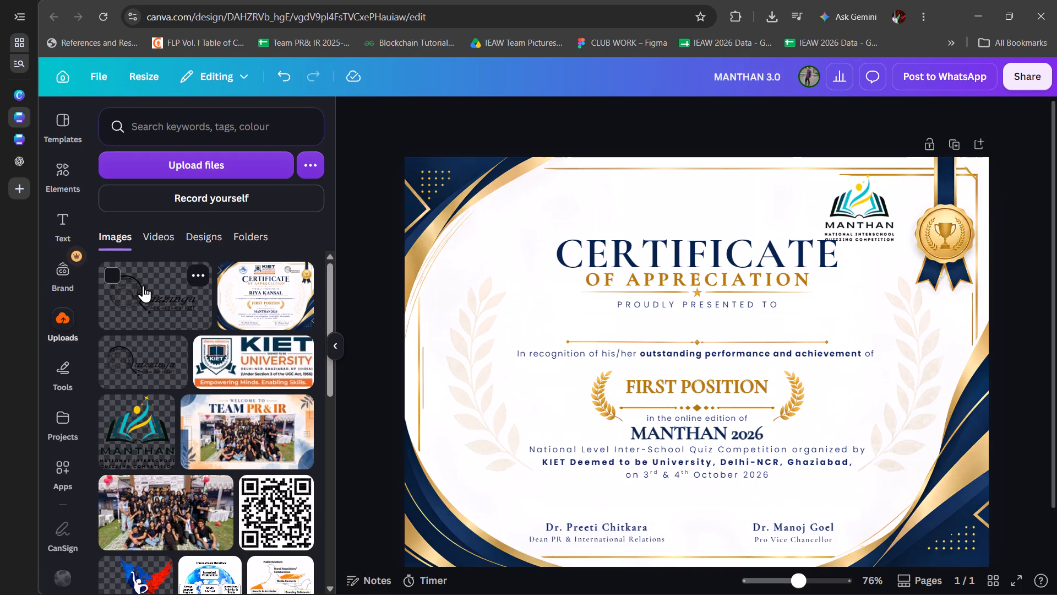
click(143, 285)
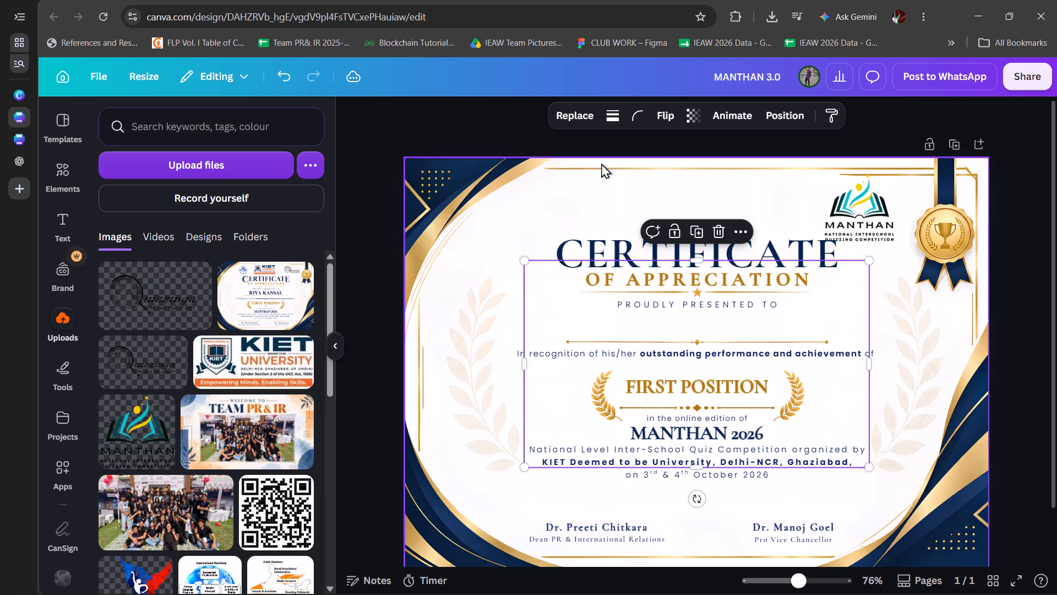
drag(851, 290, 752, 404)
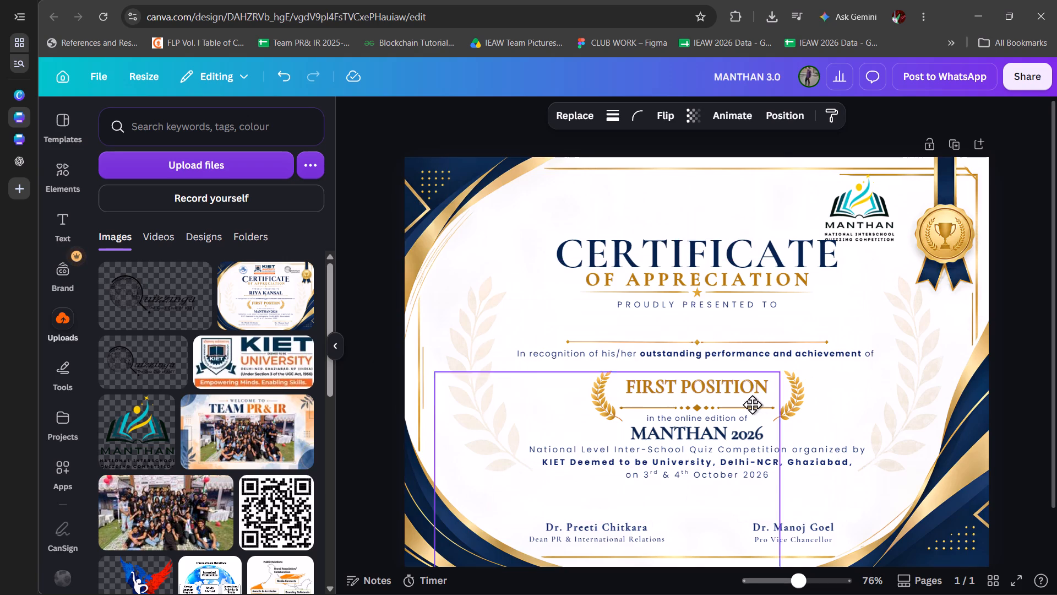
drag(752, 404, 566, 139)
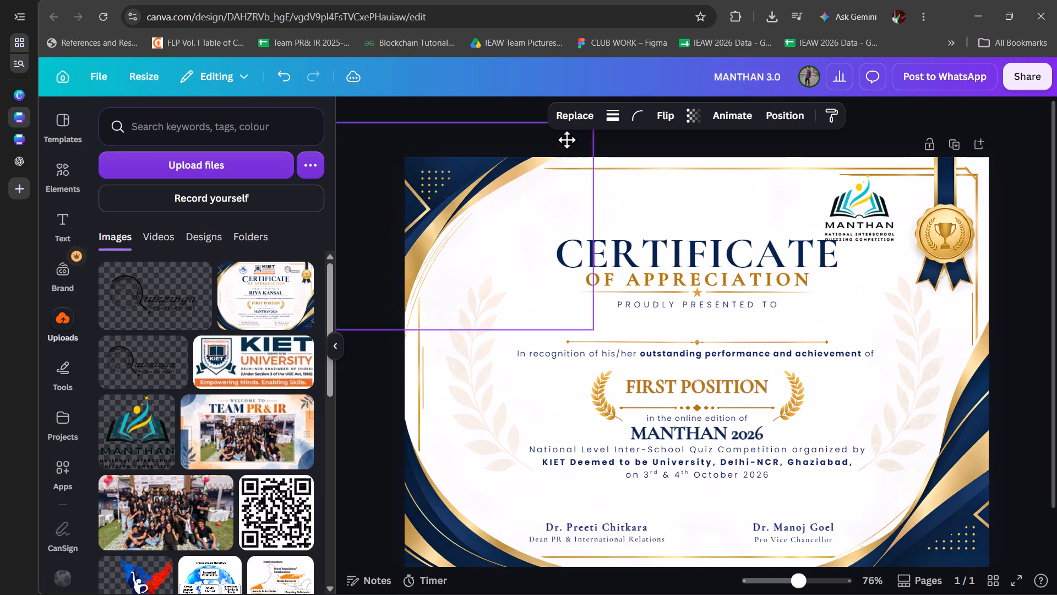
drag(566, 139, 770, 203)
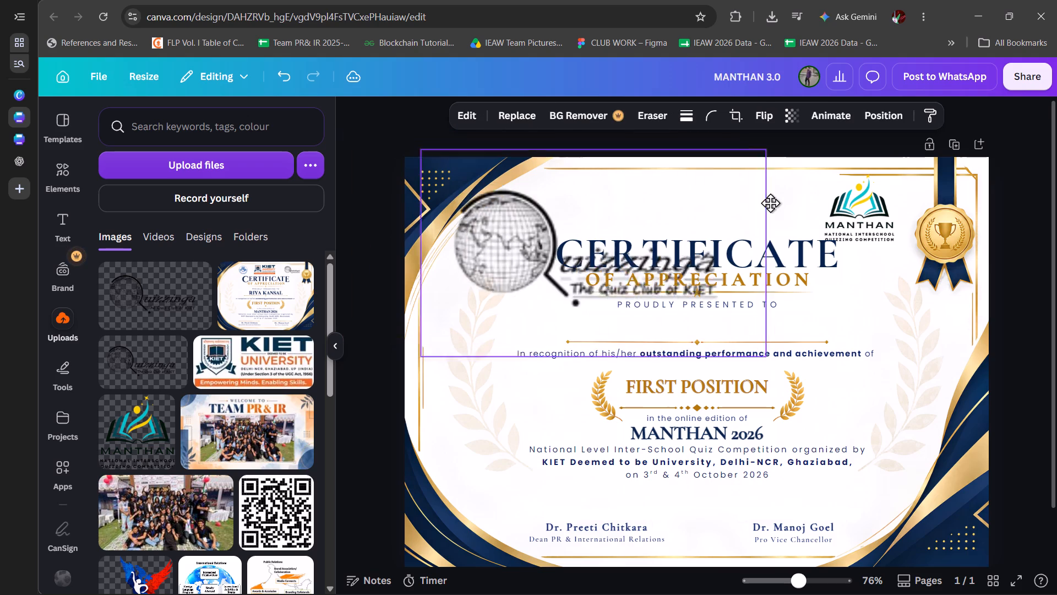
drag(770, 203, 739, 194)
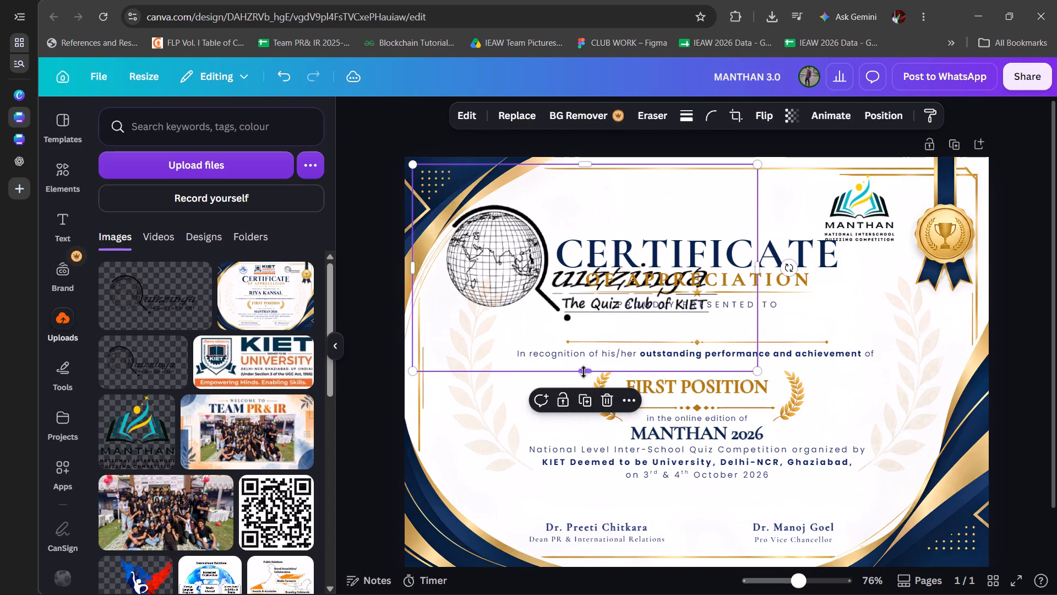
Crop the empty margins on all four sides of the Quizzinga logo, leaving a frame about 64 high around the artwork.
drag(584, 372, 583, 328)
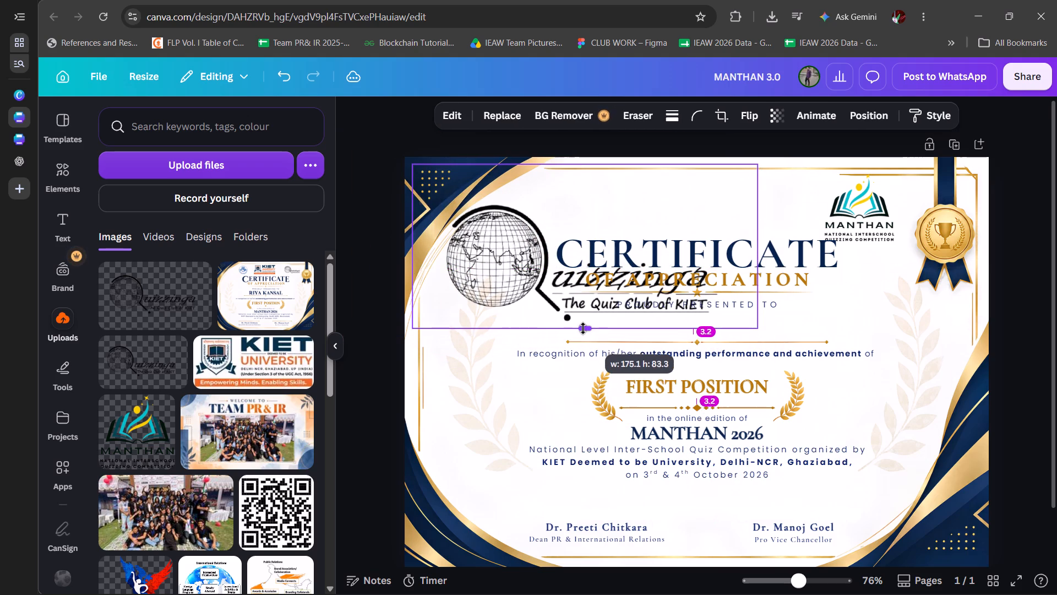
drag(583, 328, 583, 327)
drag(585, 164, 585, 197)
drag(755, 261, 720, 266)
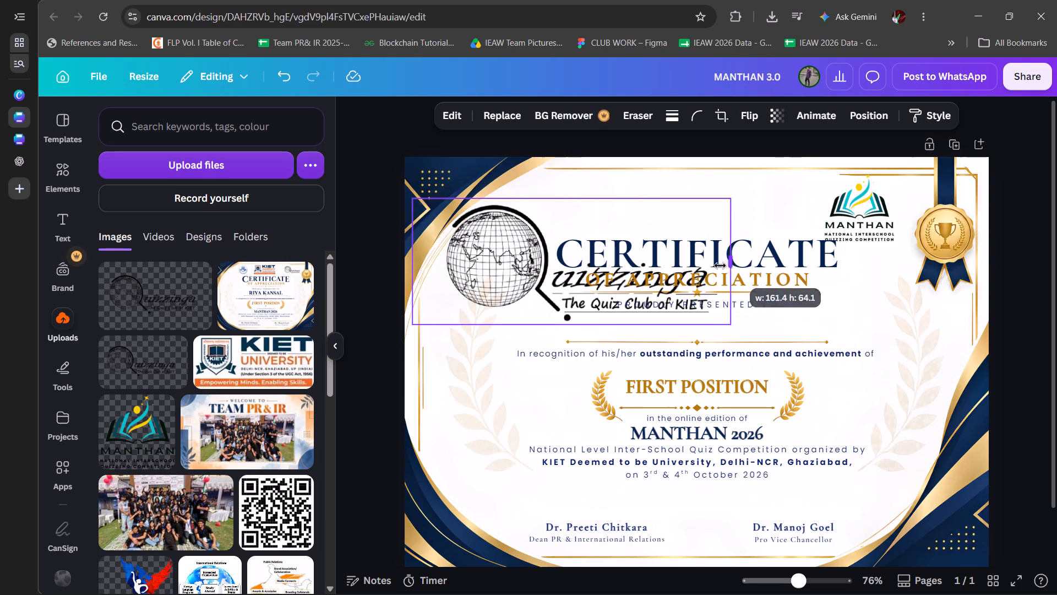
drag(720, 266, 707, 268)
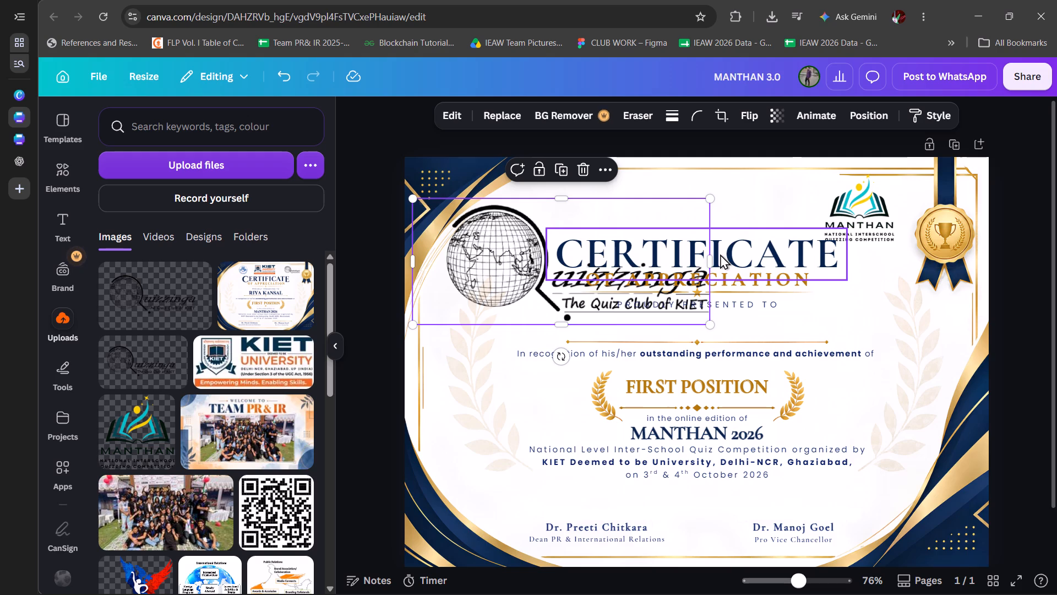
drag(714, 259, 722, 259)
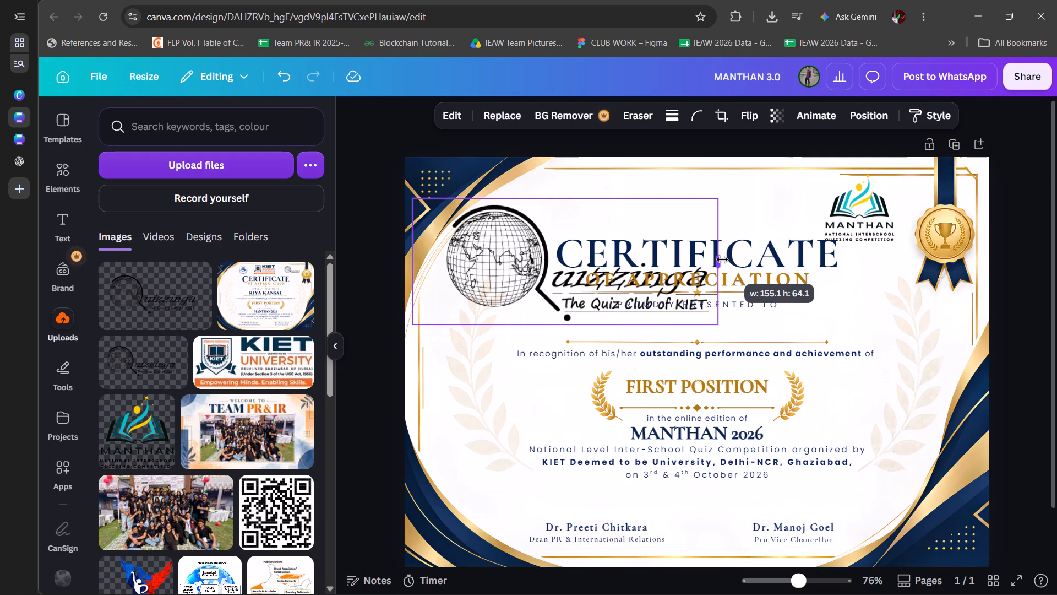
drag(722, 259, 768, 259)
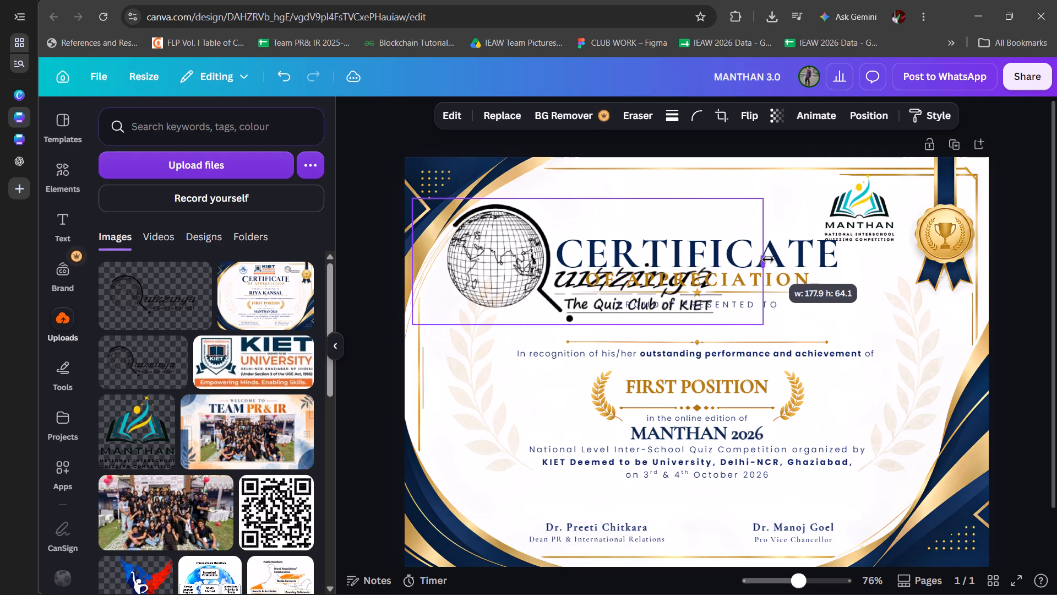
drag(768, 259, 726, 262)
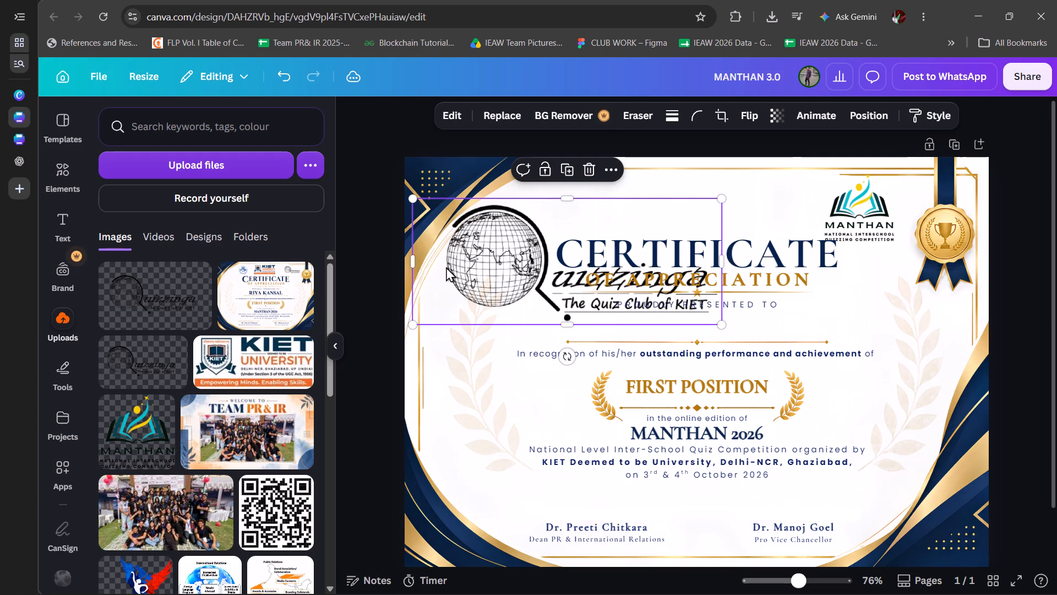
drag(415, 259, 432, 260)
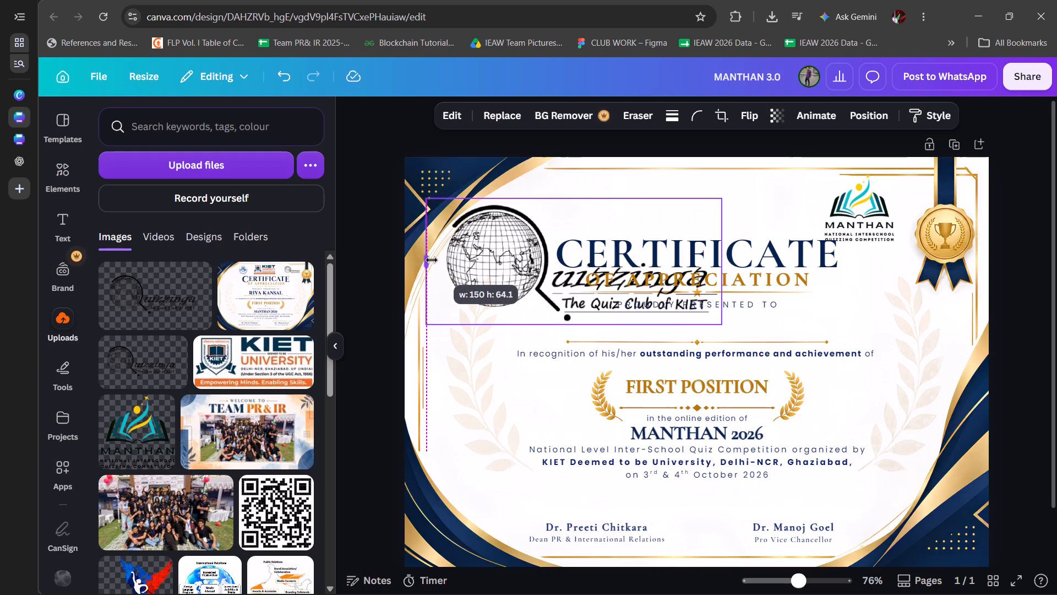
drag(432, 260, 446, 260)
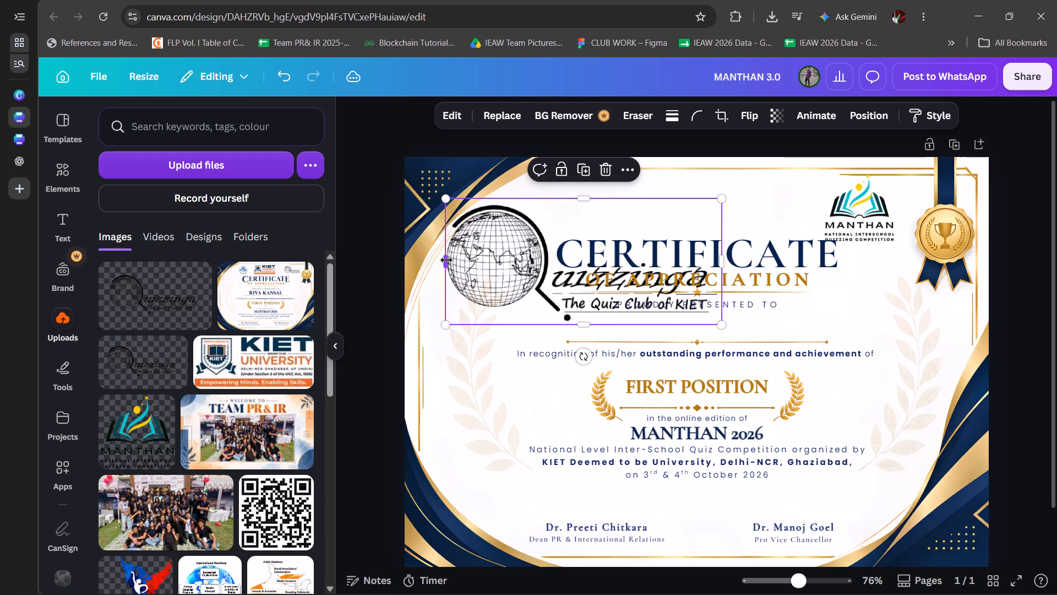
drag(446, 260, 439, 260)
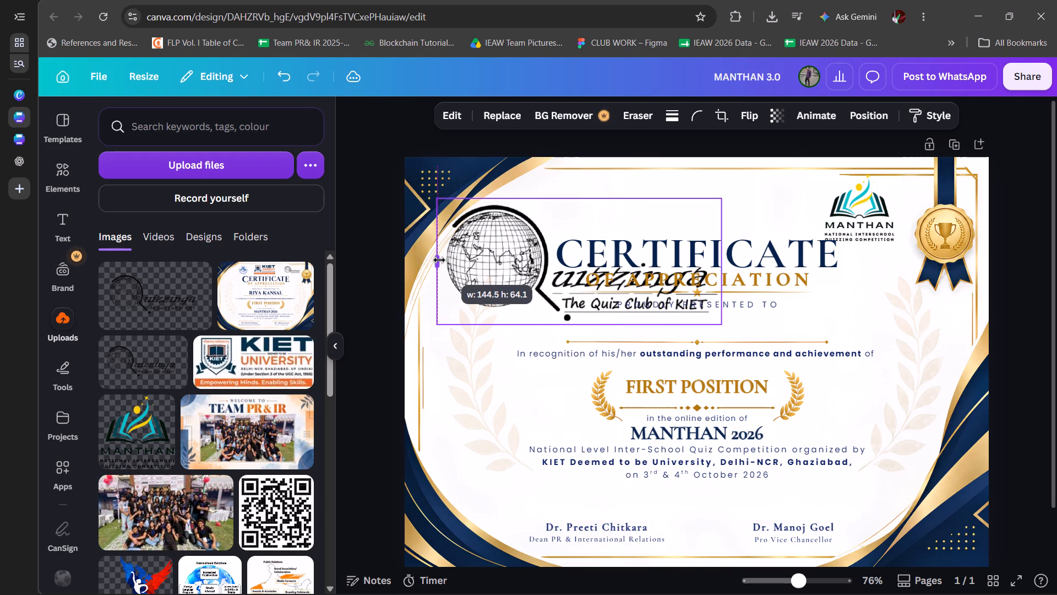
drag(439, 260, 440, 260)
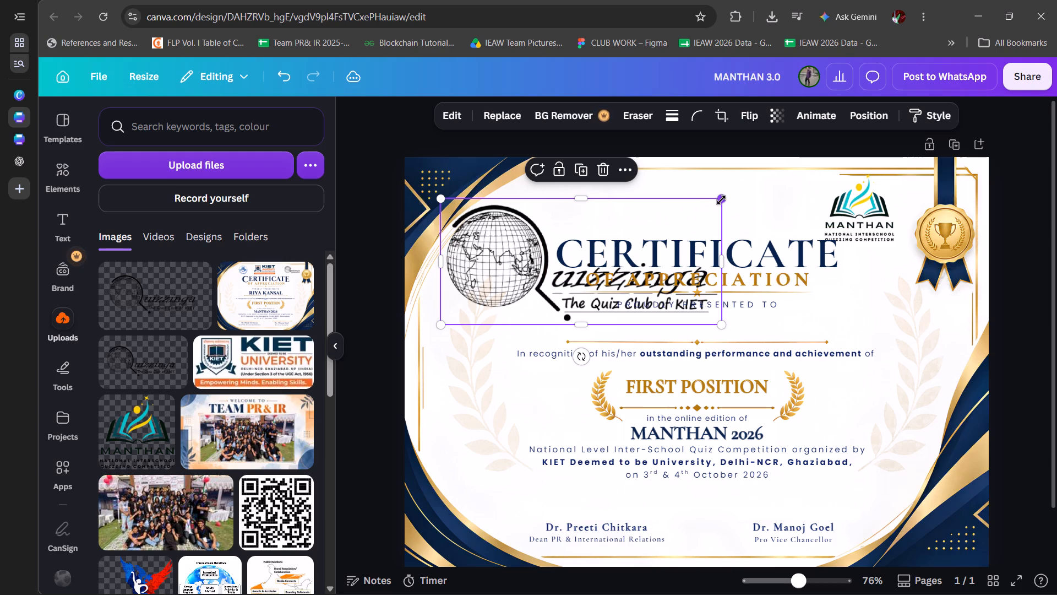
Scale the cropped Quizzinga logo down proportionally so it fits beside the CERTIFICATE OF APPRECIATION heading.
drag(721, 200, 576, 266)
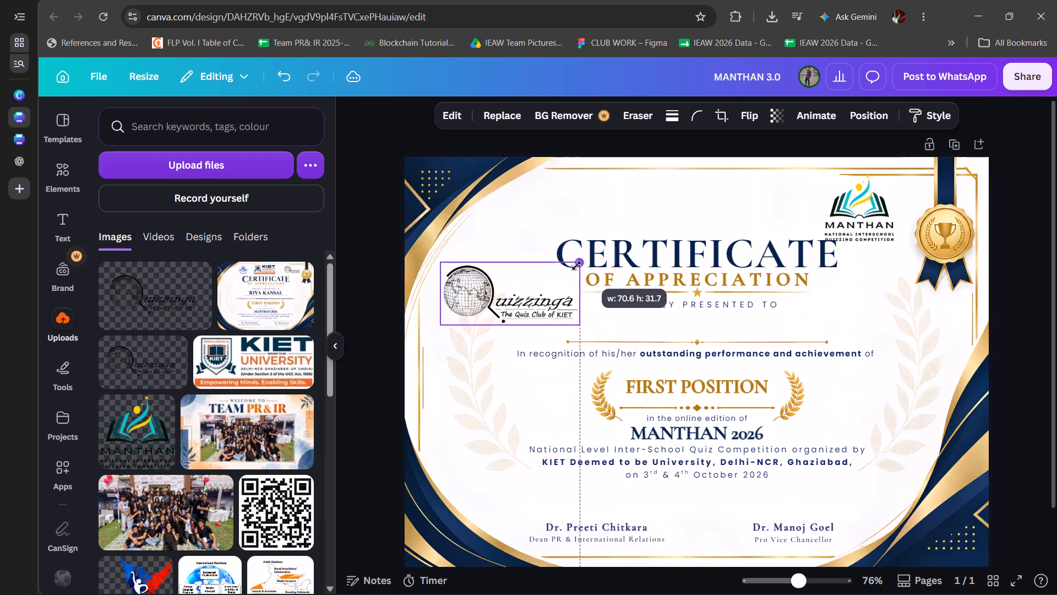
drag(576, 266, 562, 271)
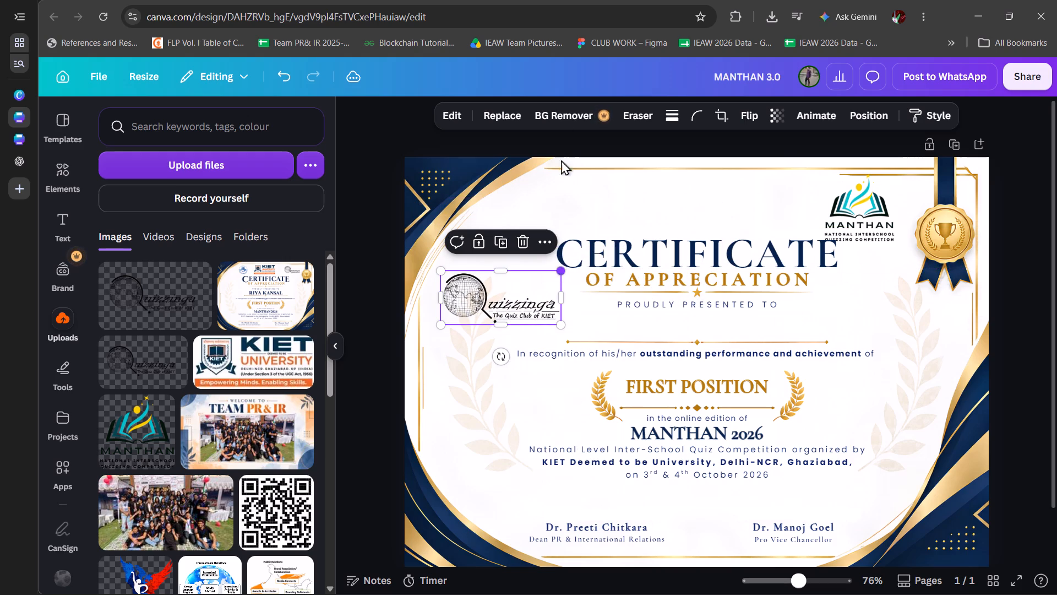
Adjust the Quizzinga logo's white balance, setting temperature to -100 and tint to 100.
click(459, 123)
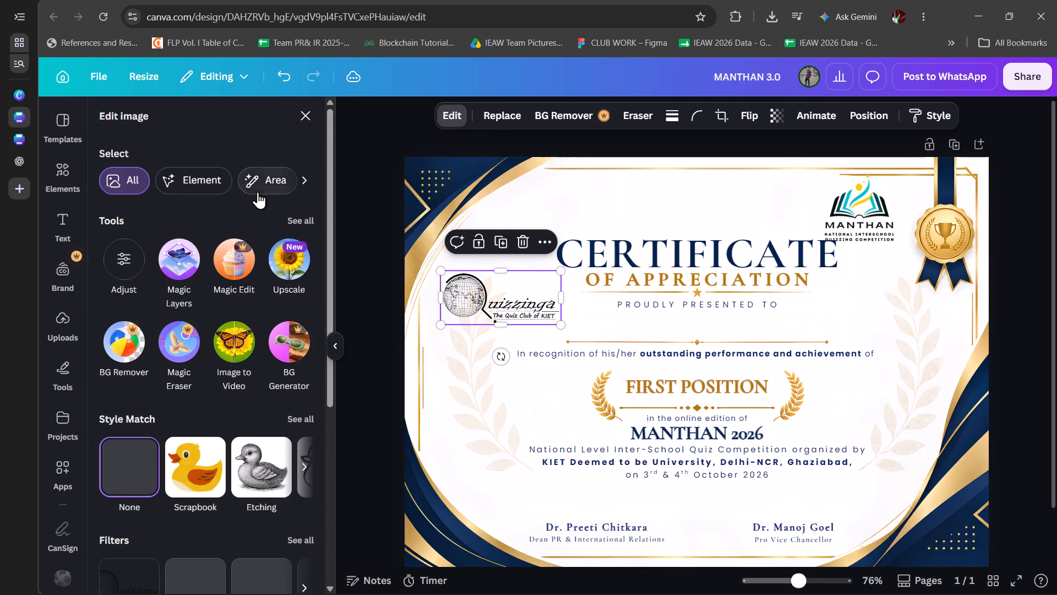
click(106, 266)
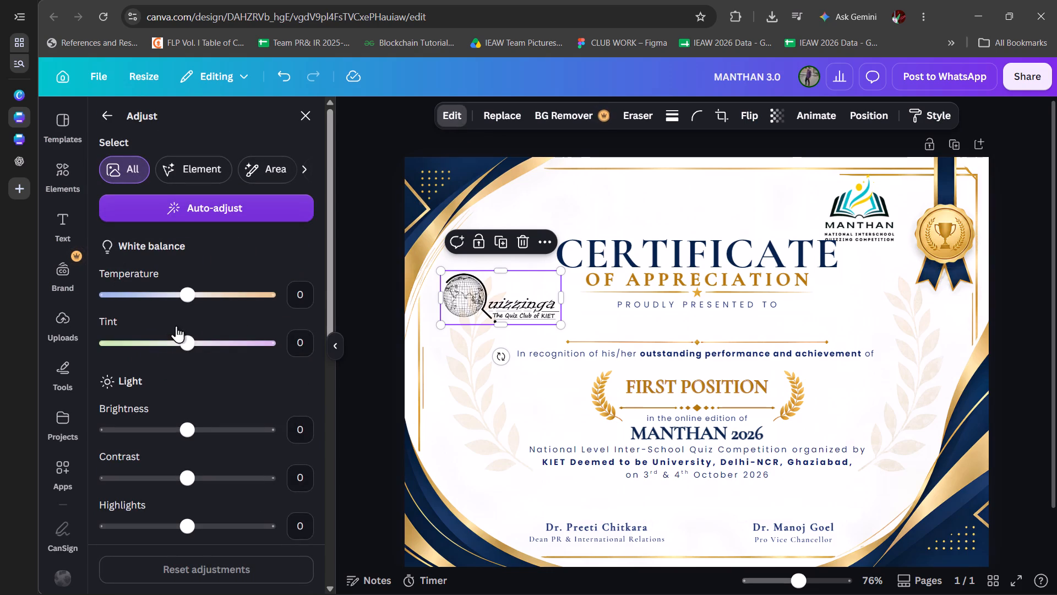
drag(187, 295, 87, 290)
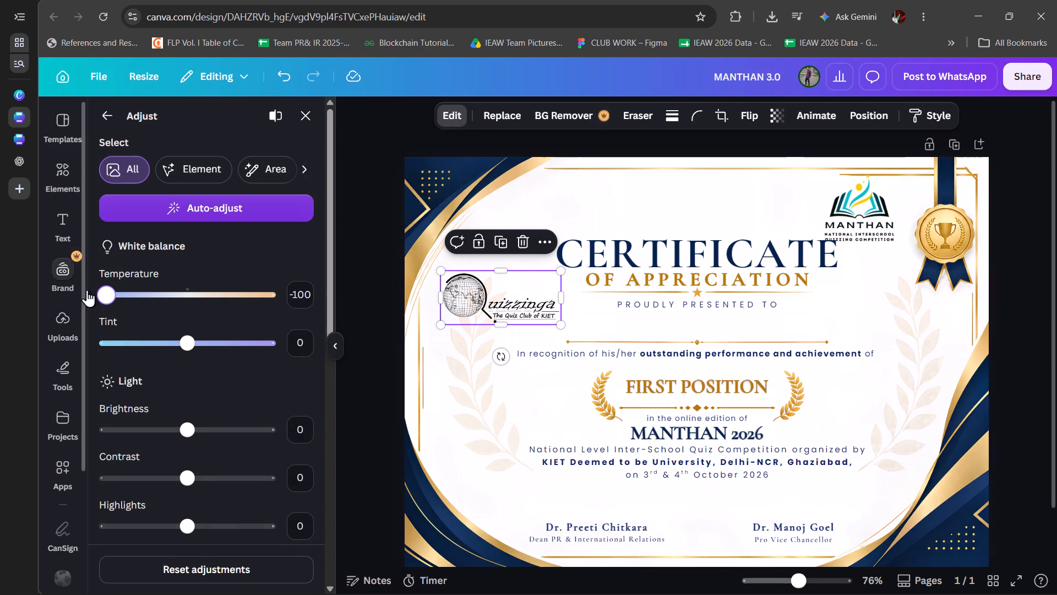
drag(200, 351, 301, 362)
Raise the Quizzinga logo's brightness and contrast to 100 each.
scroll(215, 403, down, 1)
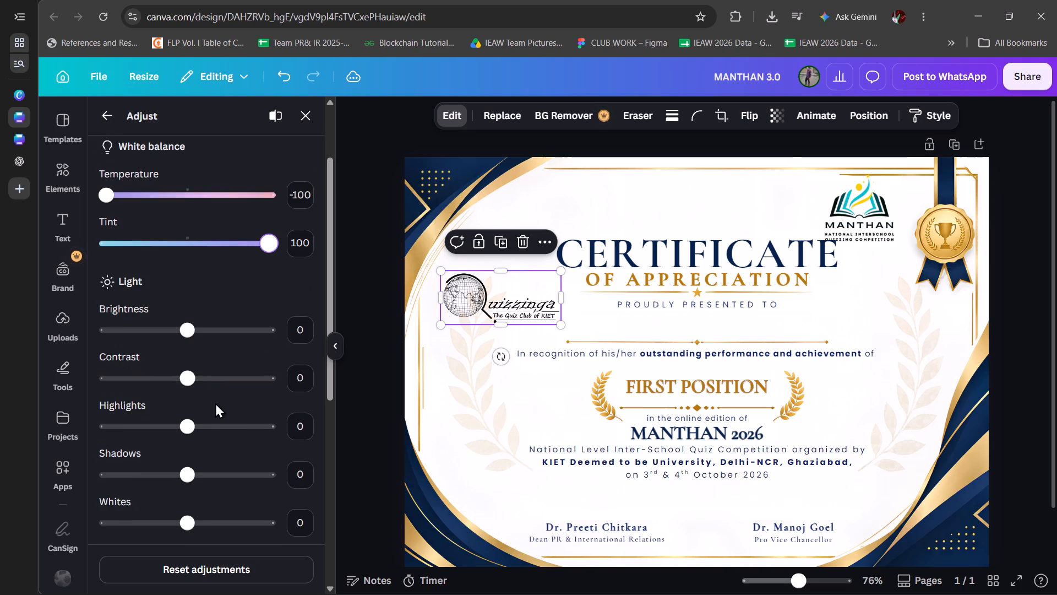
scroll(215, 403, down, 1)
drag(191, 335, 110, 330)
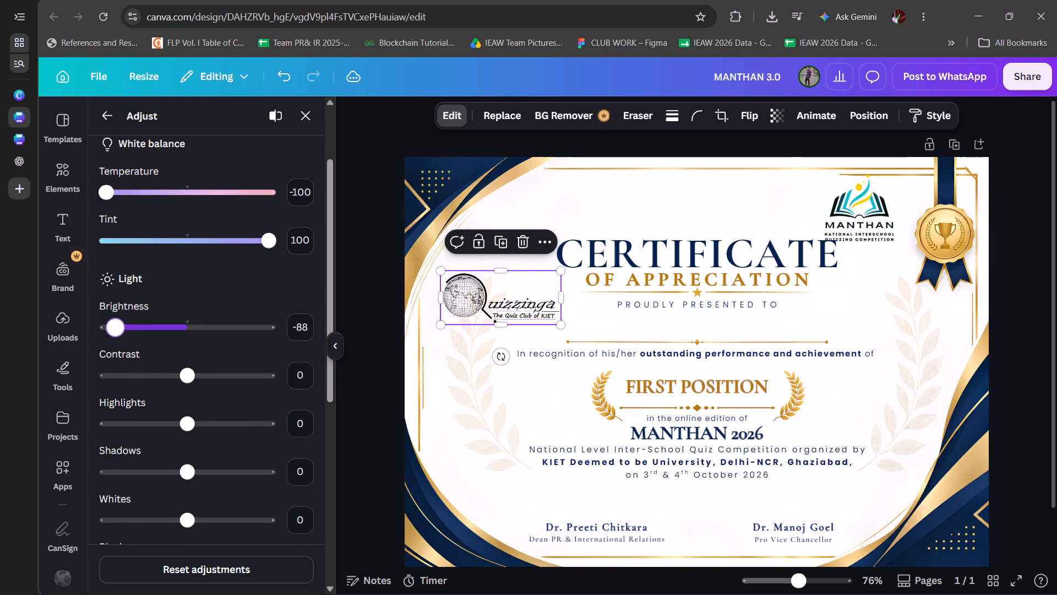
drag(110, 330, 216, 365)
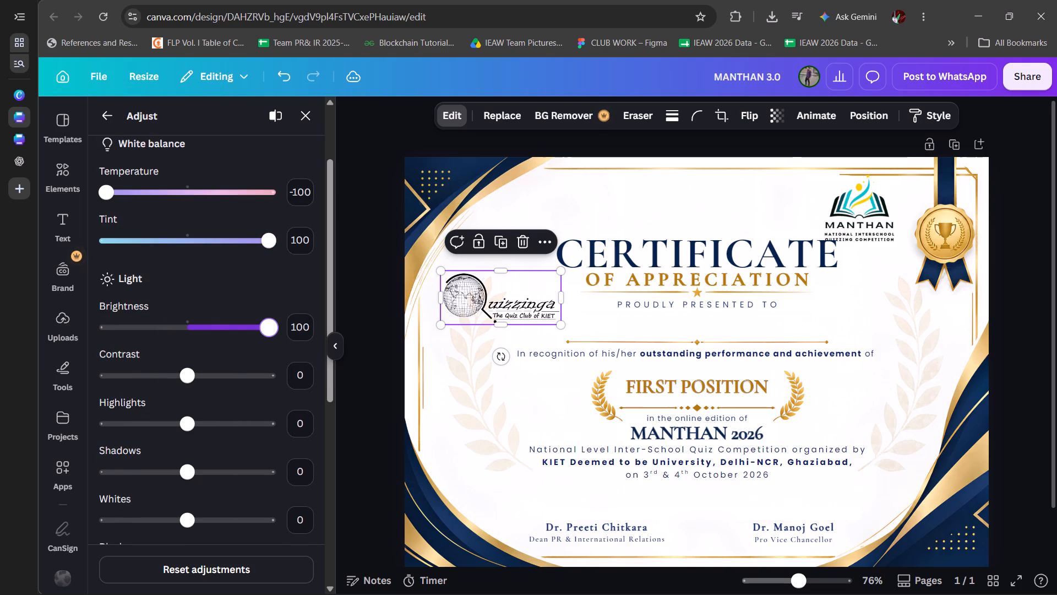
drag(216, 365, 303, 367)
drag(228, 375, 176, 393)
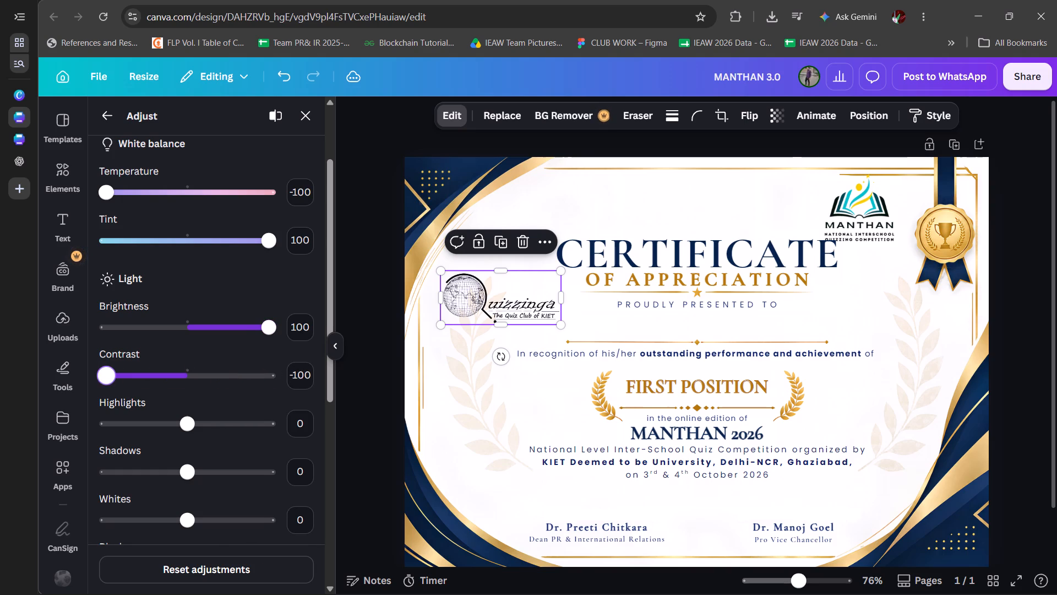
drag(176, 393, 346, 420)
Set the Quizzinga logo's highlights to 100, shadows to -100 and whites to -10.
drag(222, 429, 310, 430)
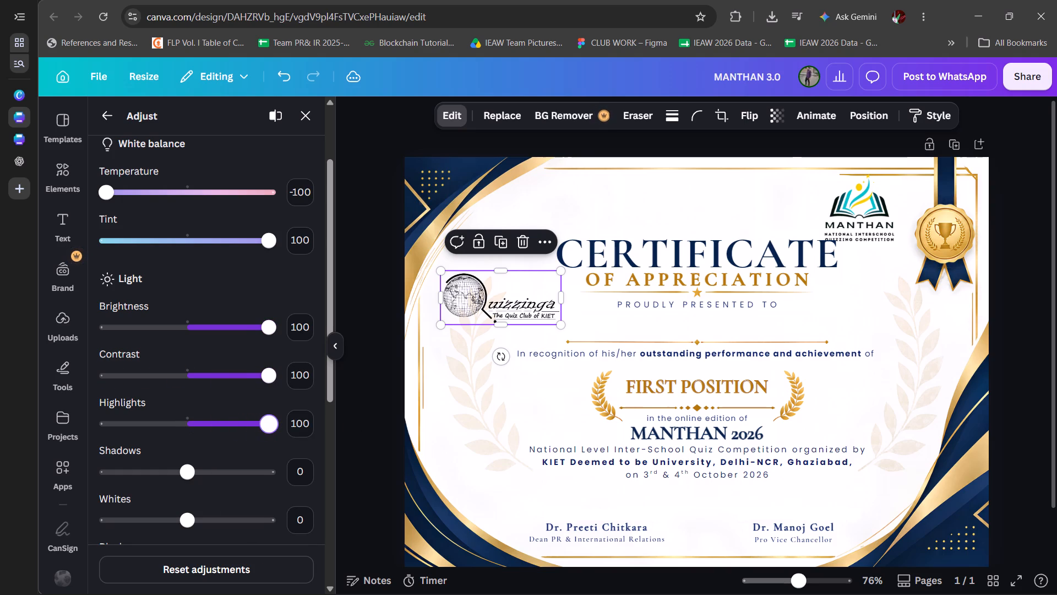
drag(310, 430, 349, 465)
drag(232, 472, 134, 517)
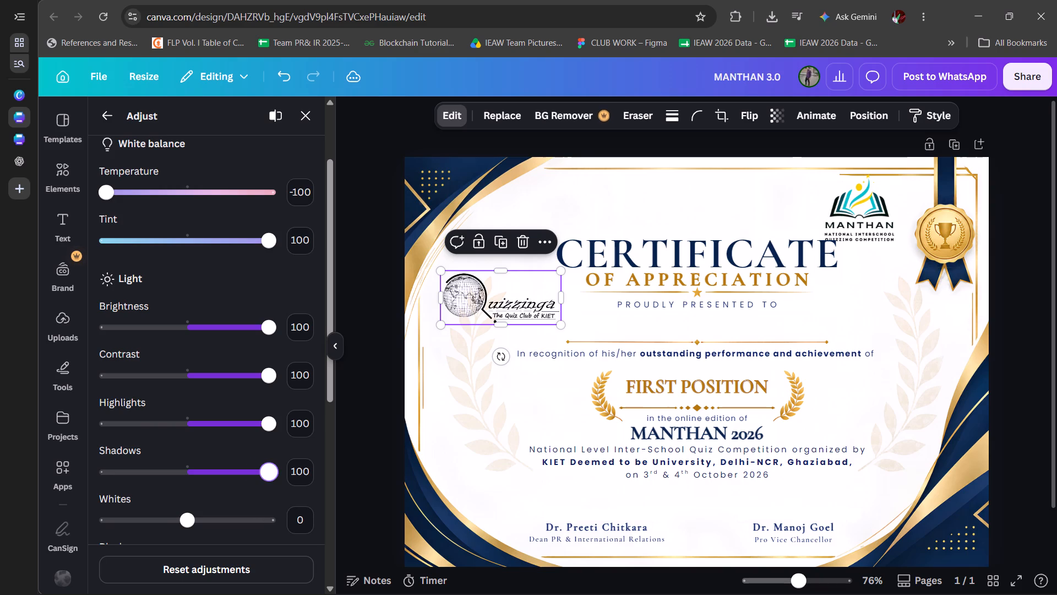
drag(134, 517, 28, 534)
scroll(252, 410, down, 1)
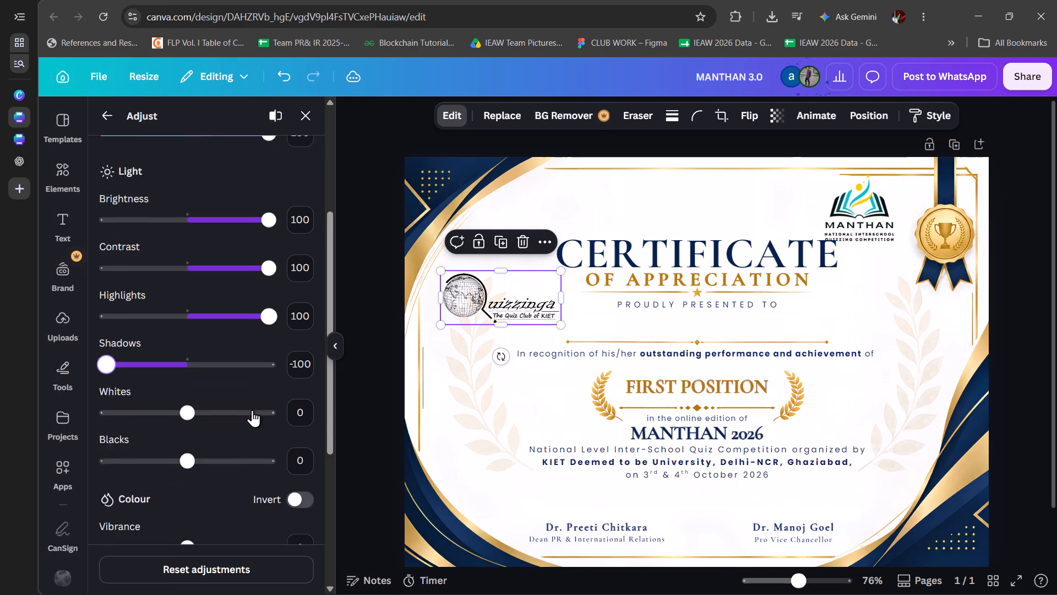
scroll(252, 410, down, 1)
drag(195, 360, 264, 358)
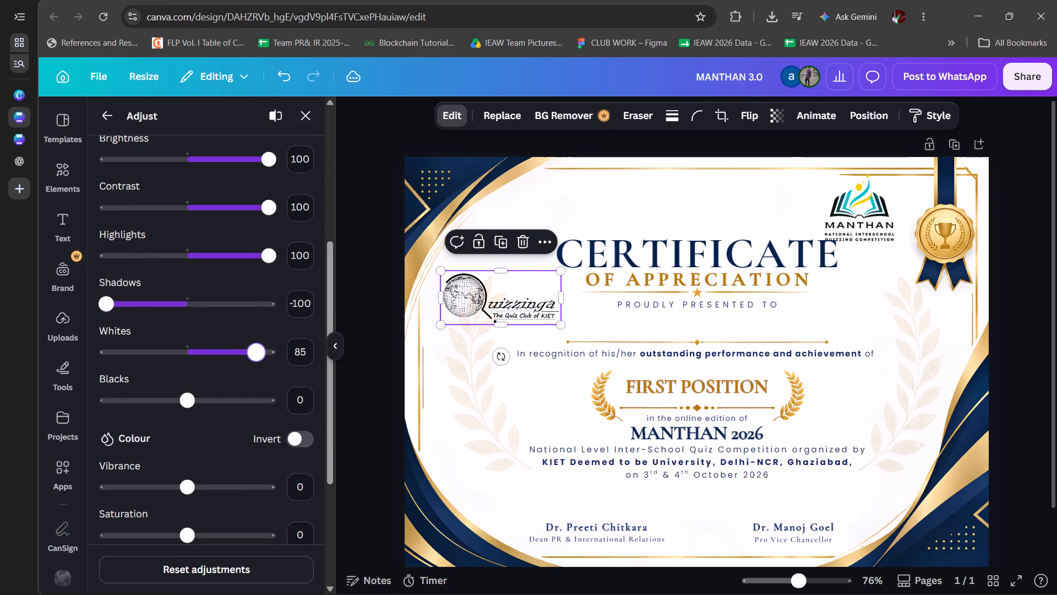
drag(264, 358, 180, 367)
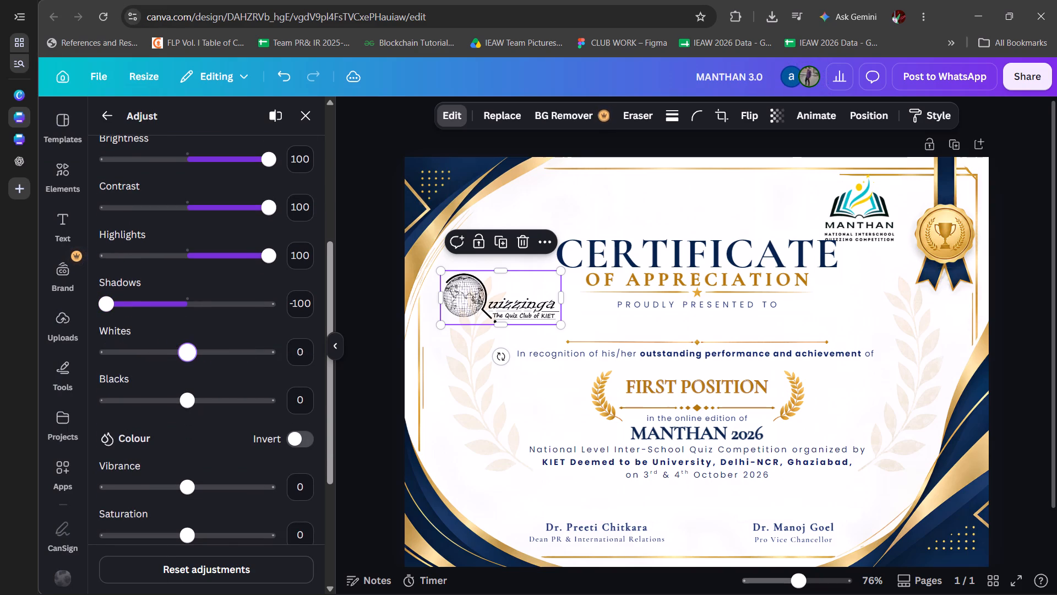
drag(180, 367, 179, 367)
Set the Quizzinga logo's vibrance and saturation to 100 each, keeping its colours non-inverted.
scroll(195, 450, down, 3)
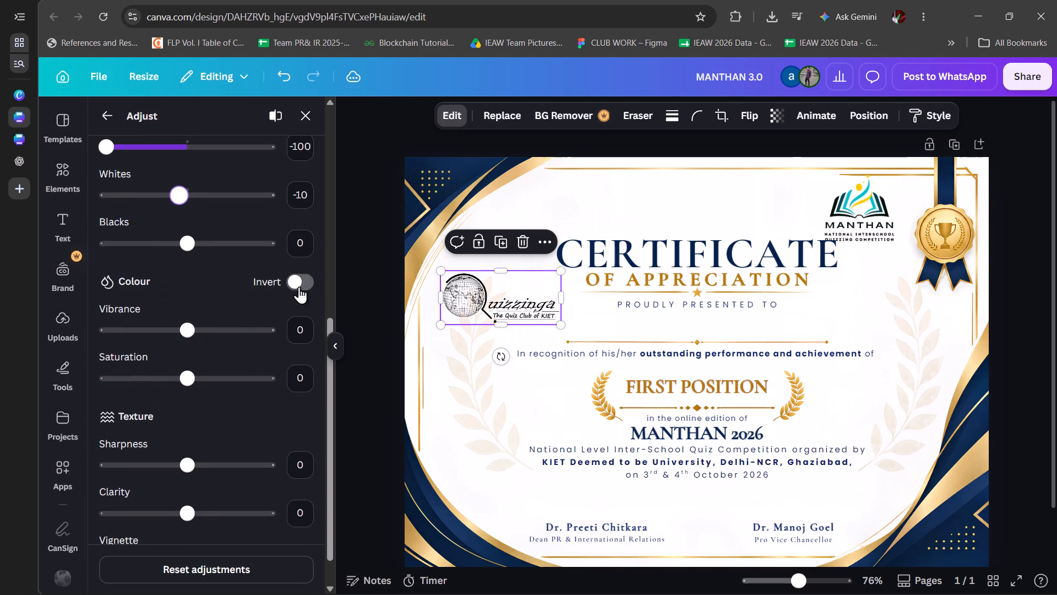
click(299, 286)
click(299, 286)
drag(222, 329, 38, 374)
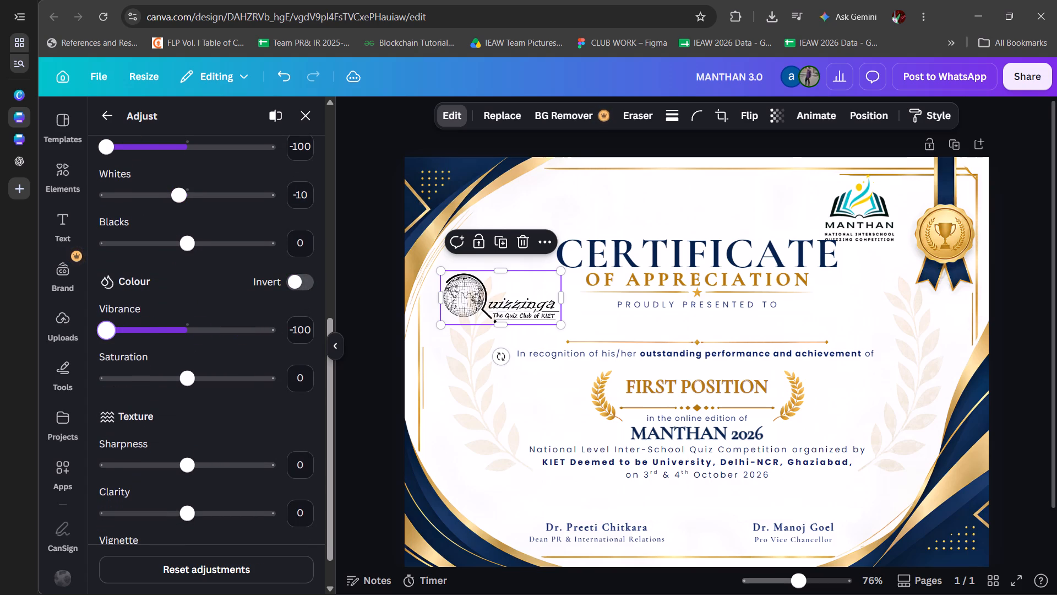
drag(38, 374, 274, 366)
drag(237, 385, 279, 385)
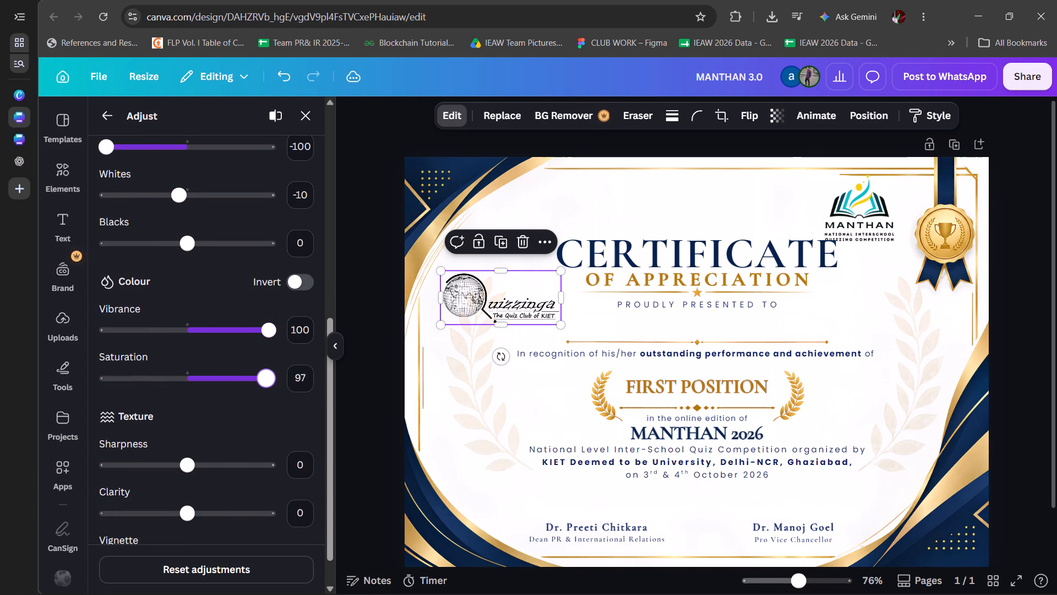
drag(279, 385, 281, 385)
Adjust the Quizzinga logo's texture to sharpness 92, clarity 66 and vignette 0.
scroll(238, 441, down, 2)
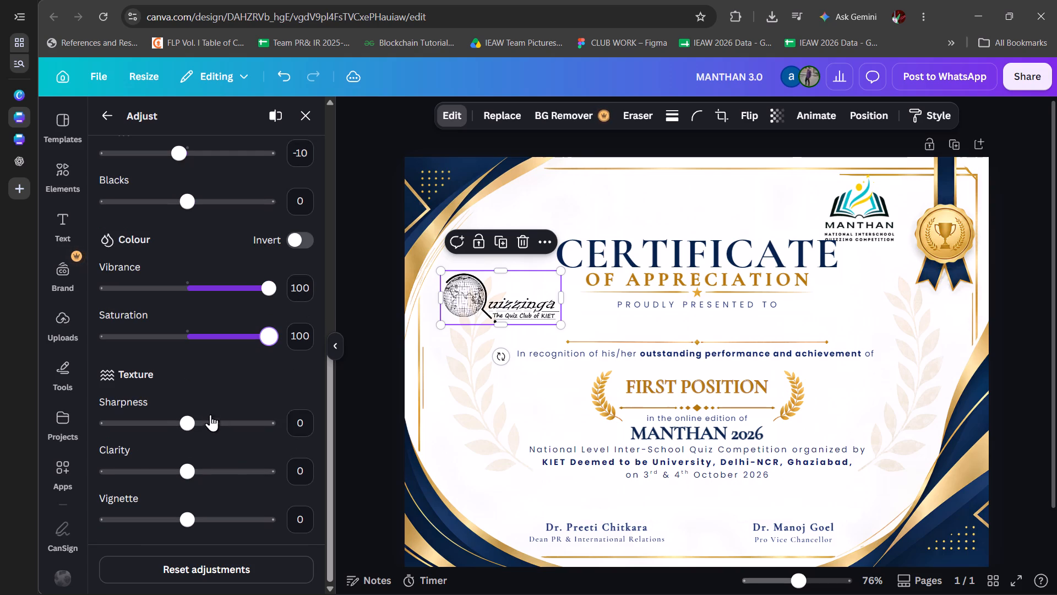
drag(210, 416, 263, 436)
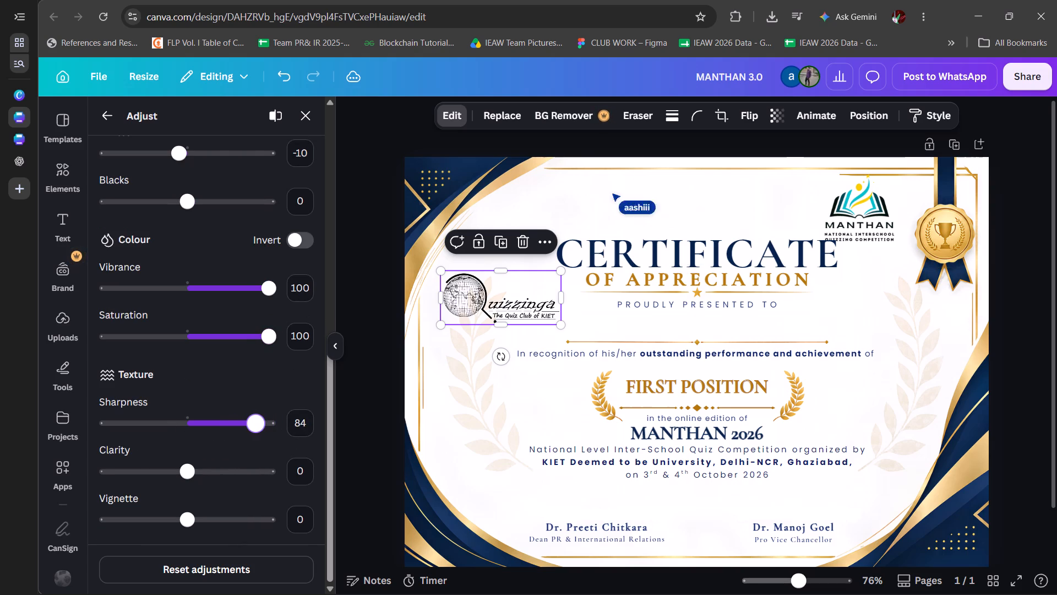
drag(263, 436, 263, 436)
drag(203, 468, 242, 474)
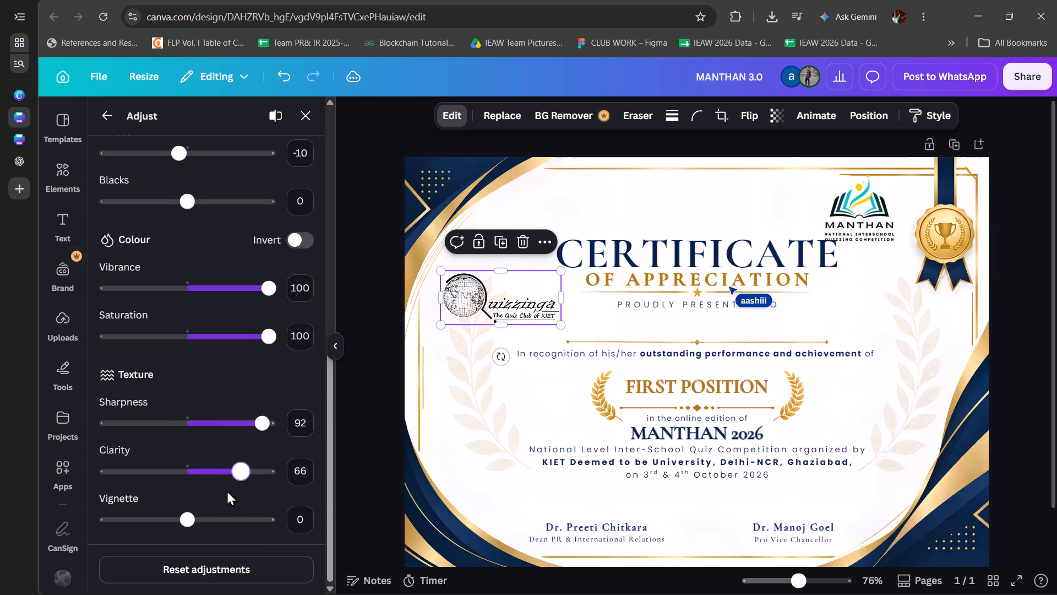
click(224, 518)
drag(224, 518, 227, 518)
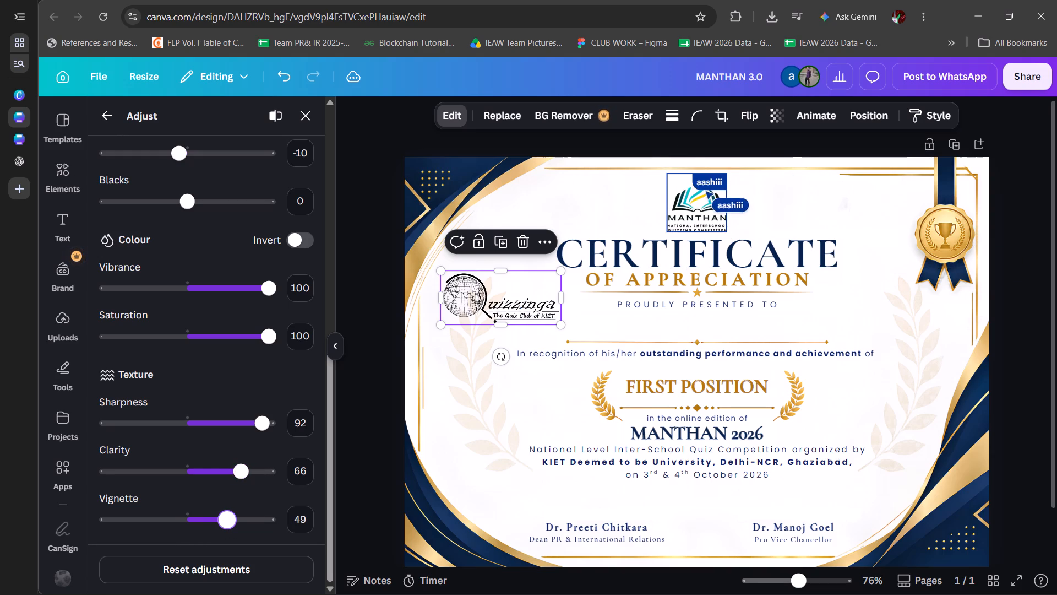
drag(227, 518, 177, 523)
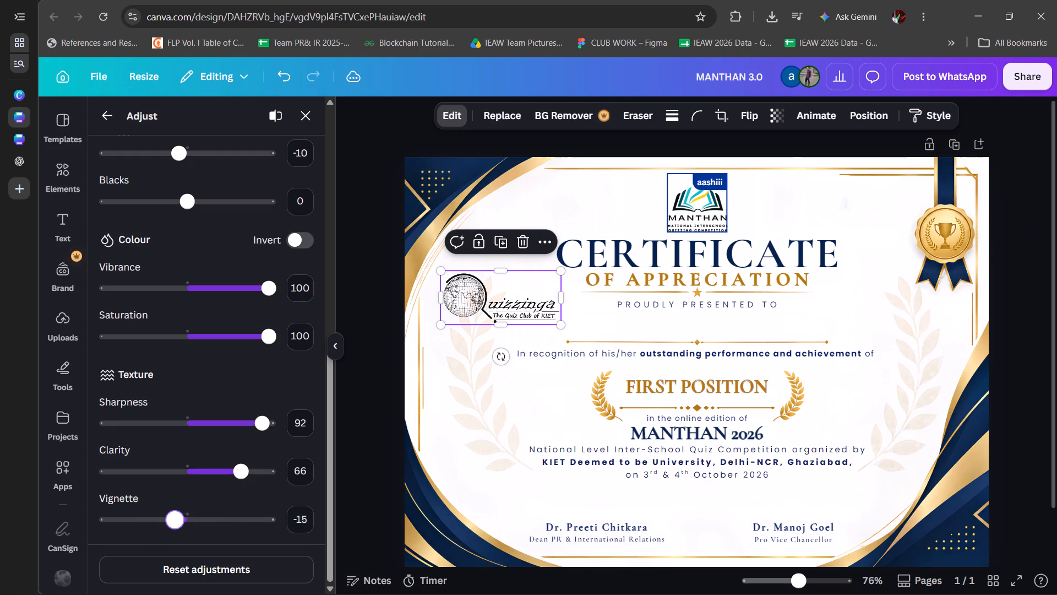
drag(177, 523, 188, 523)
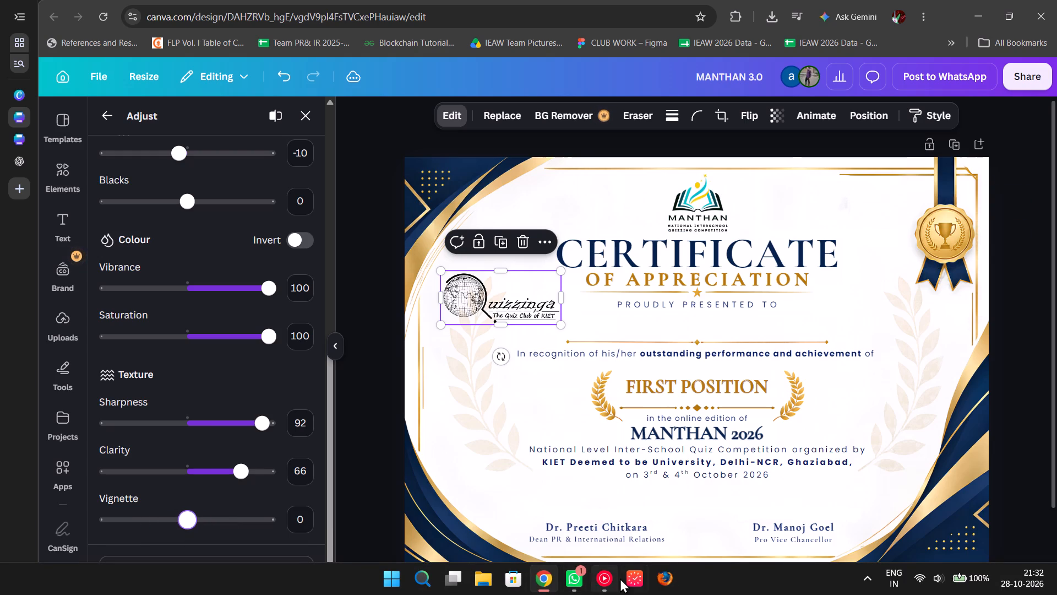
In File Explorer, look through the Downloads folder for a usable KIET University logo image.
click(486, 579)
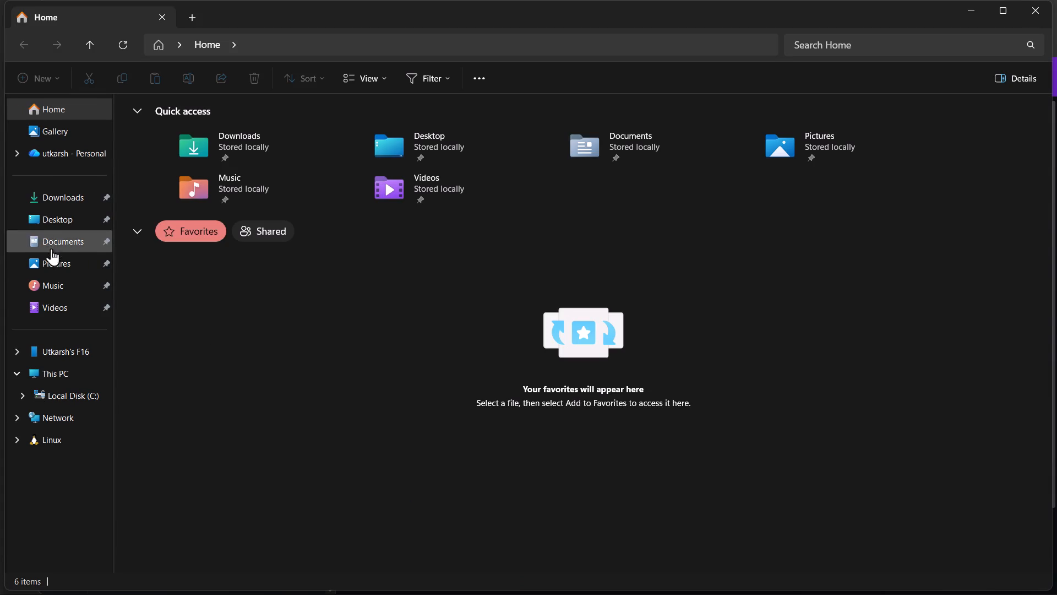
click(61, 191)
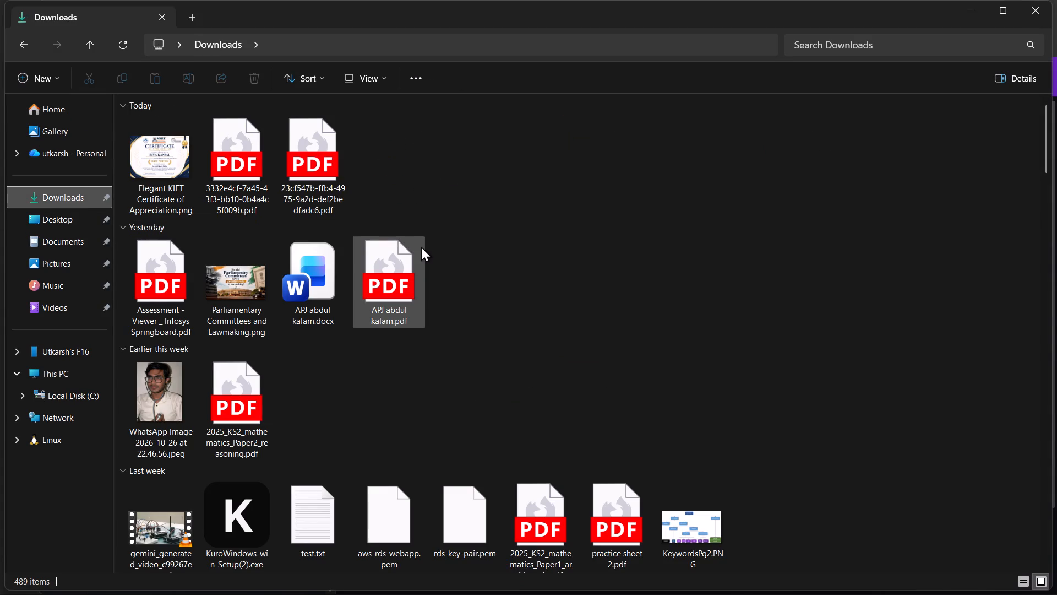
scroll(421, 246, down, 6)
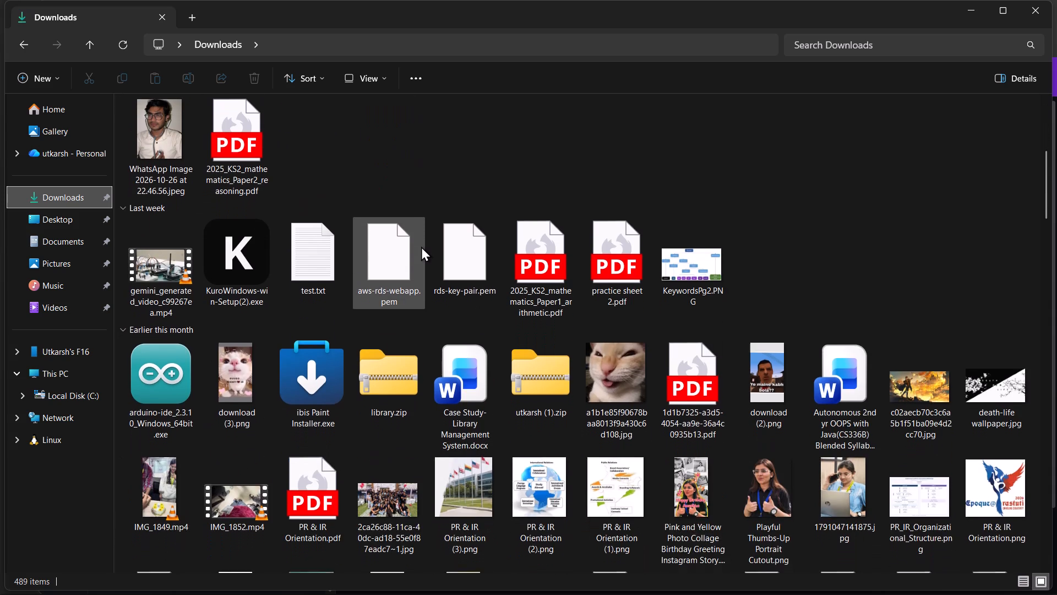
scroll(421, 246, down, 4)
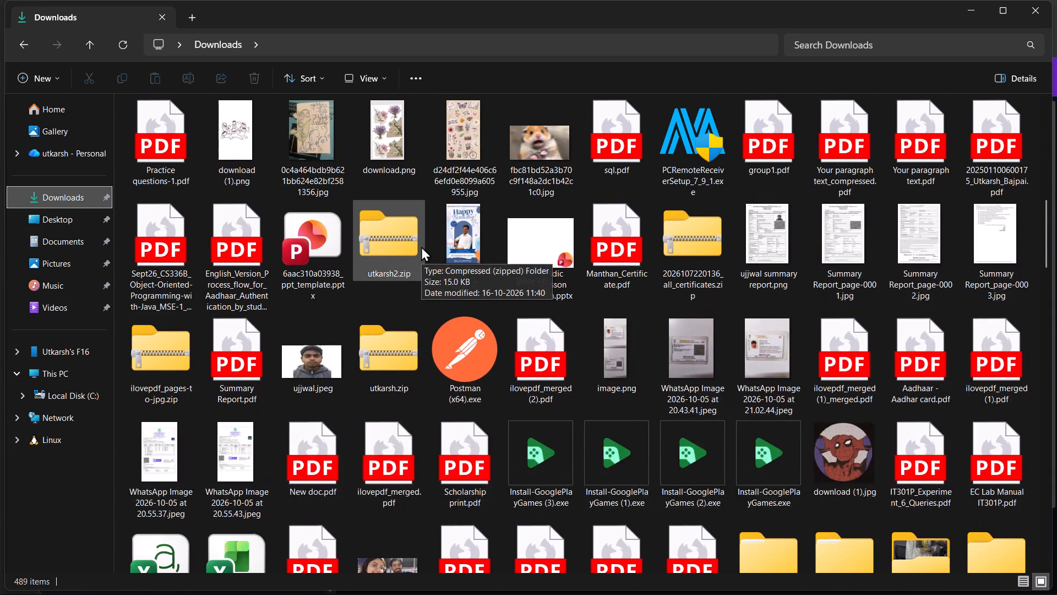
scroll(421, 246, down, 4)
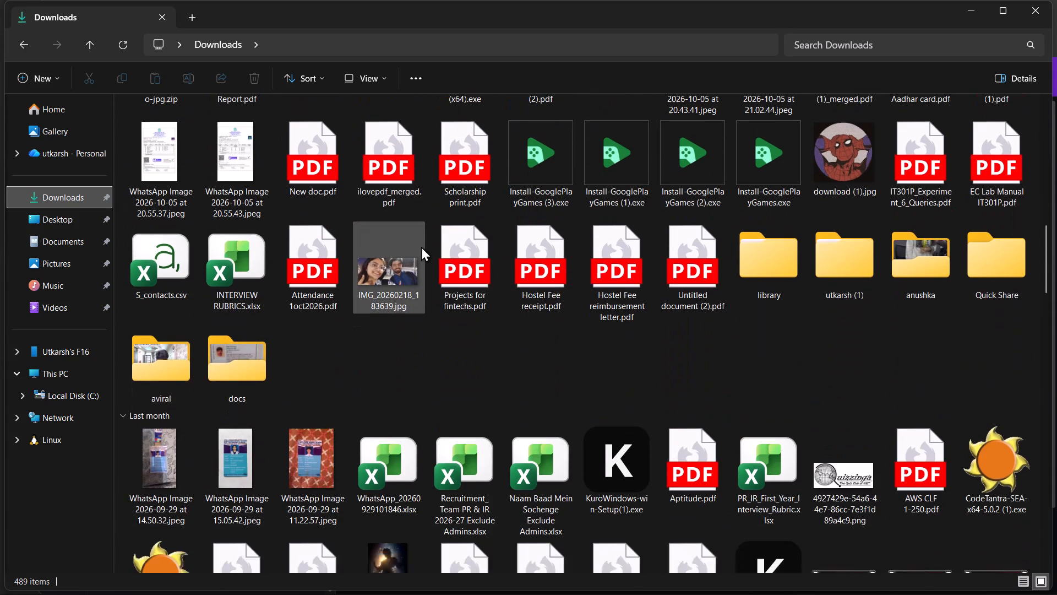
scroll(421, 246, down, 4)
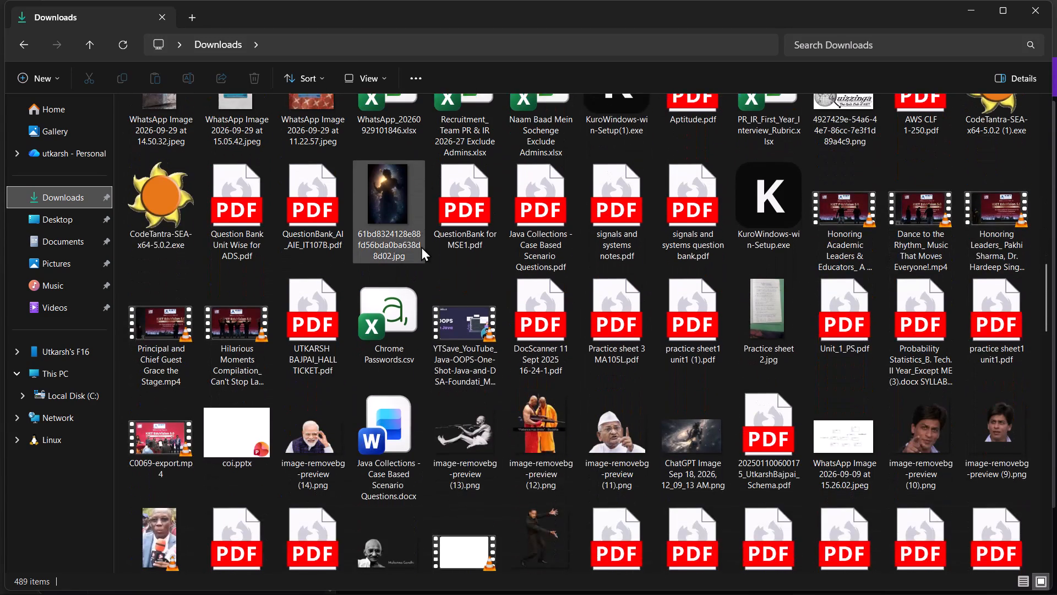
scroll(421, 246, down, 2)
scroll(421, 246, up, 2)
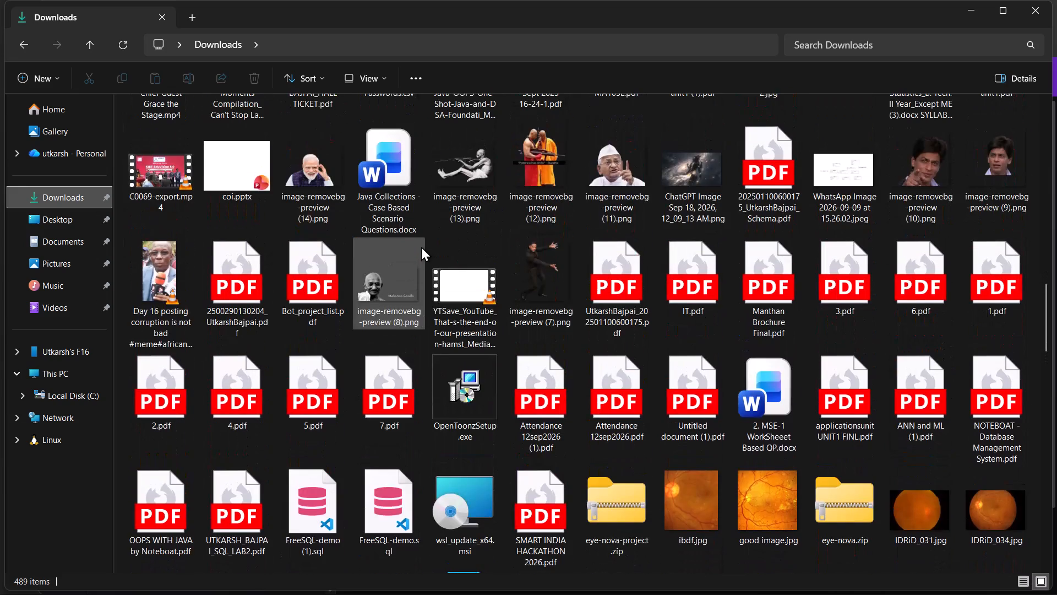
scroll(421, 246, down, 3)
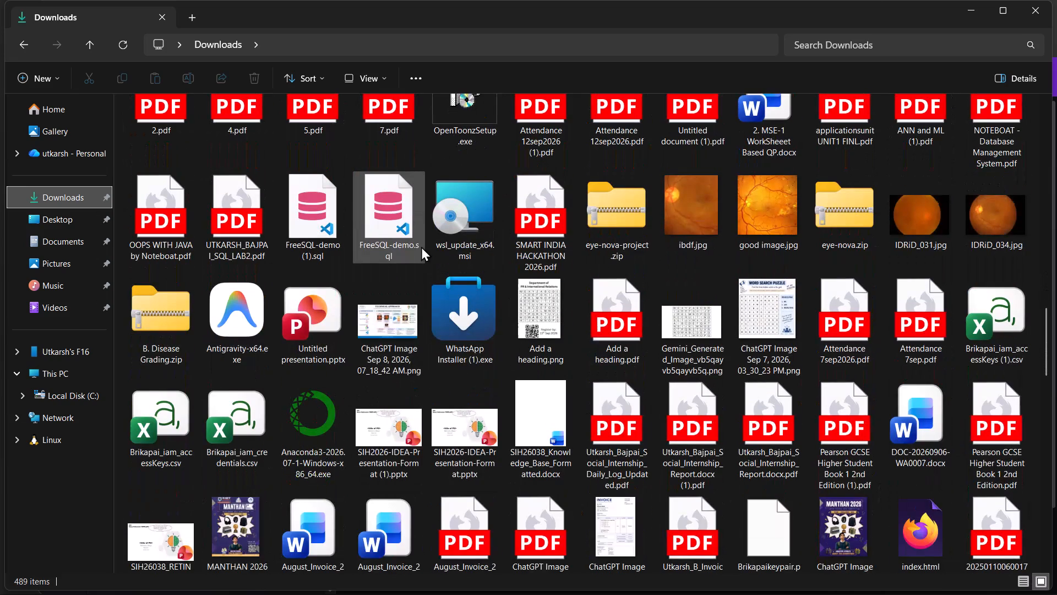
scroll(421, 246, down, 5)
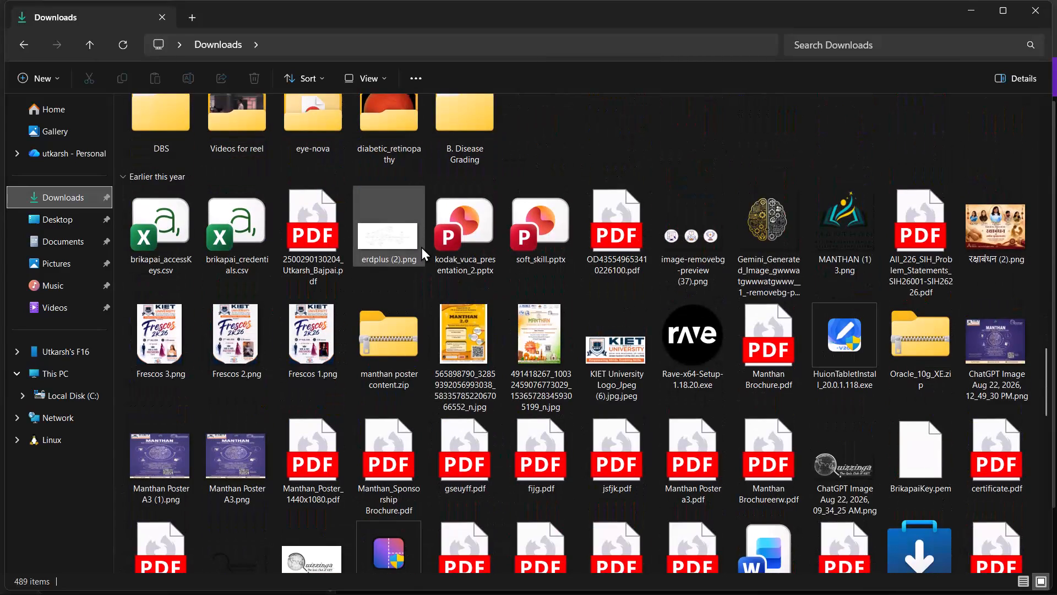
scroll(421, 246, down, 5)
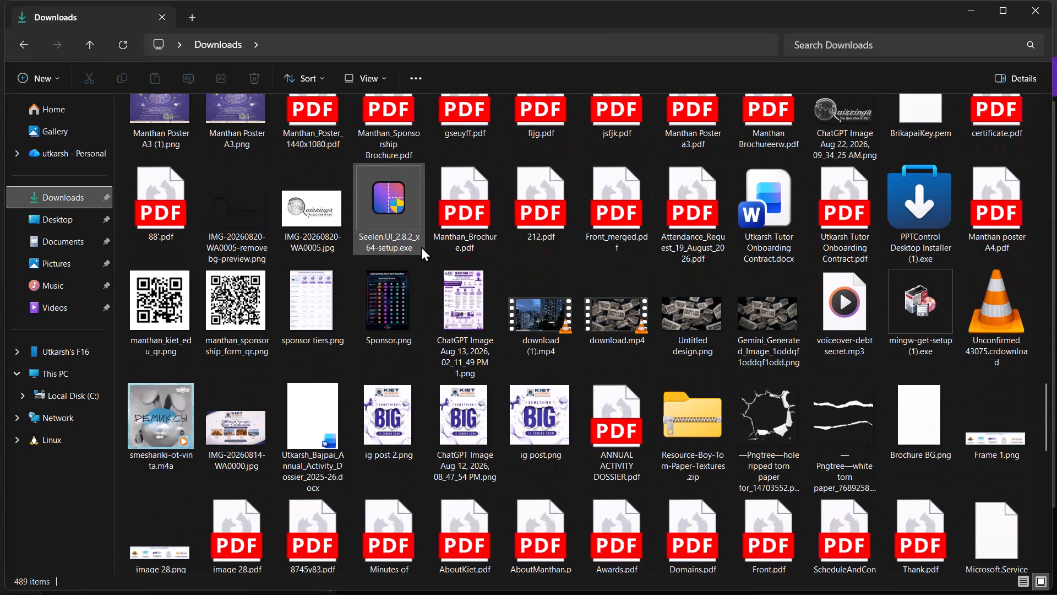
scroll(421, 246, down, 3)
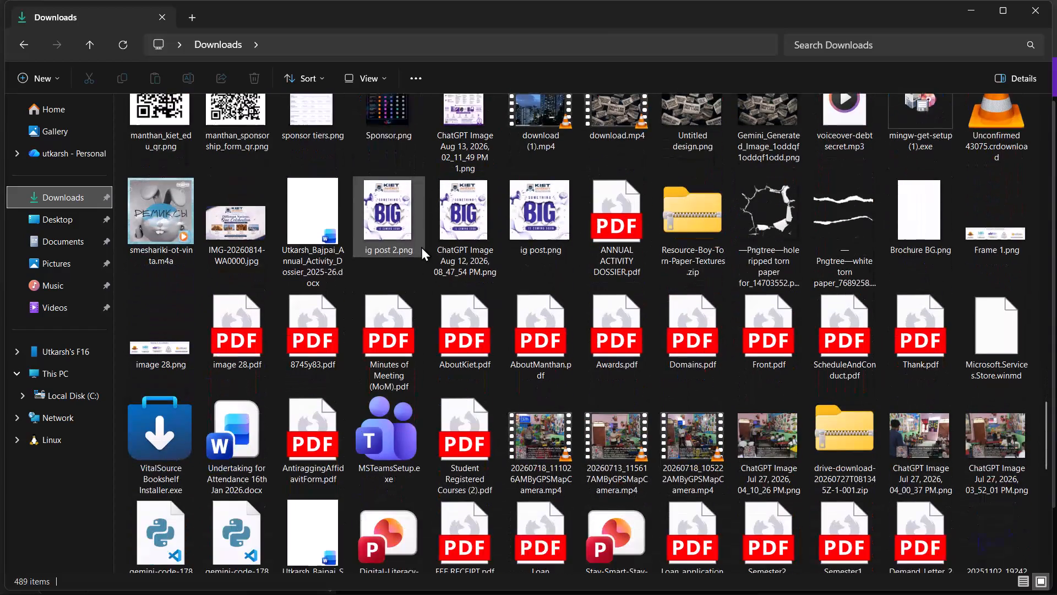
scroll(421, 246, down, 3)
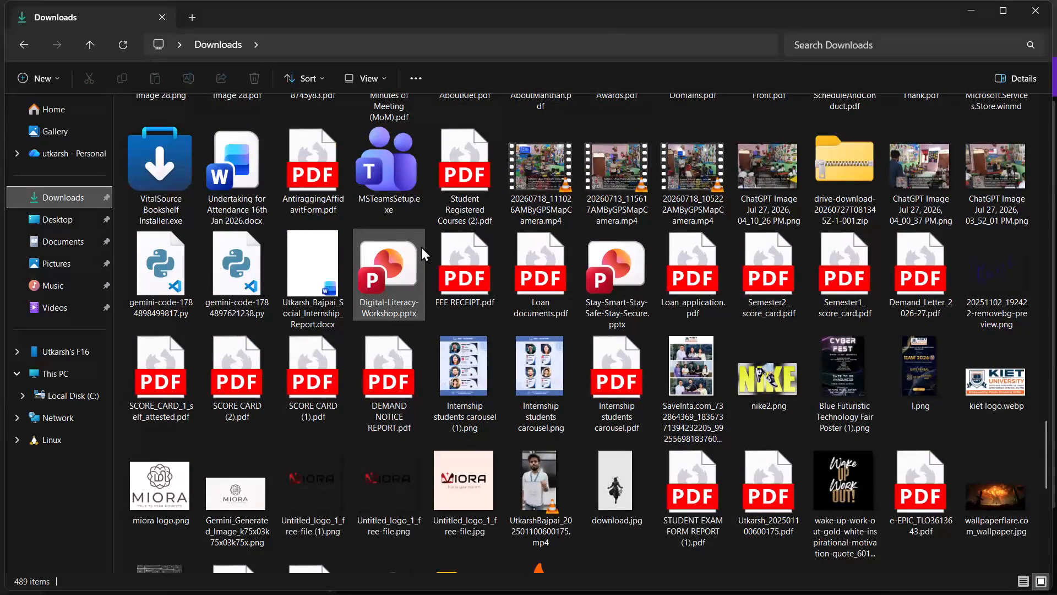
scroll(421, 246, down, 3)
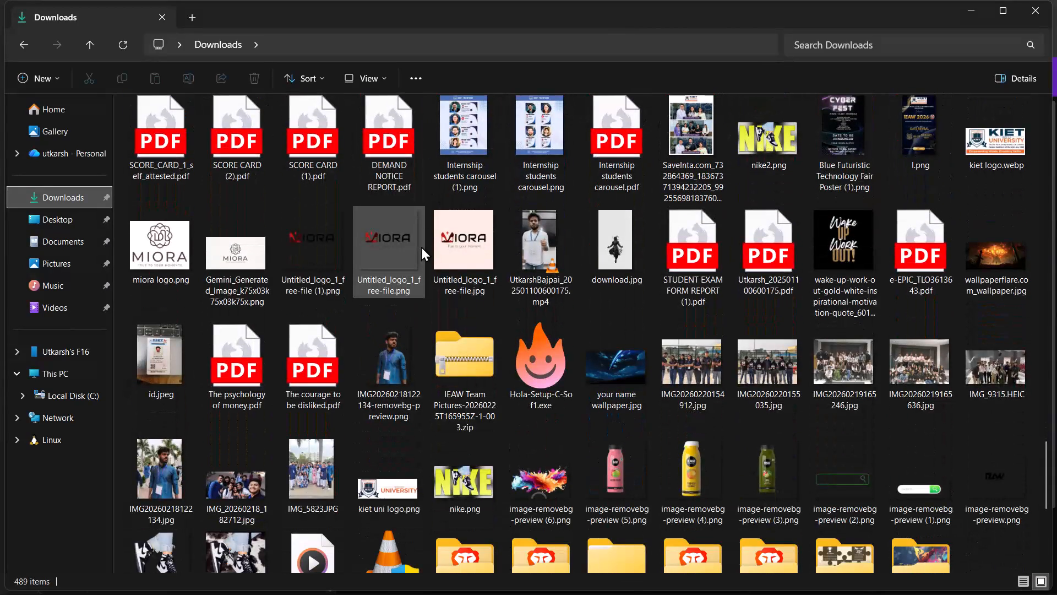
scroll(421, 246, down, 3)
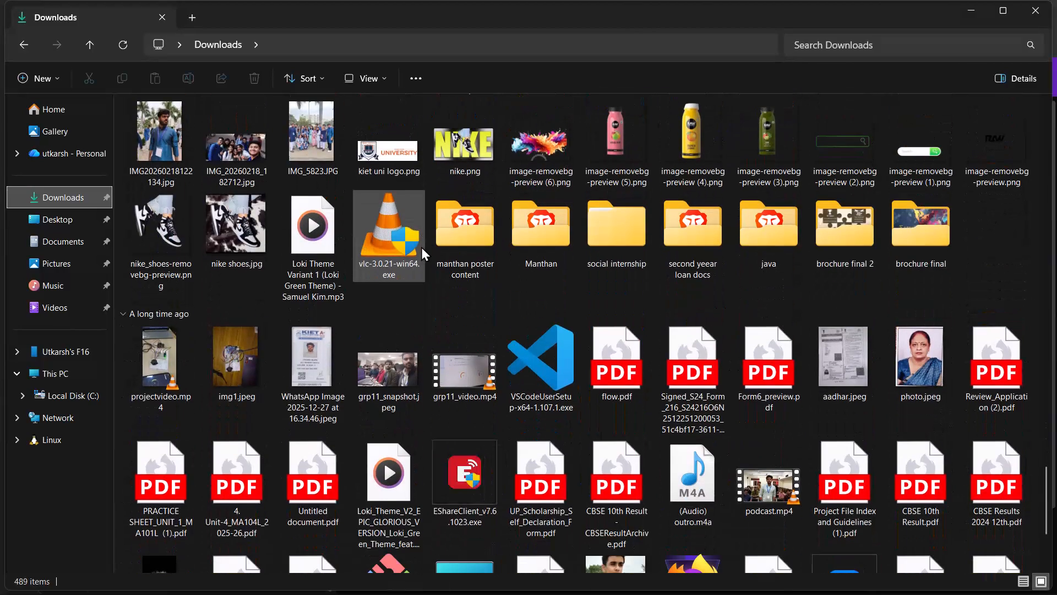
scroll(421, 246, down, 3)
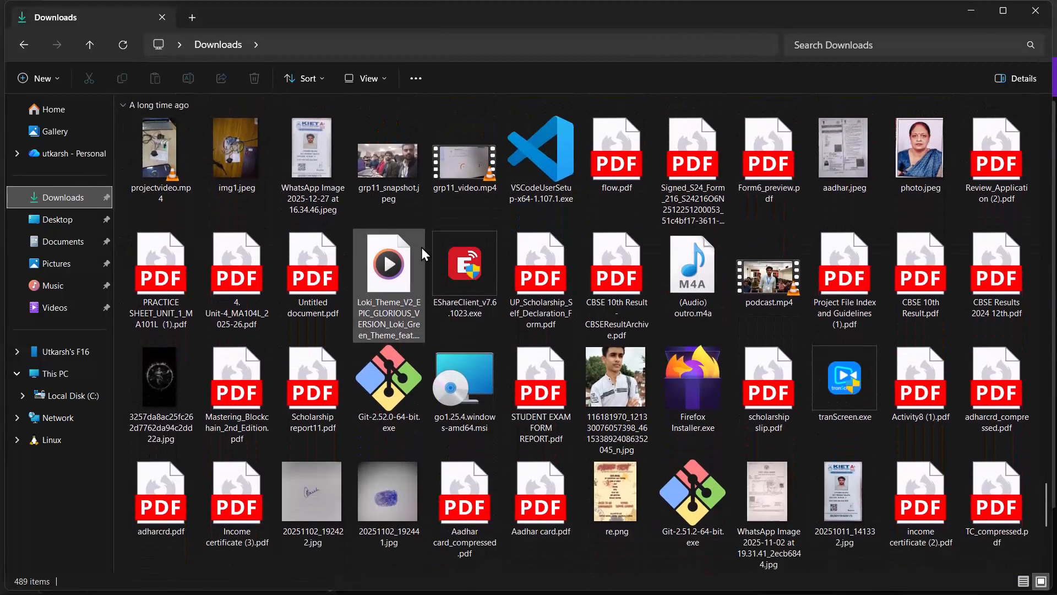
scroll(421, 246, down, 5)
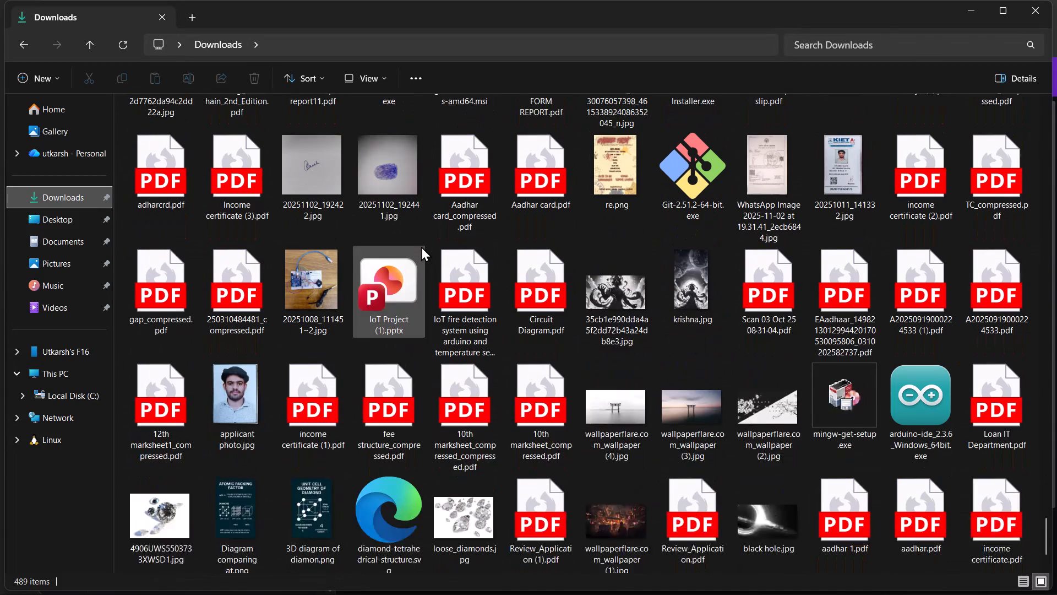
scroll(421, 246, down, 1)
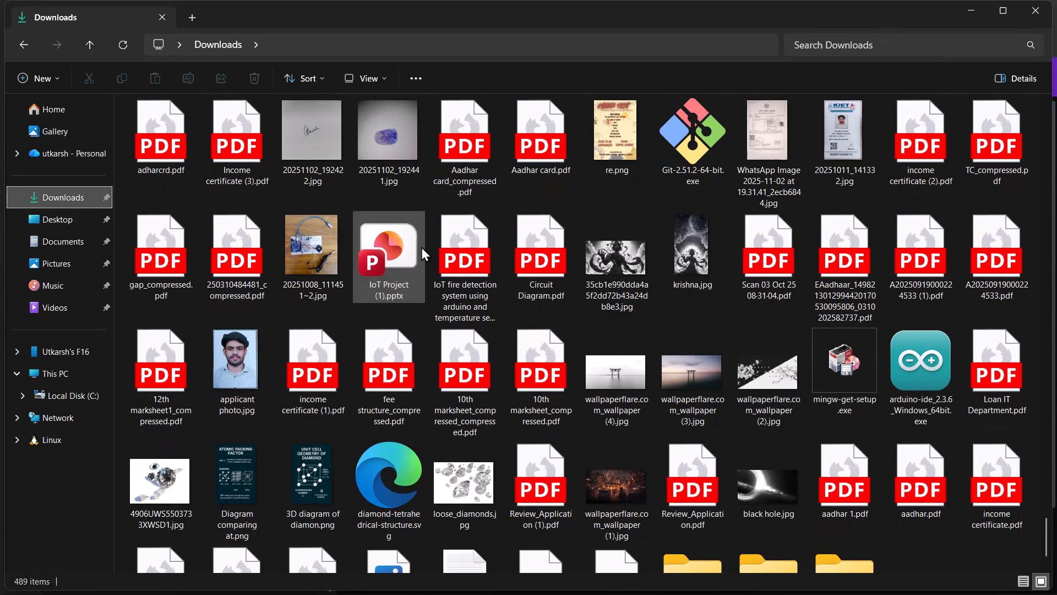
scroll(421, 246, down, 6)
scroll(421, 246, up, 12)
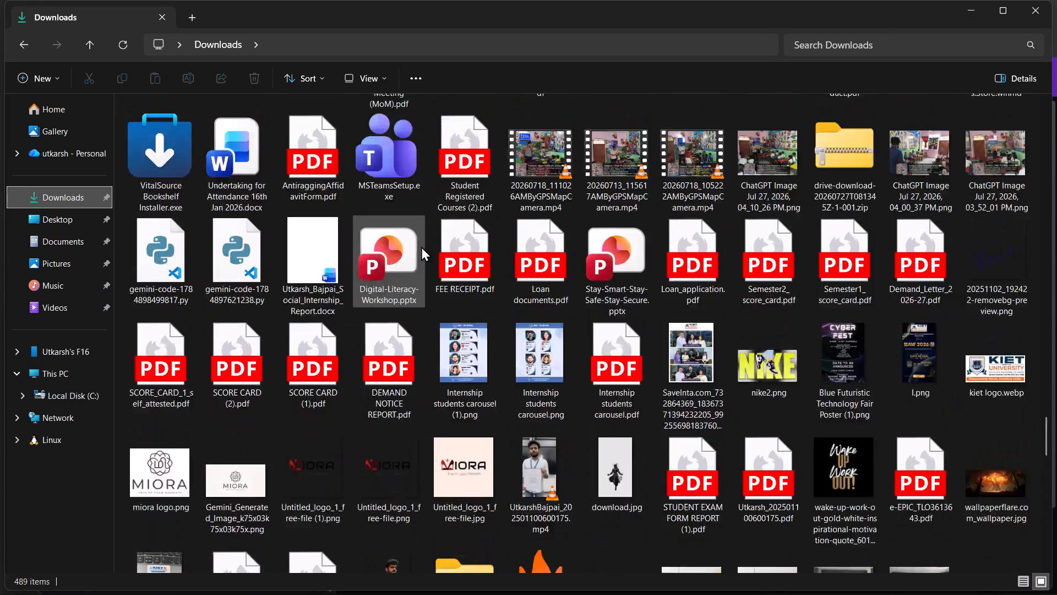
scroll(421, 246, up, 17)
Return to Chrome and open kiet.edu in a new browser tab.
key(alt+Tab)
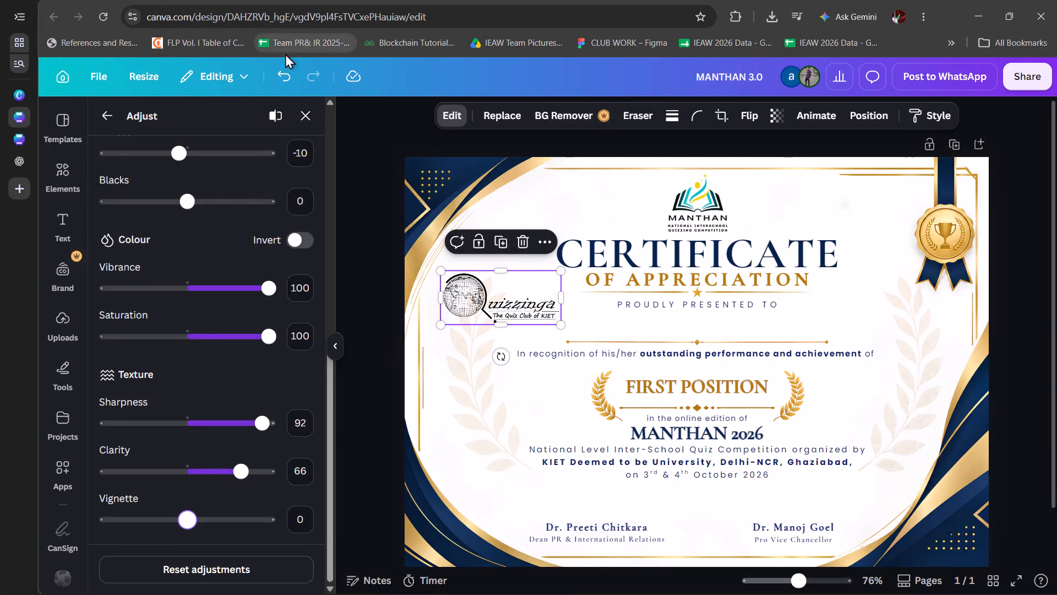
click(16, 193)
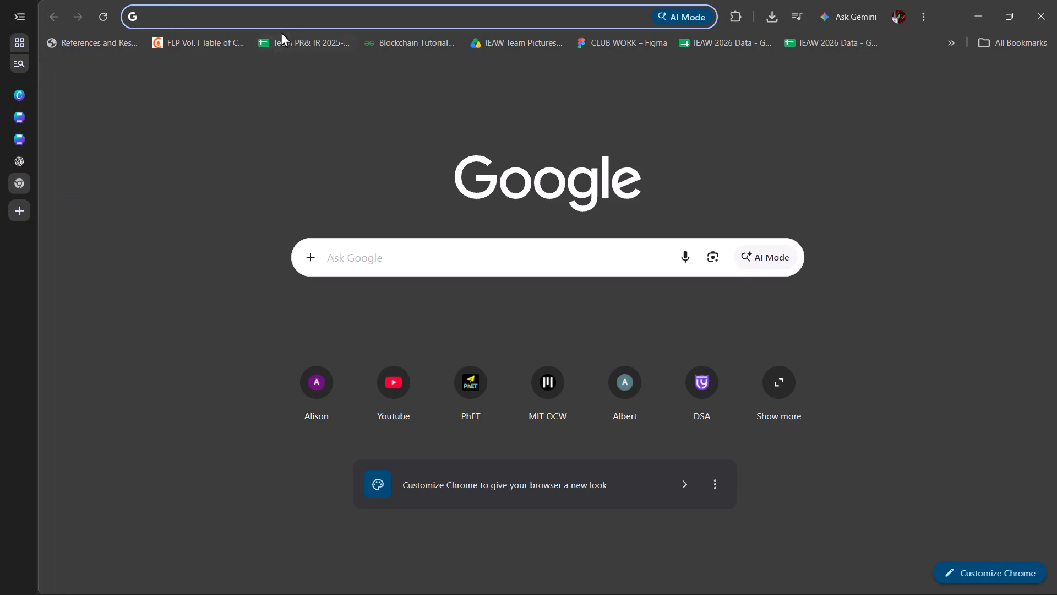
click(297, 17)
text(kiet.edu)
key(Return)
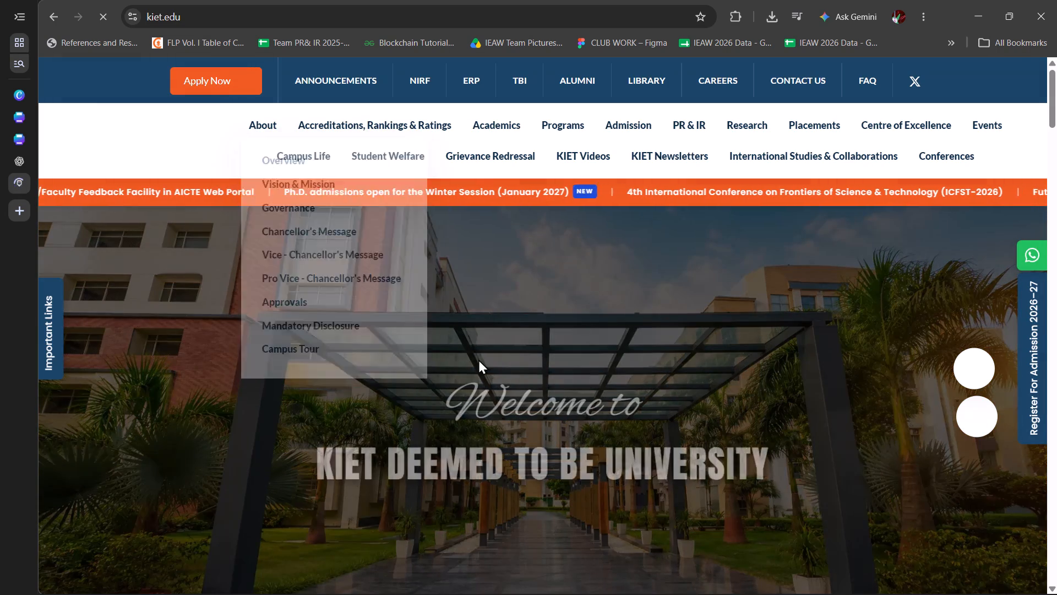
Open the KIET website's header logo image in its own browser tab.
scroll(478, 359, right, 1)
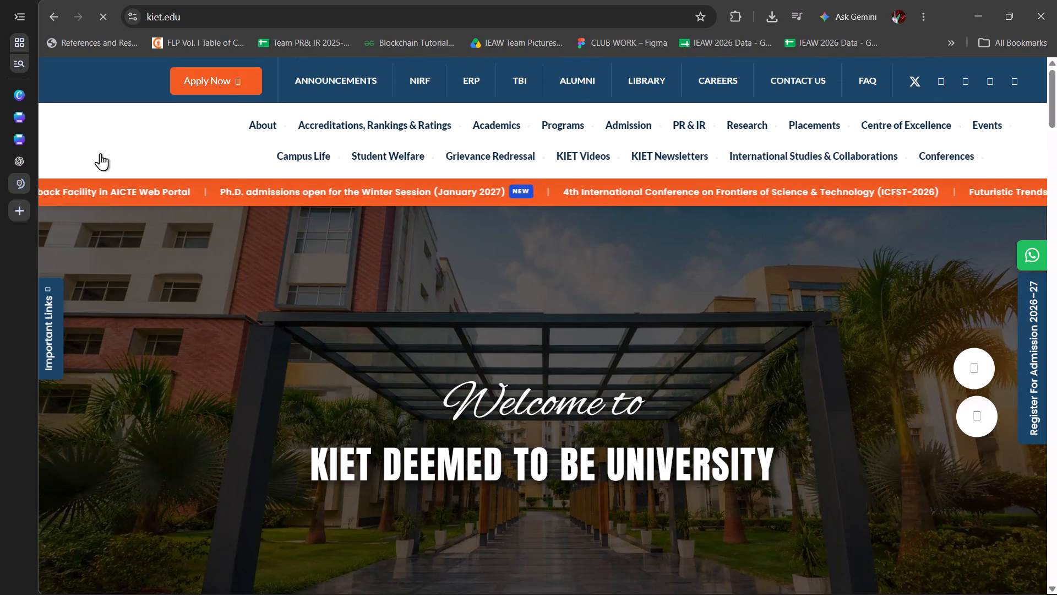
right_click(100, 153)
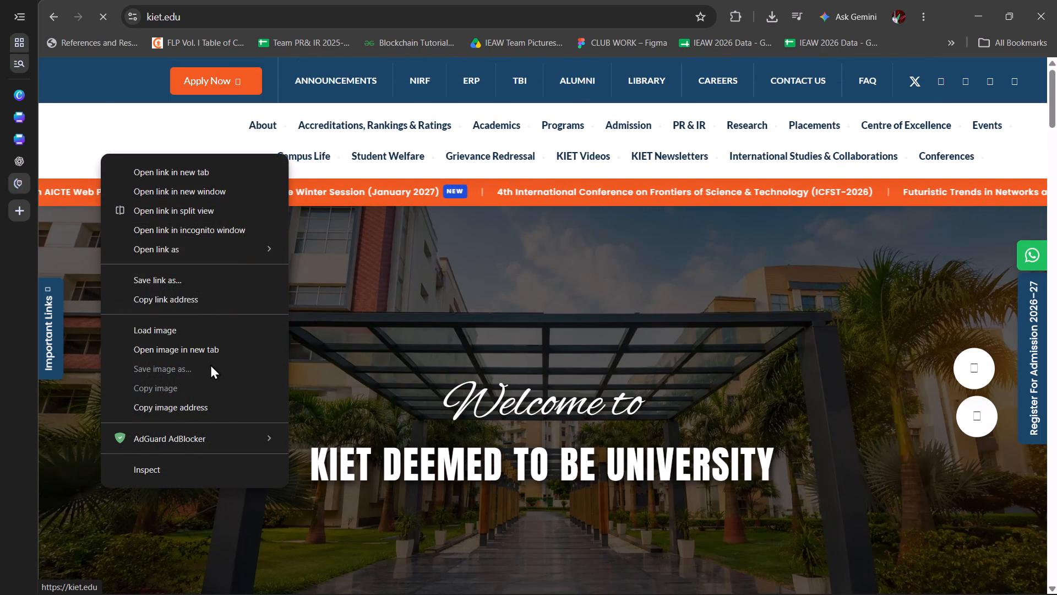
click(210, 355)
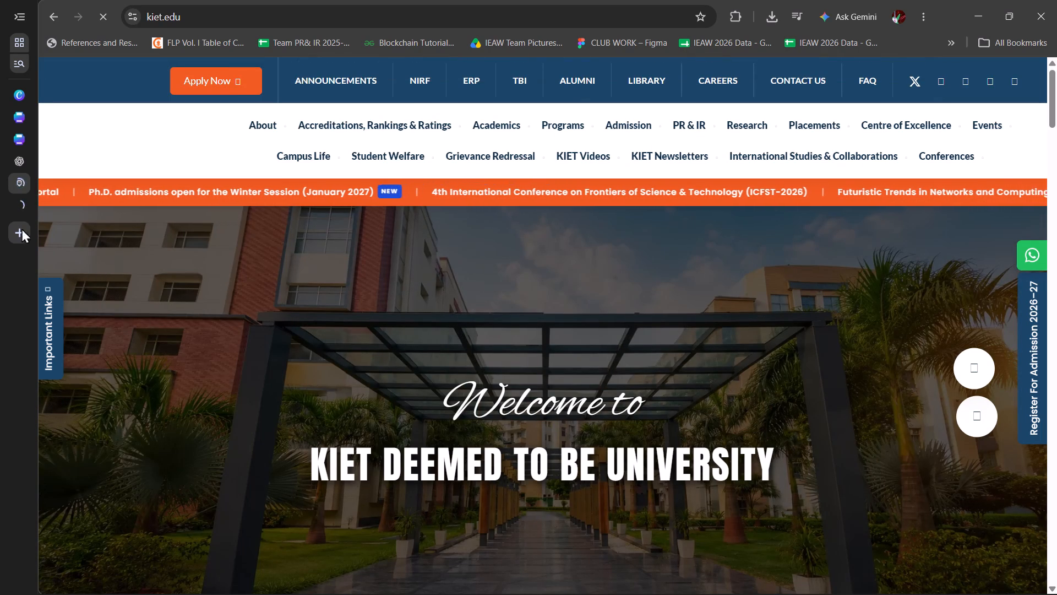
click(25, 201)
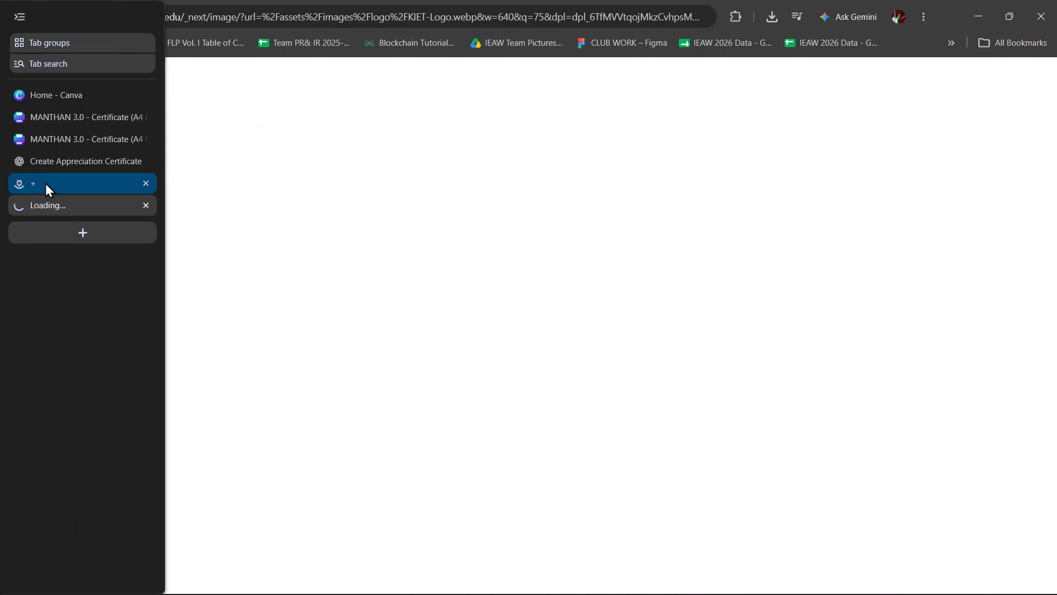
click(45, 182)
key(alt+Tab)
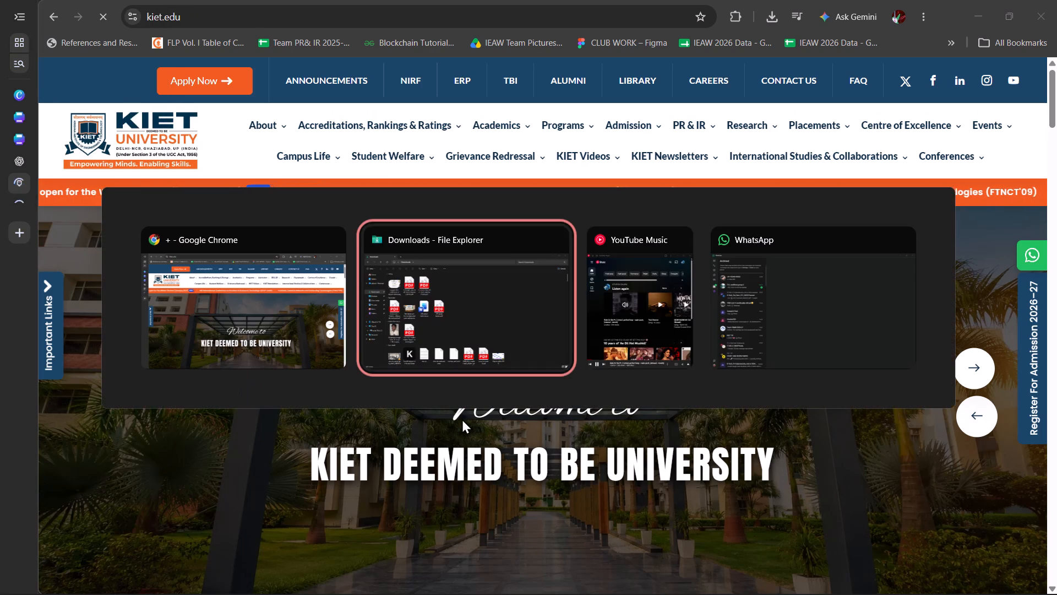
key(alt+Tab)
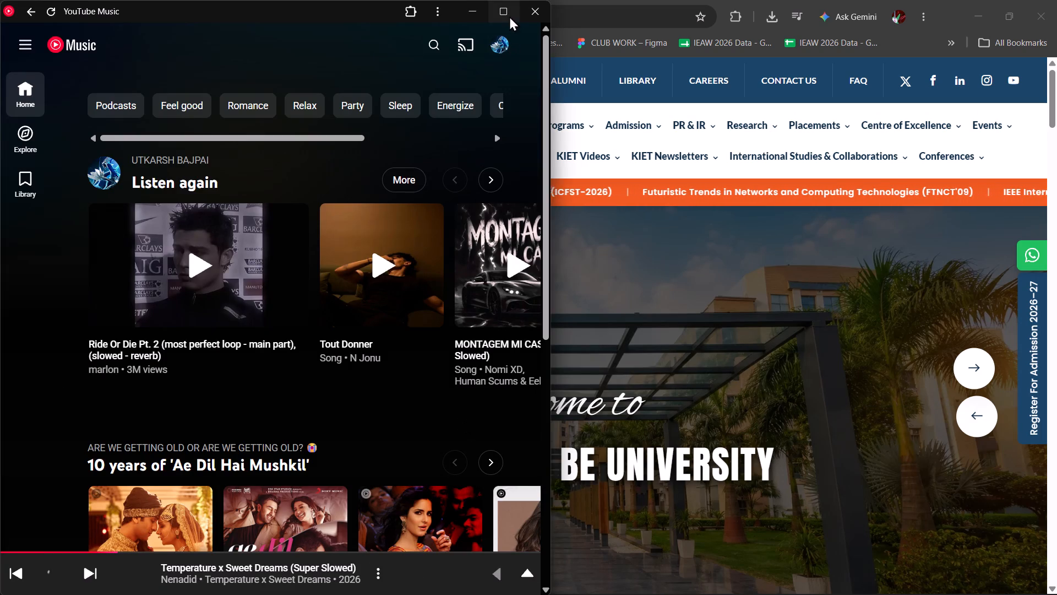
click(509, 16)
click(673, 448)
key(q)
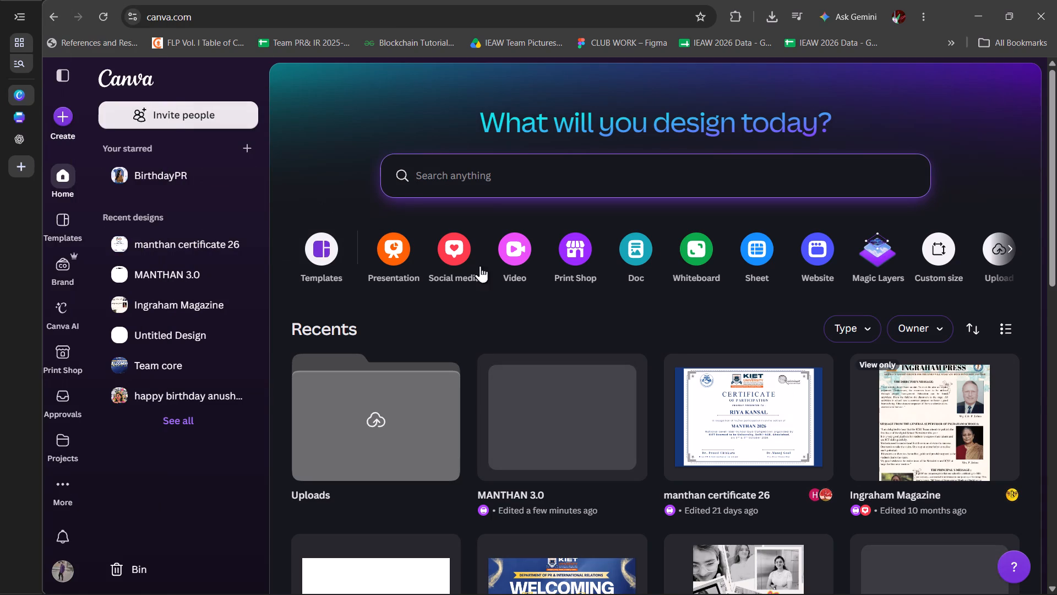
scroll(506, 278, down, 4)
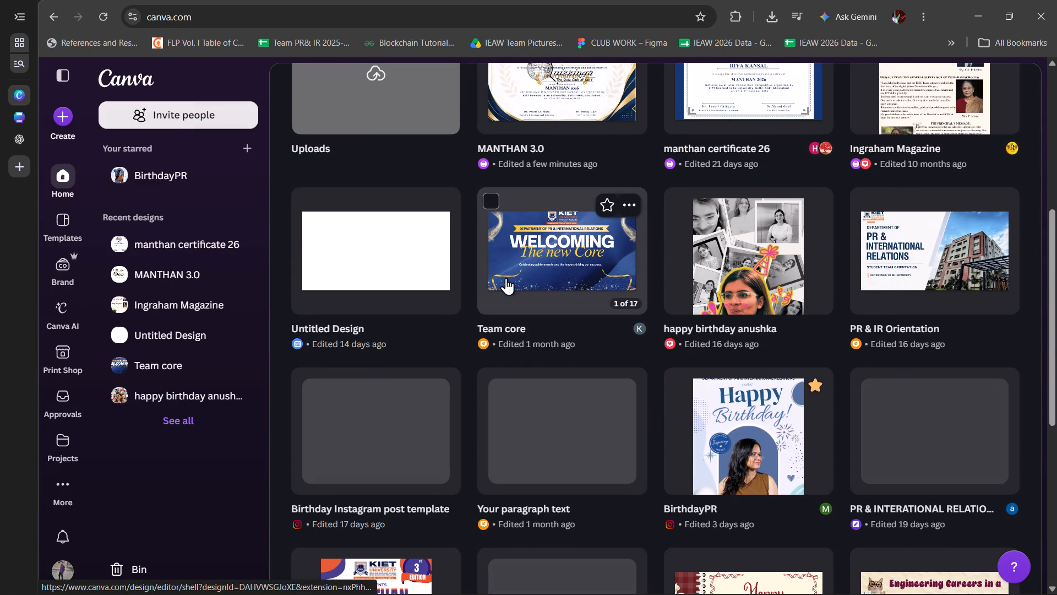
scroll(506, 278, down, 6)
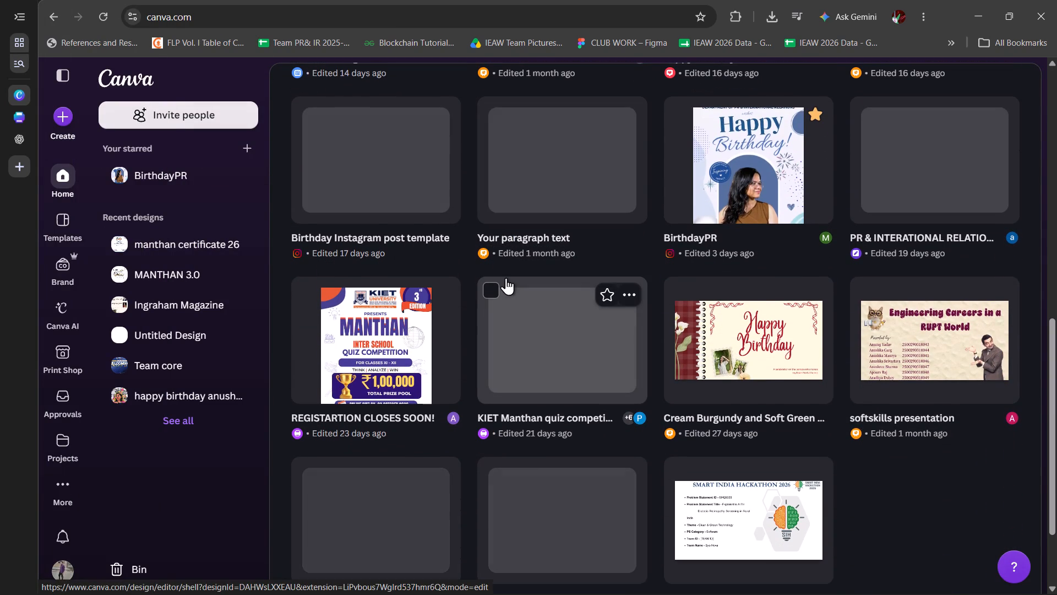
scroll(506, 278, down, 2)
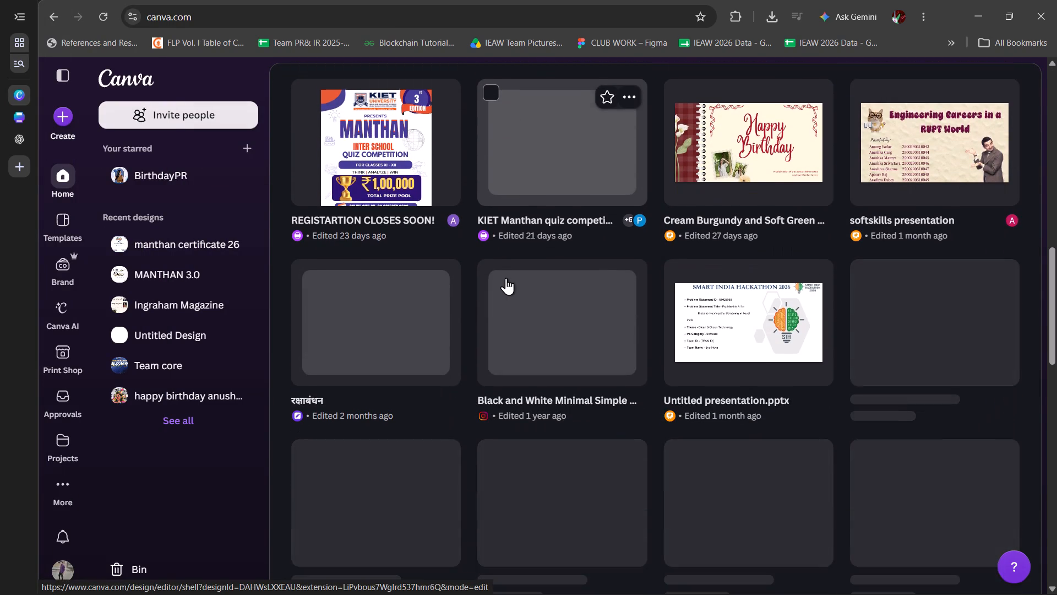
scroll(506, 278, down, 1)
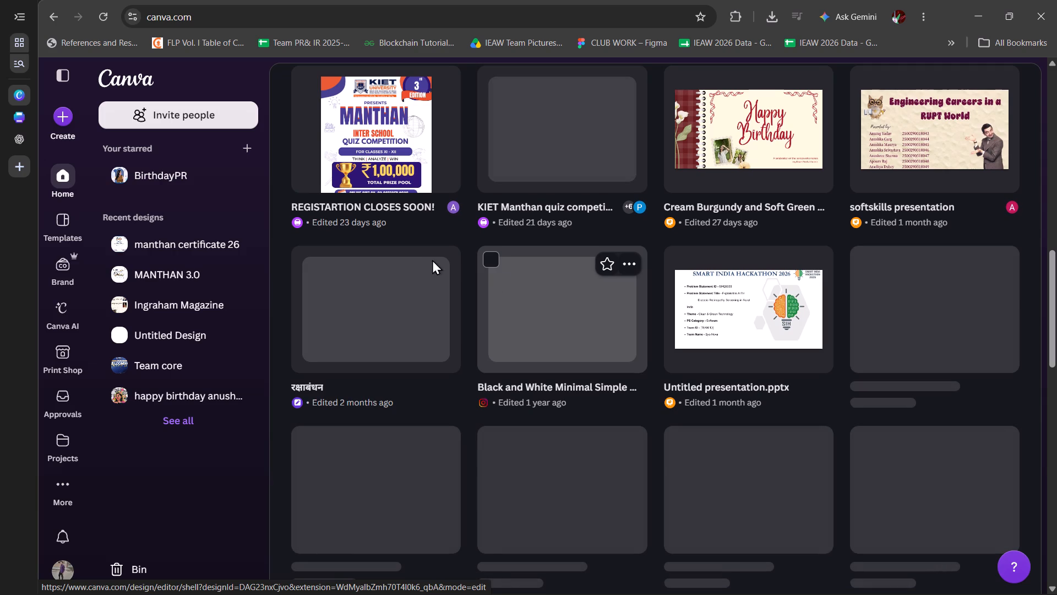
click(72, 76)
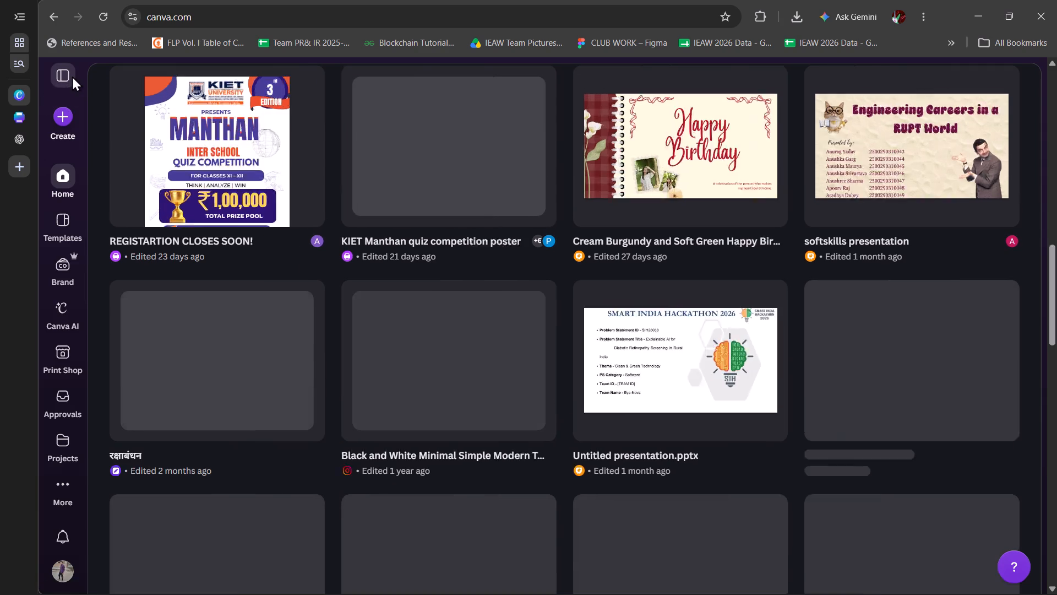
scroll(482, 230, up, 6)
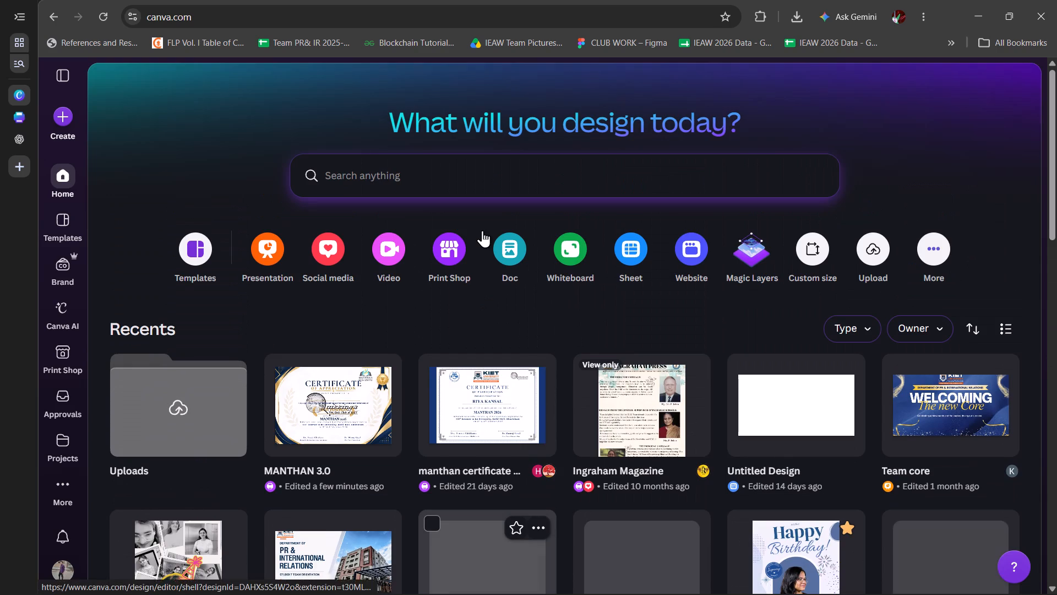
scroll(482, 230, up, 1)
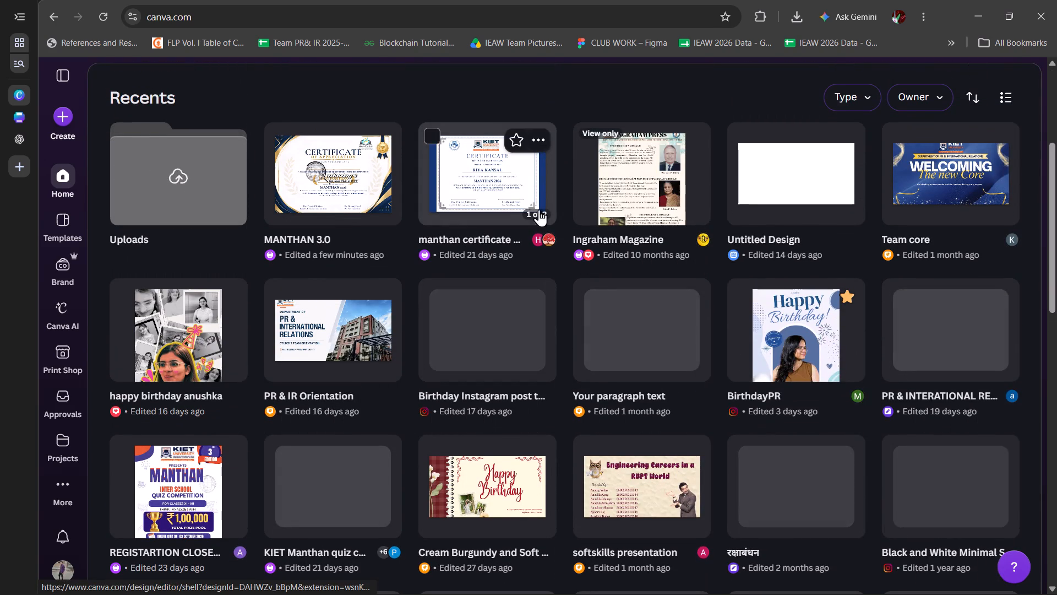
click(929, 199)
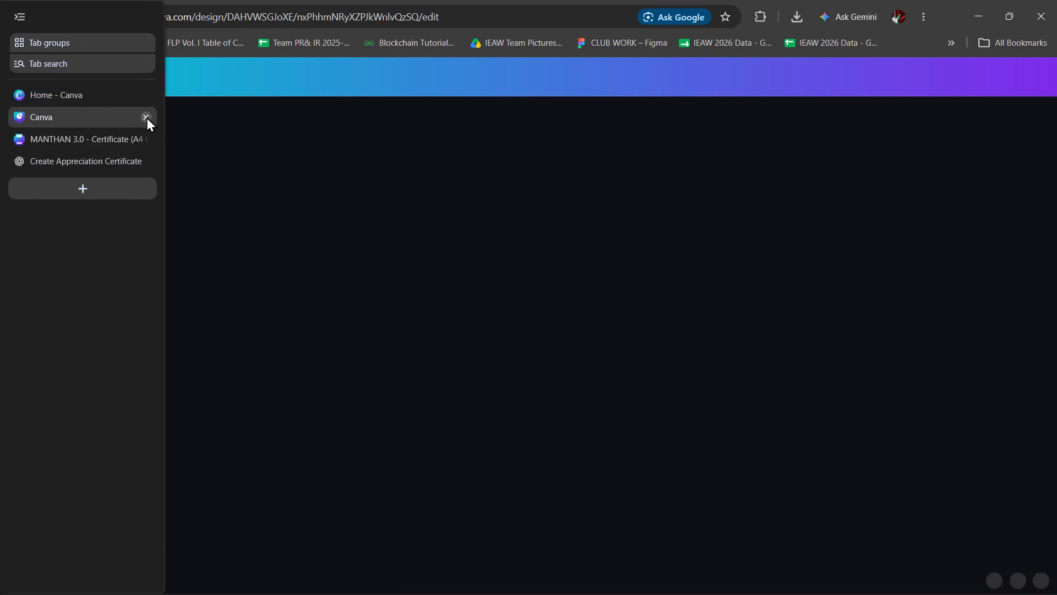
click(146, 117)
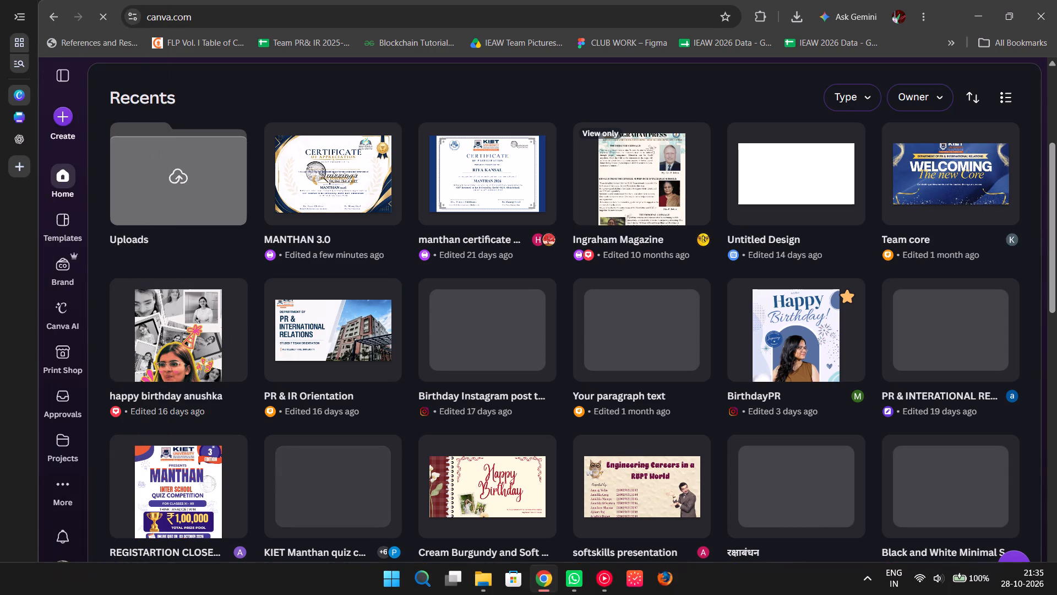
Open the existing manthan certificate 26 design from the recent designs.
click(509, 189)
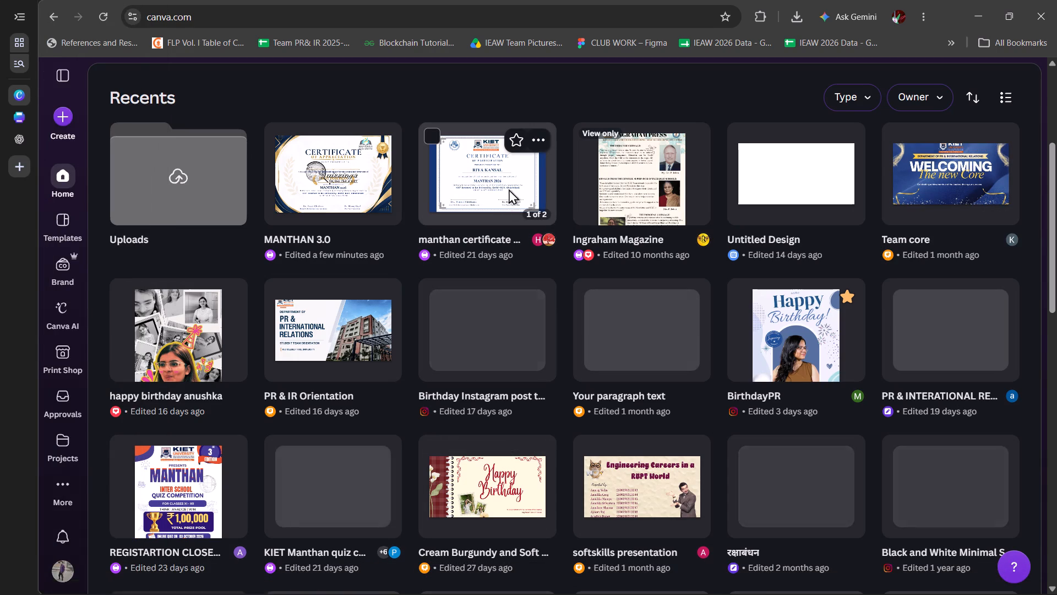
In the MANTHAN 3.0 design, shrink the Quizzinga logo slightly and place it at the certificate's top, just left of the medal ribbon.
click(13, 146)
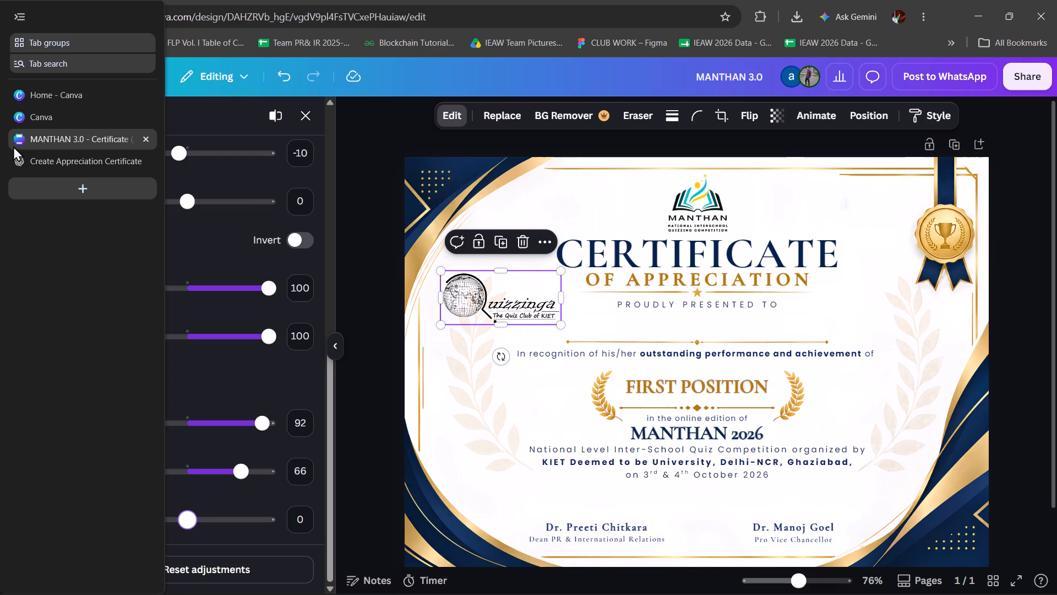
click(504, 300)
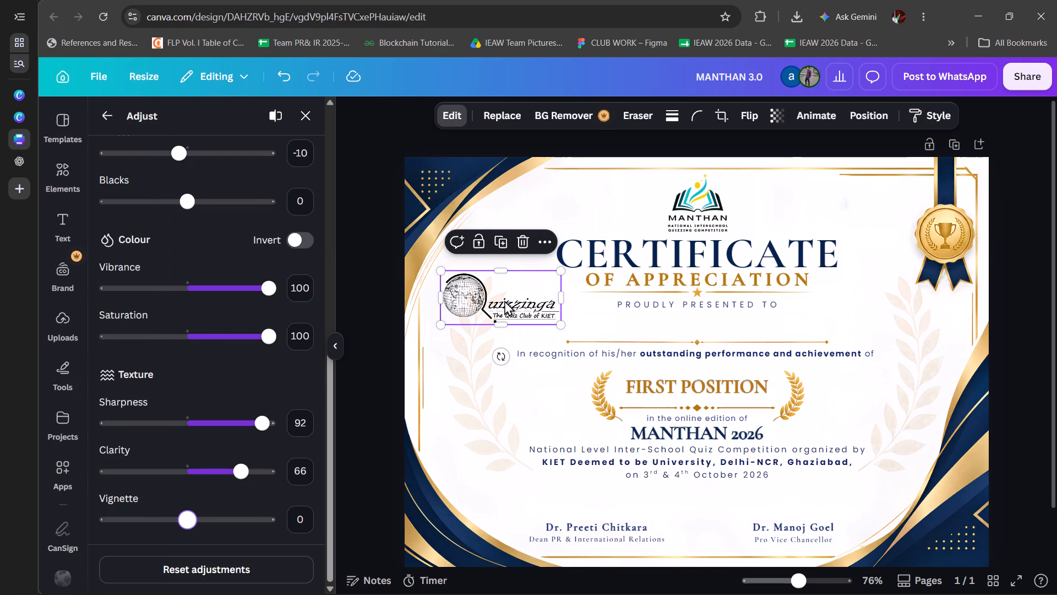
click(510, 307)
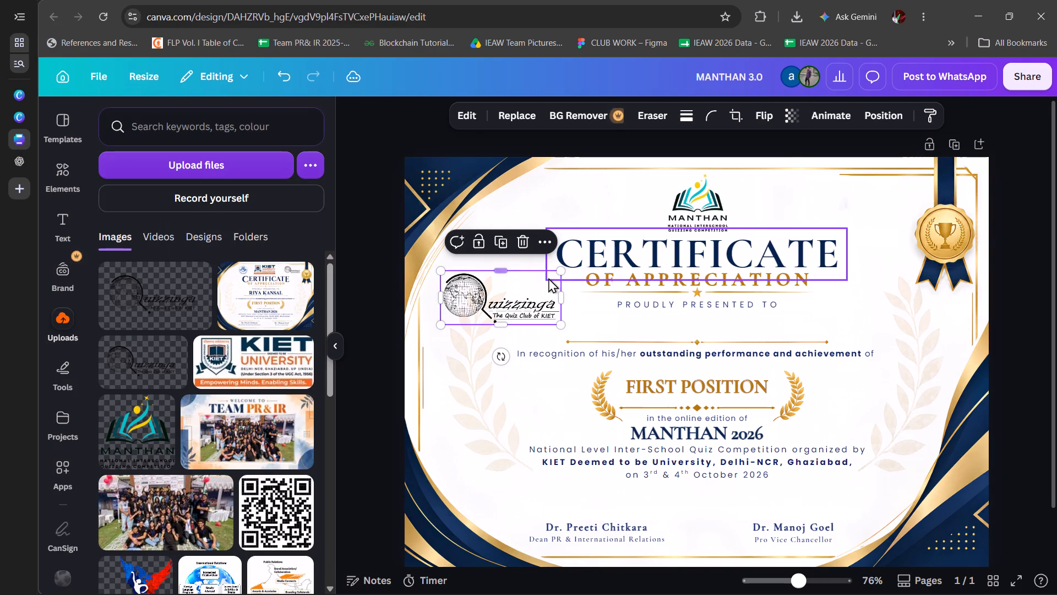
drag(561, 273, 551, 281)
drag(517, 302, 676, 274)
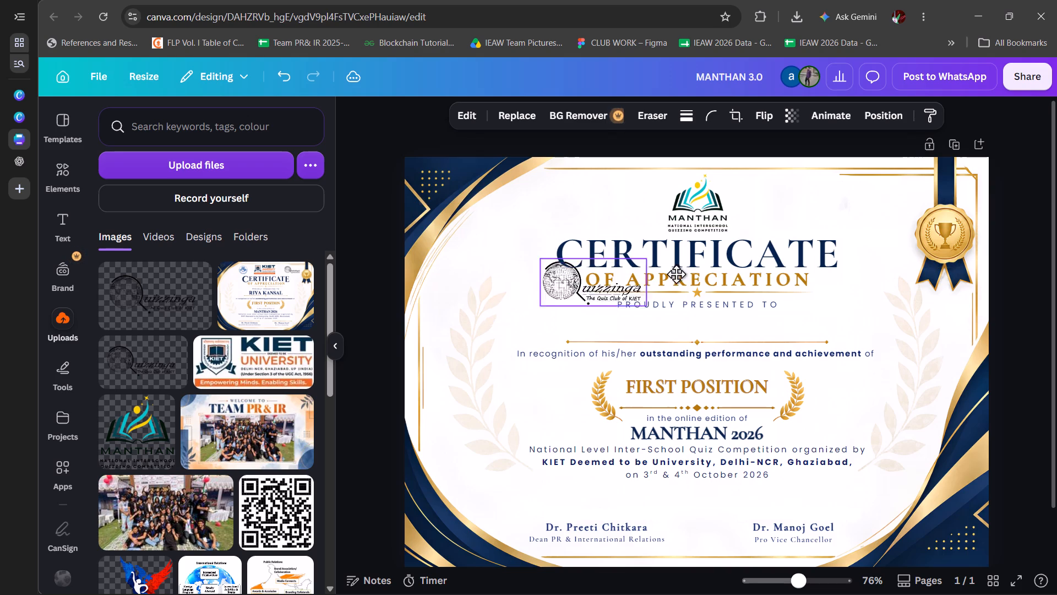
drag(676, 274, 884, 205)
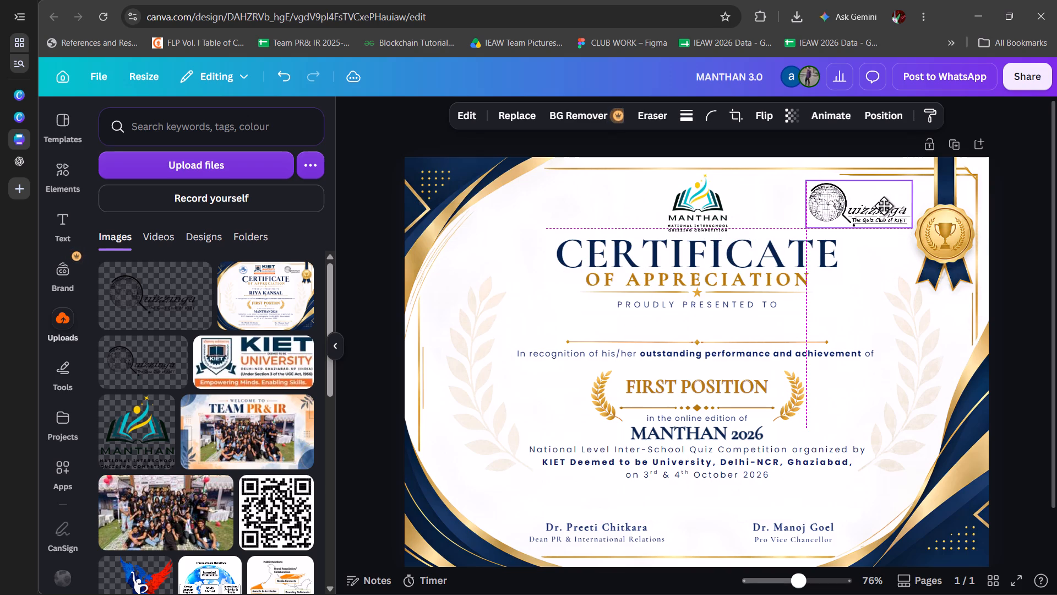
drag(884, 205, 884, 205)
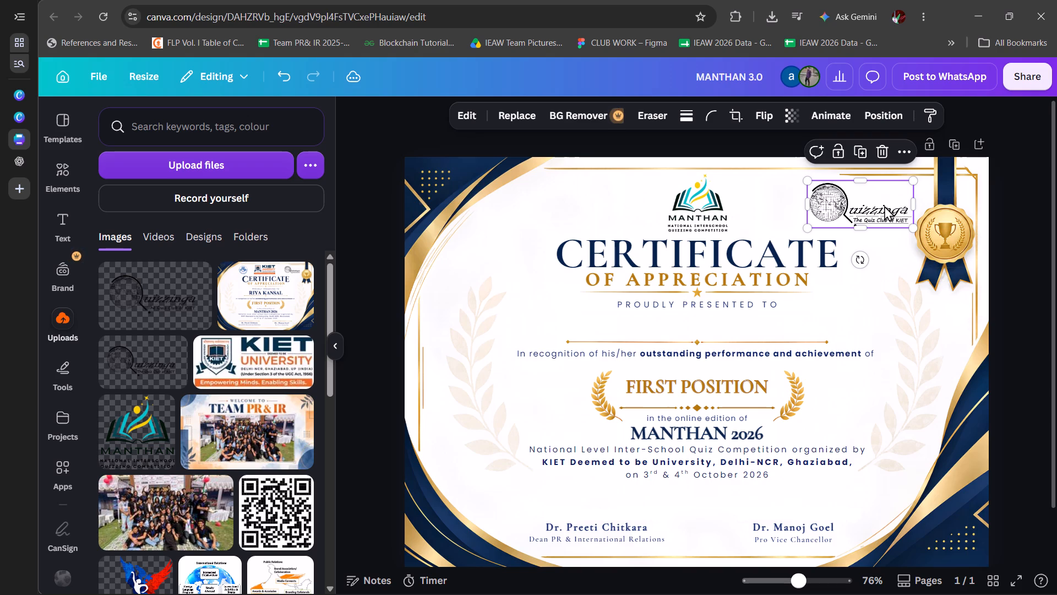
Fine-tune the vertical position of the Quizzinga logo beside the medal ribbon, leaving it very slightly lower, and deselect it.
click(1039, 265)
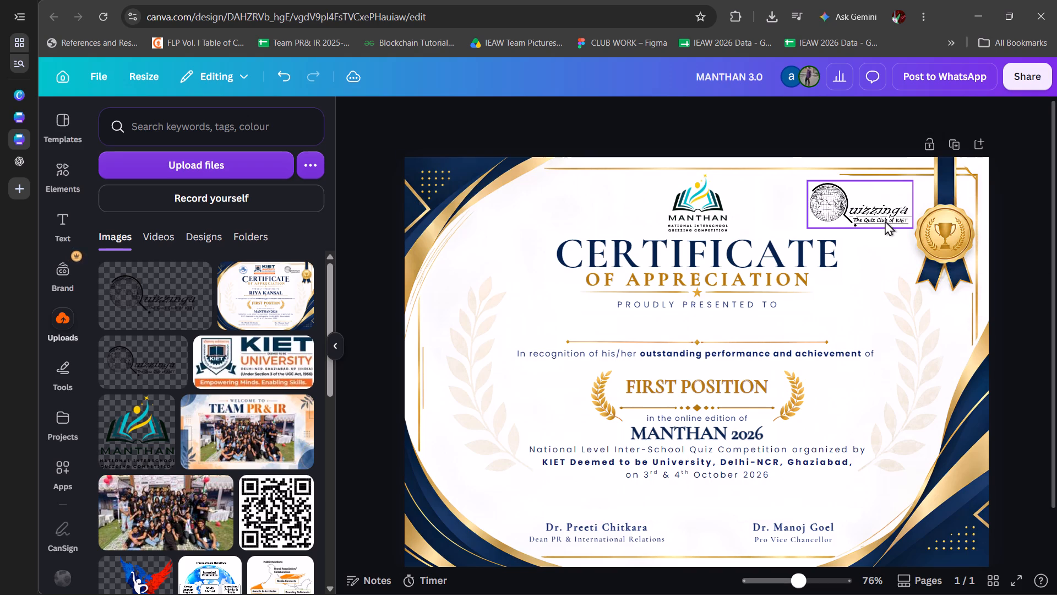
click(885, 220)
key(Up)
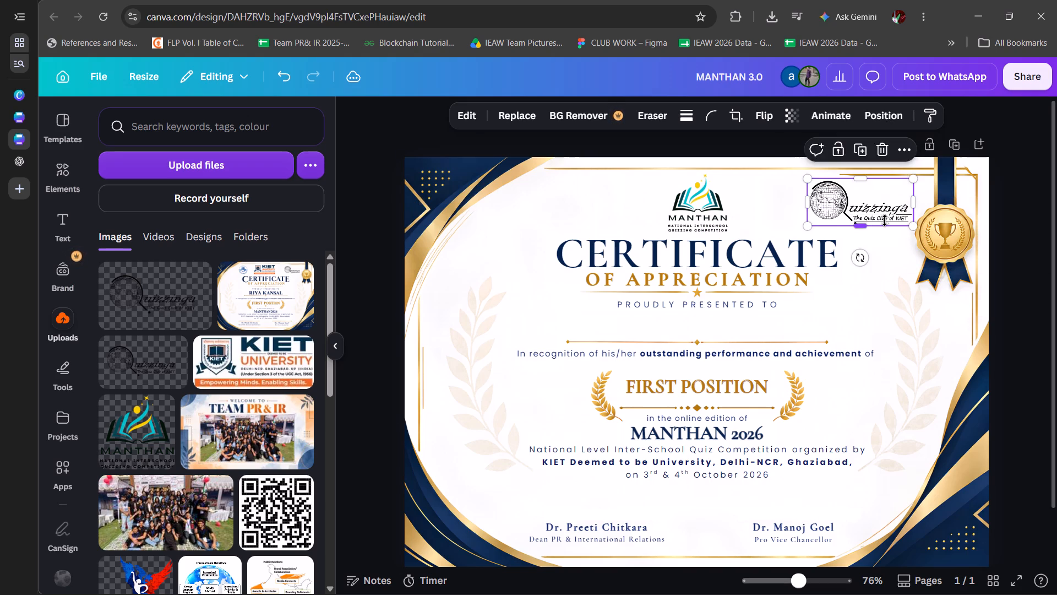
key(Up)
key(Down)
key(Down)
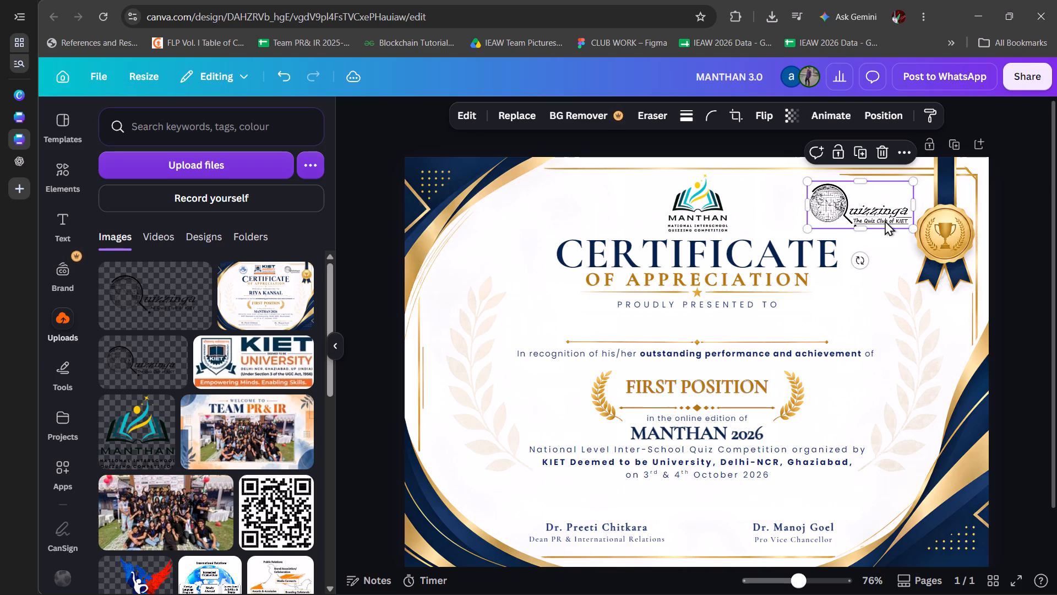
click(1012, 224)
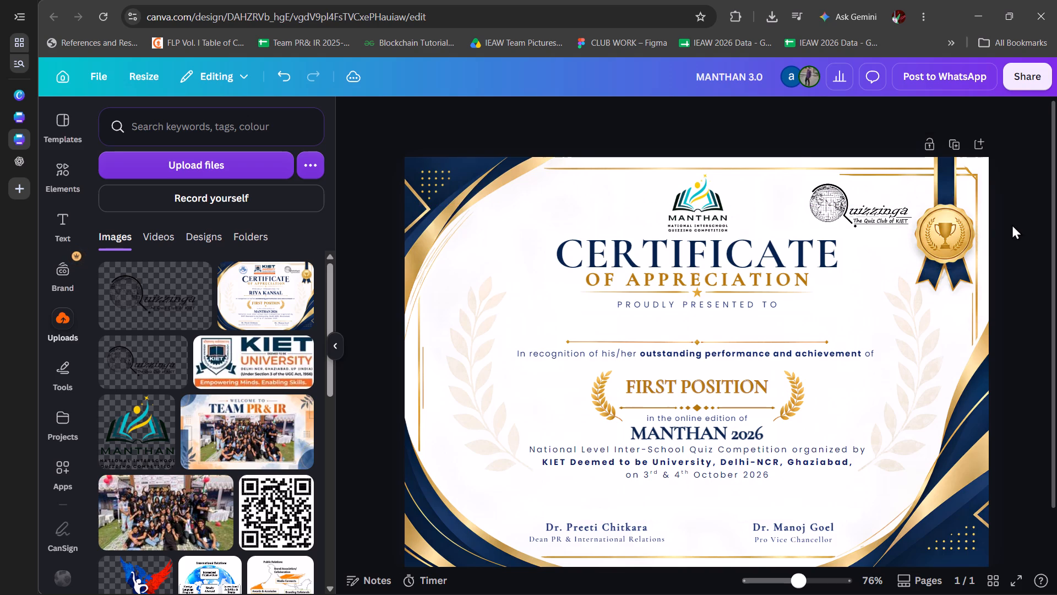
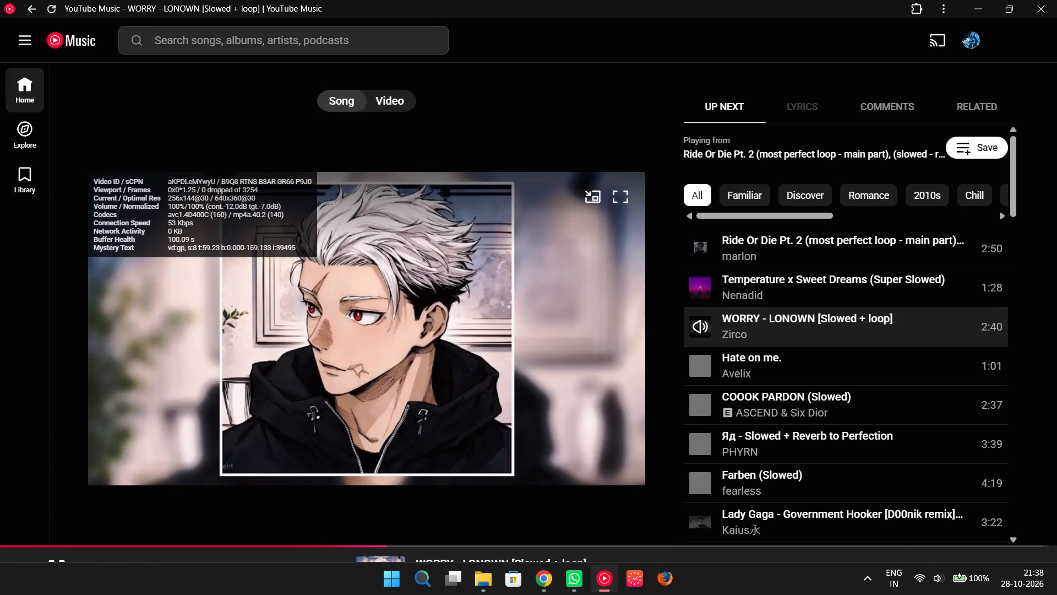
Switch the computer's Wi-Fi connection from the Utkarsh network to the secured Excitel network, keeping automatic connection enabled.
click(918, 580)
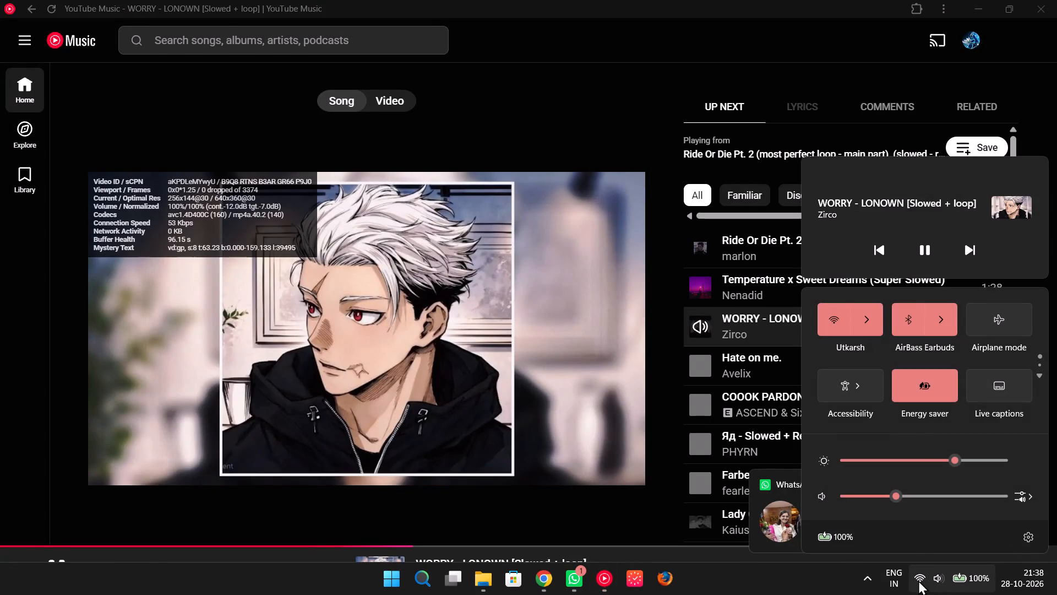
click(878, 328)
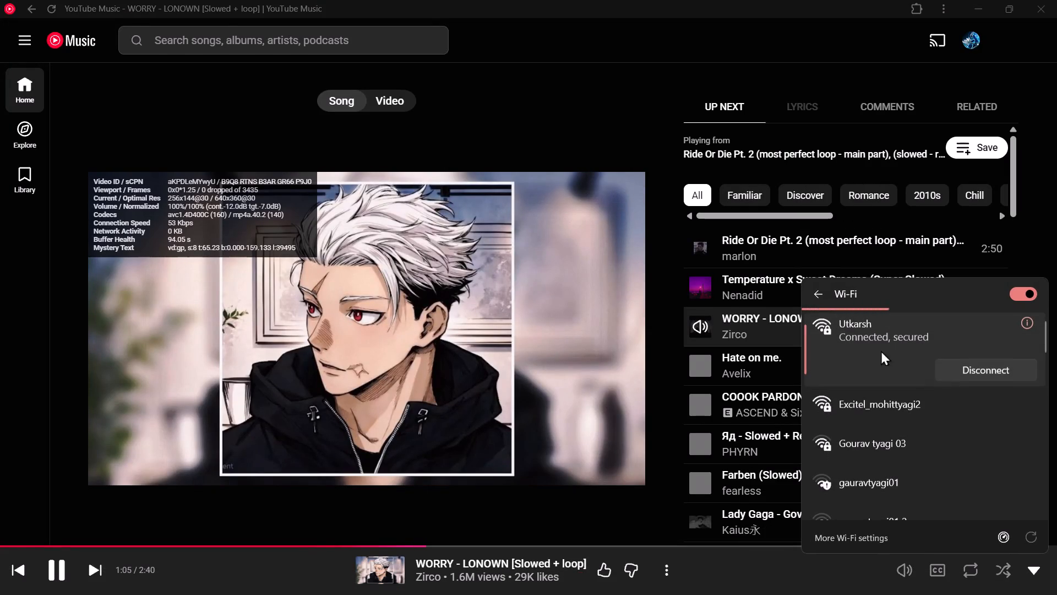
click(880, 401)
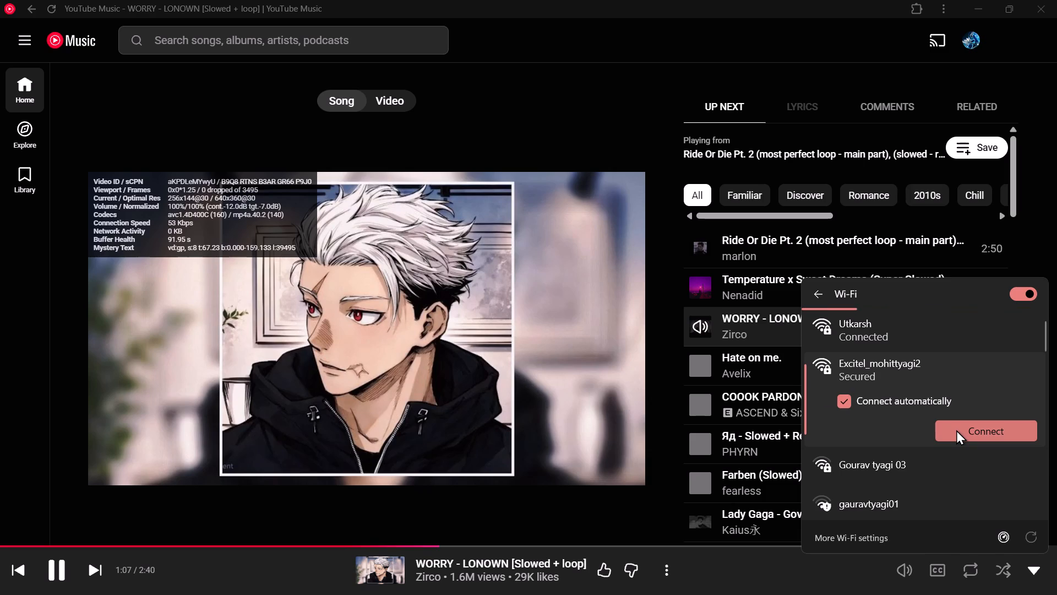
click(956, 430)
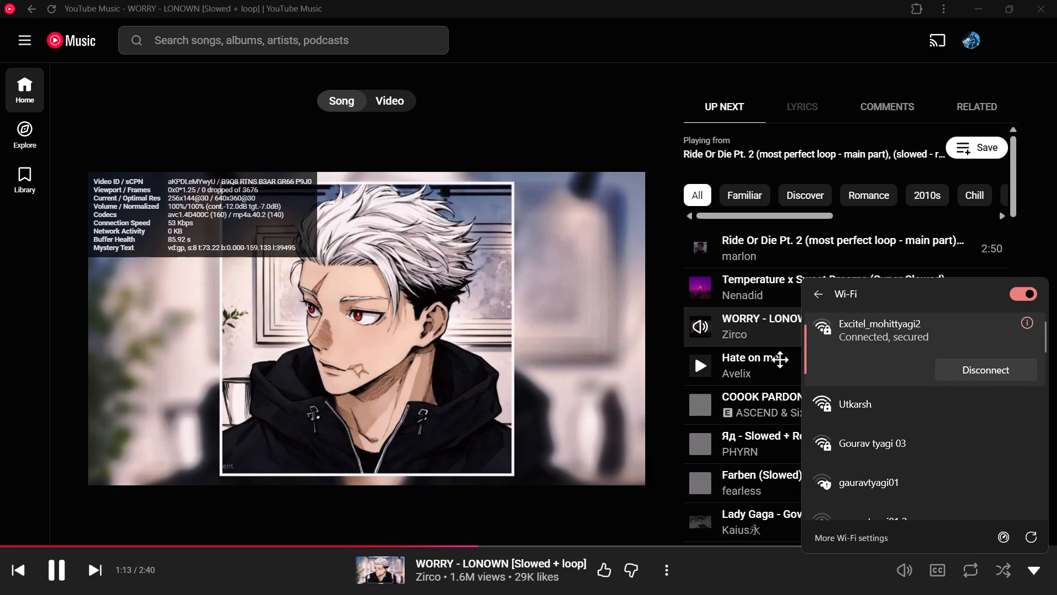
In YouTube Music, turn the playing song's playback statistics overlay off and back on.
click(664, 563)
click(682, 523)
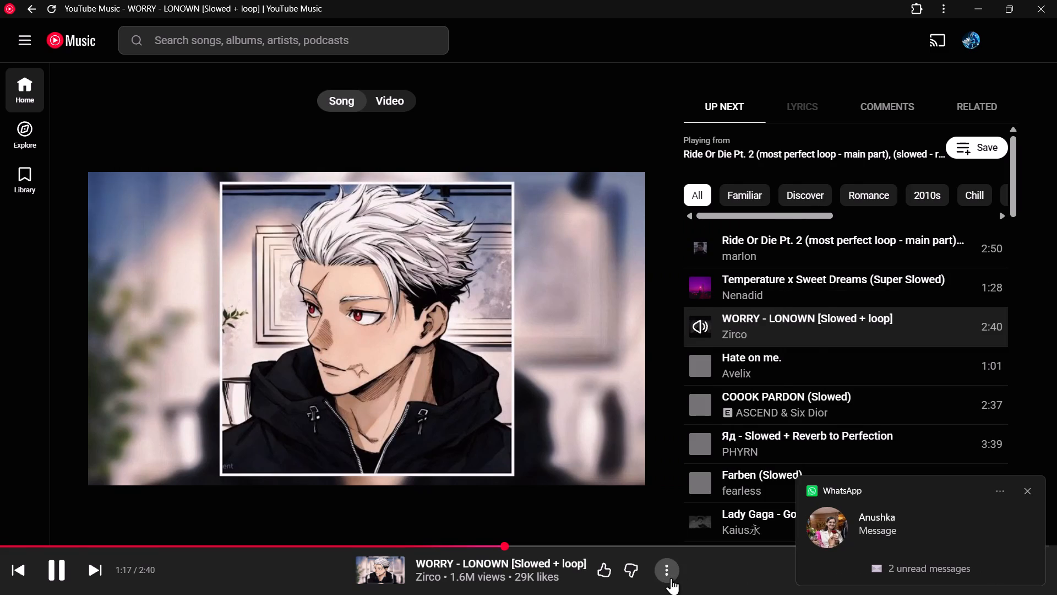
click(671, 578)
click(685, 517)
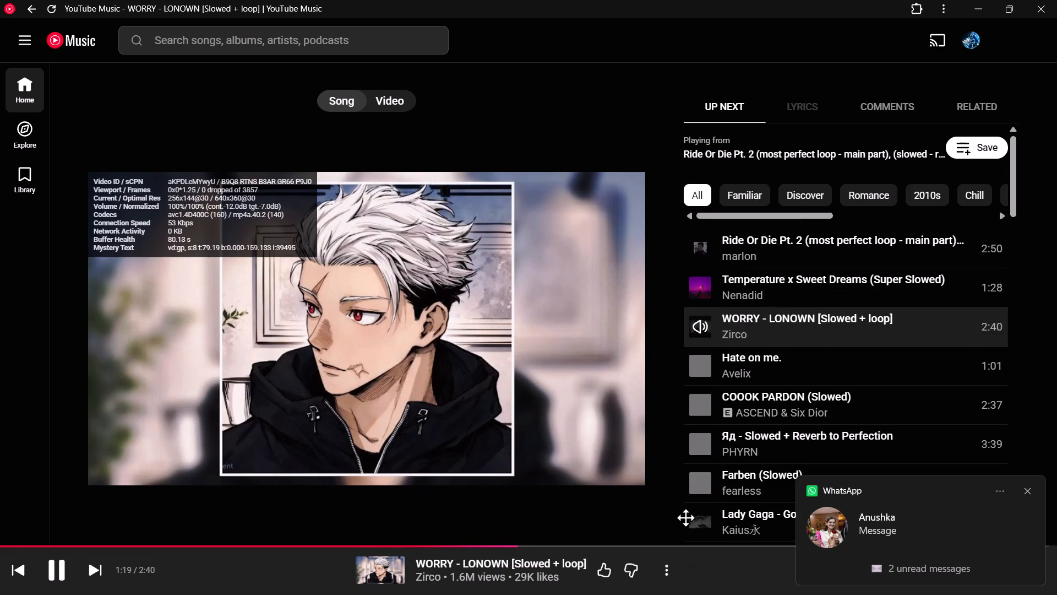
Return to Canva in Chrome and bring up the manthan certificate 26 design.
key(alt+Tab)
key(alt+Tab)
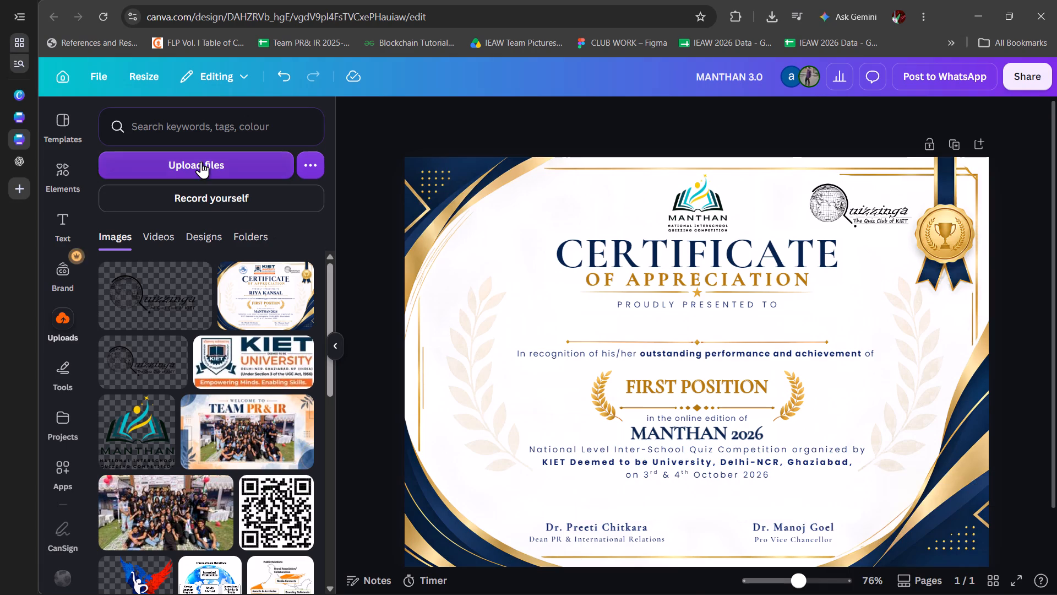
click(13, 158)
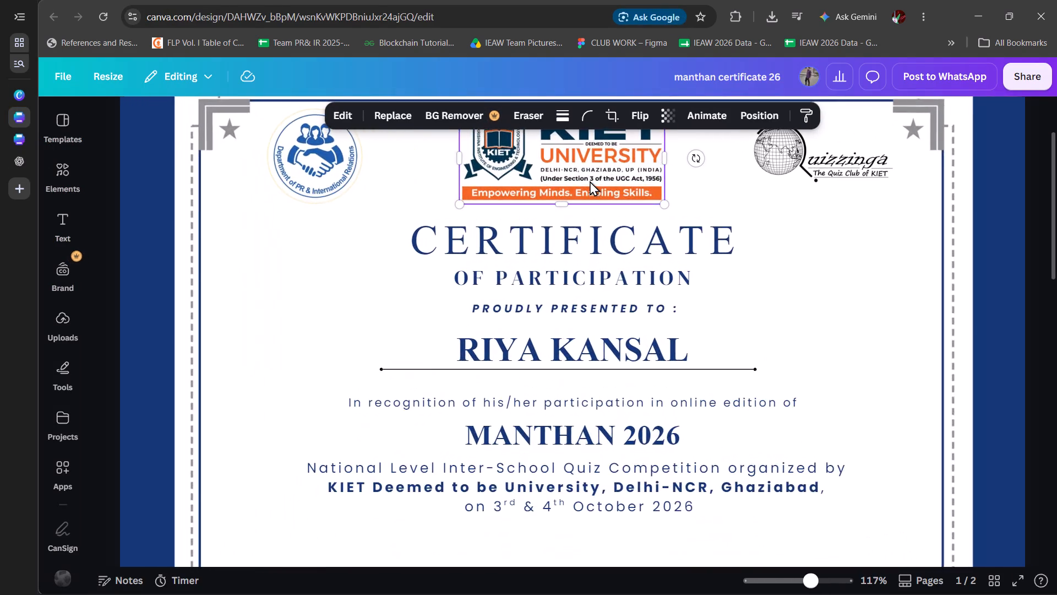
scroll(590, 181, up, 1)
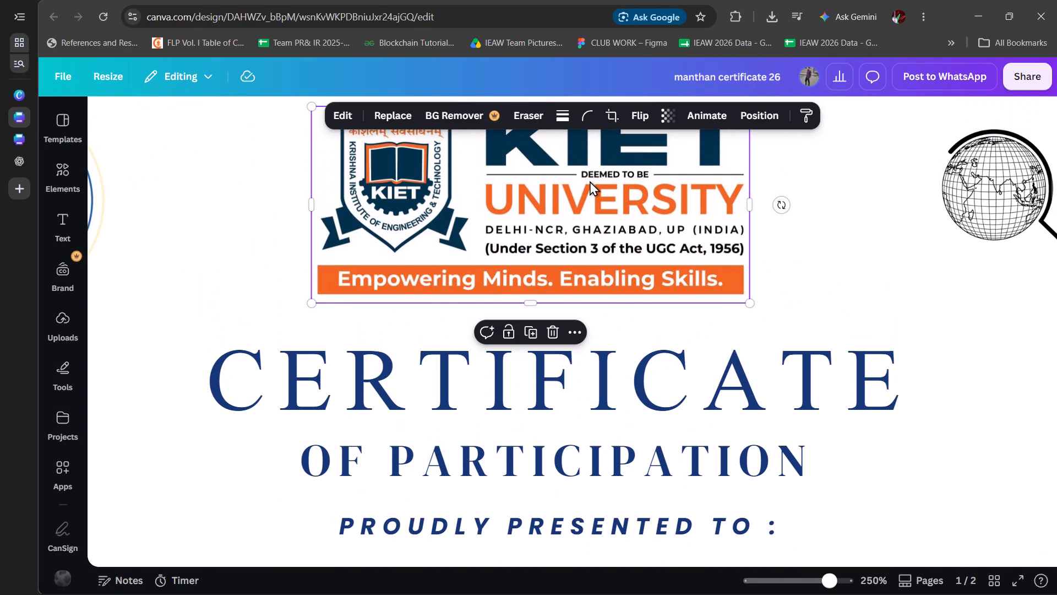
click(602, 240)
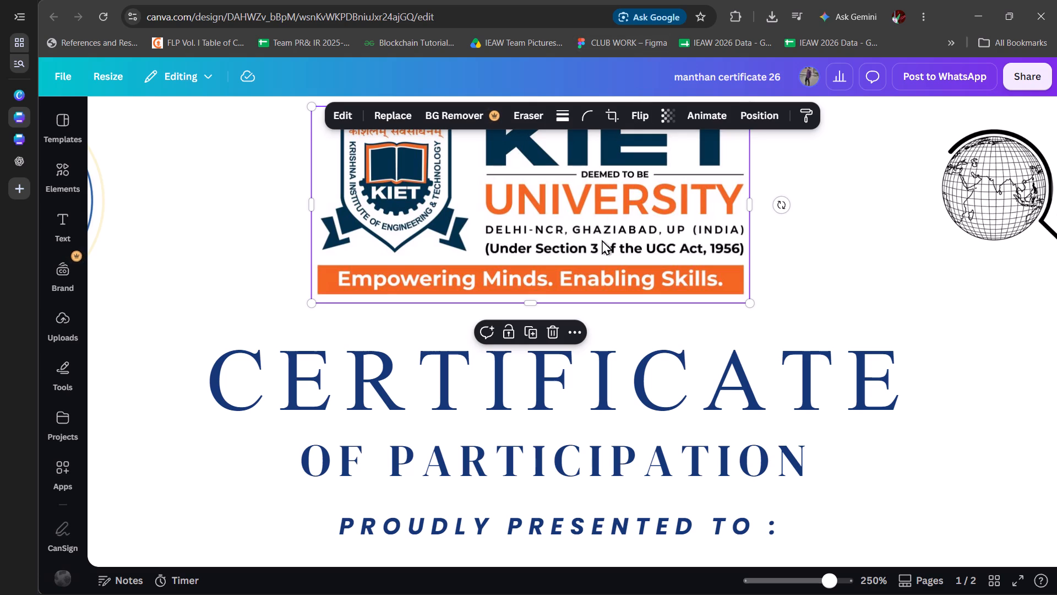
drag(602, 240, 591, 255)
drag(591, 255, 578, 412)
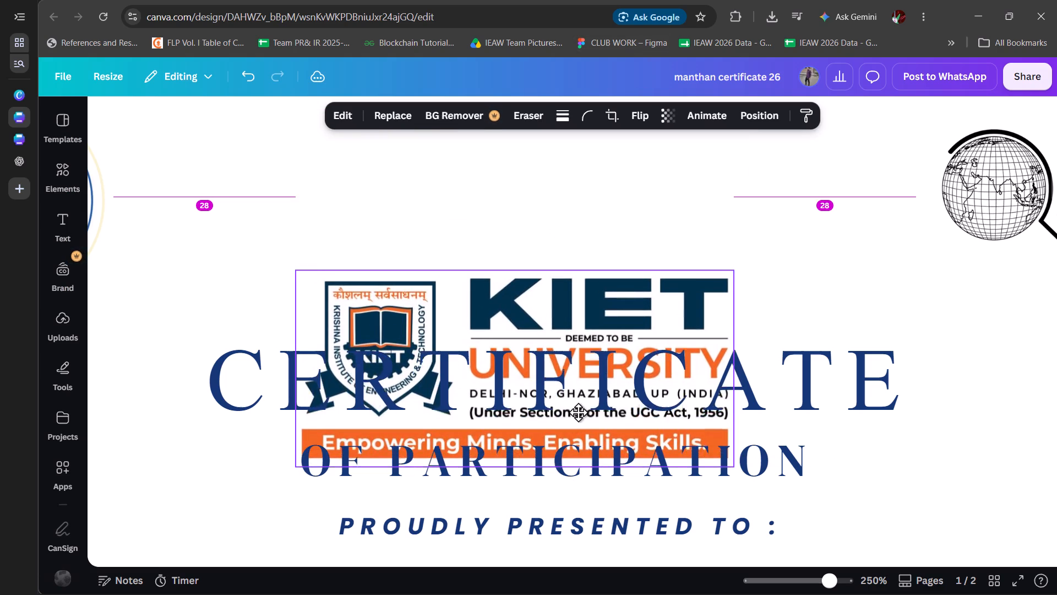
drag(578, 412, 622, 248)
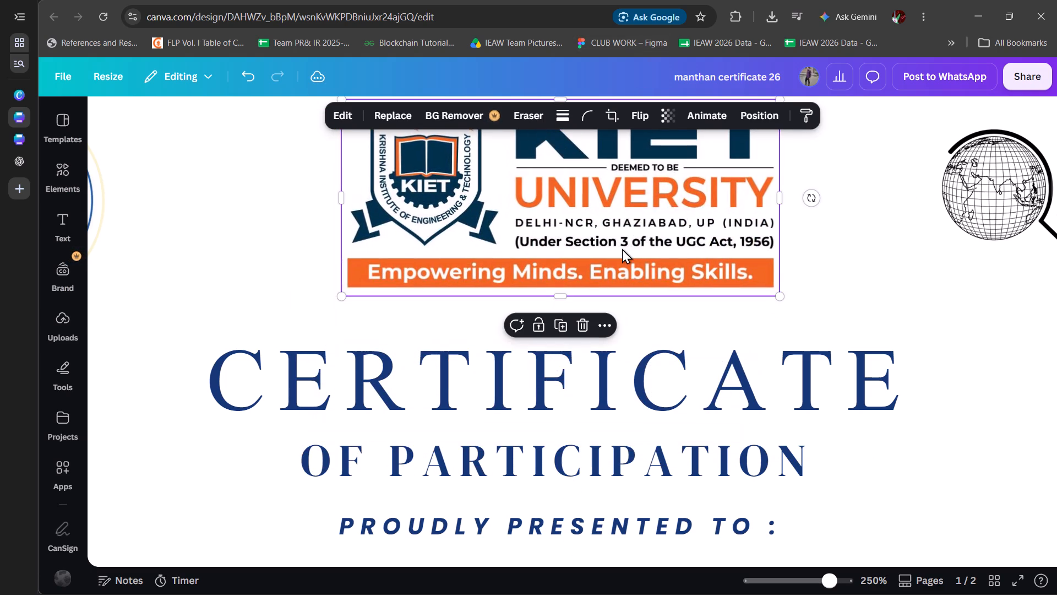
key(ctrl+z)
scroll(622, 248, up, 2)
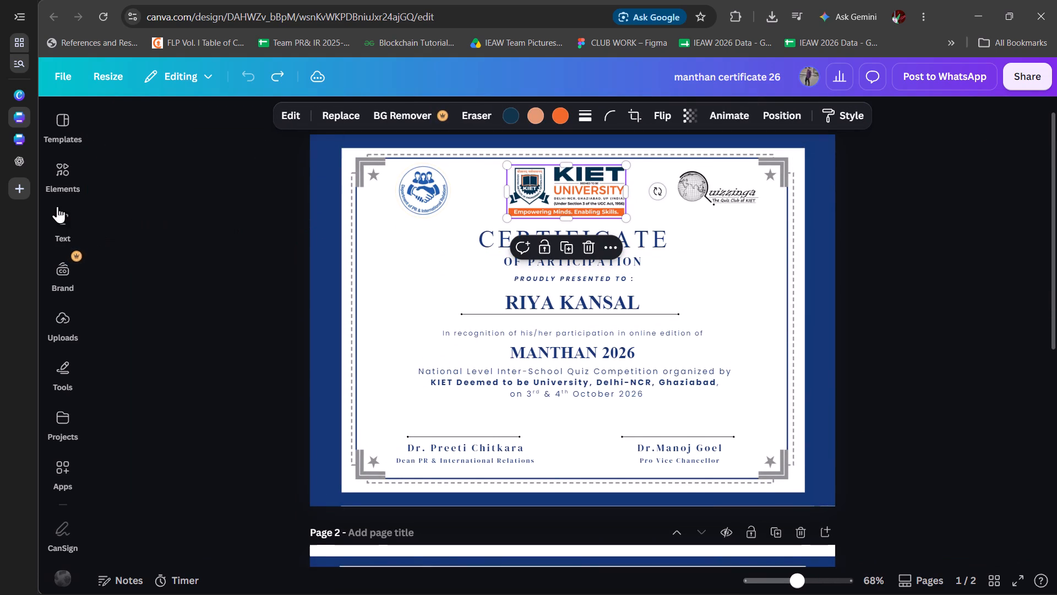
In the MANTHAN 3.0 design, find the transparent-background KIET University logo among the uploaded images and add it to the certificate.
click(16, 139)
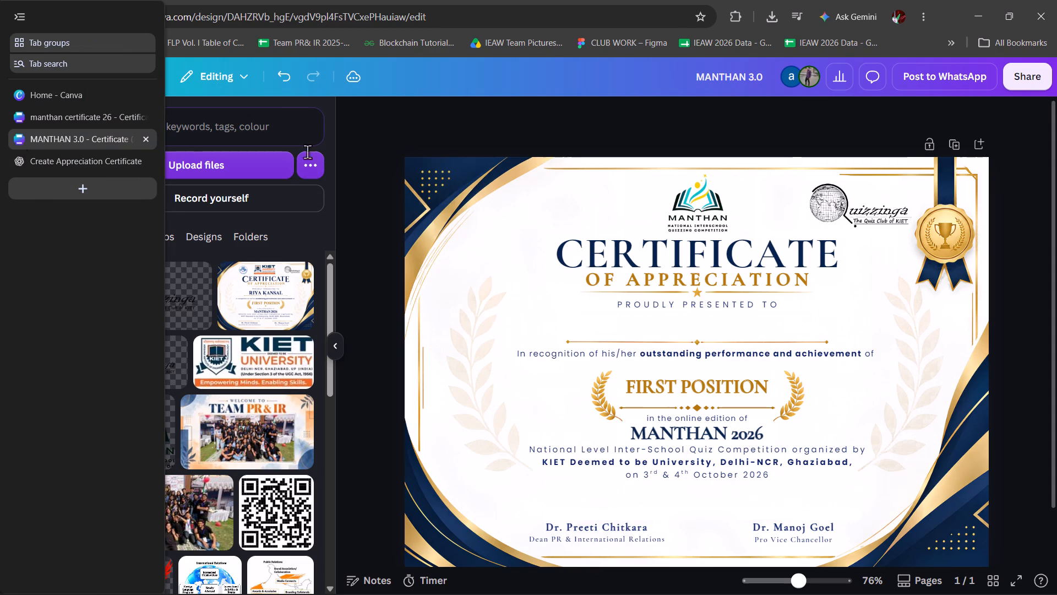
scroll(252, 354, down, 6)
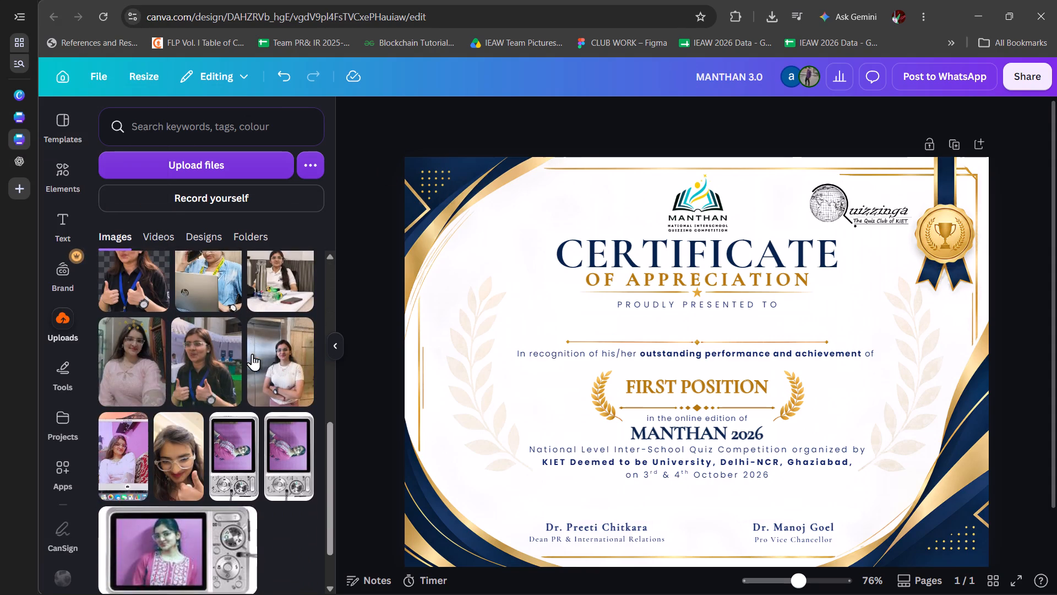
scroll(252, 354, down, 7)
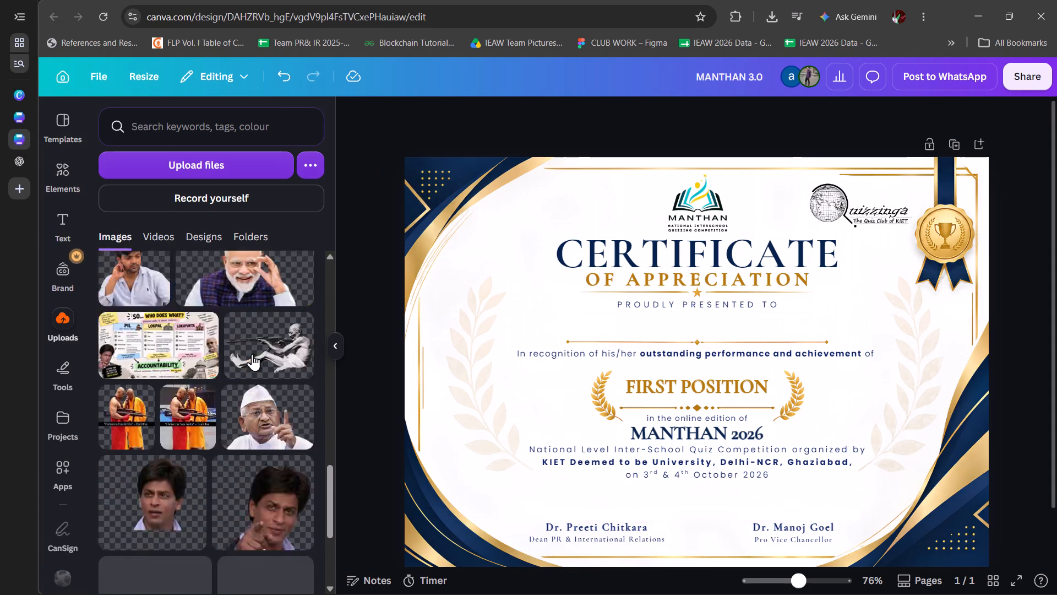
scroll(252, 354, down, 4)
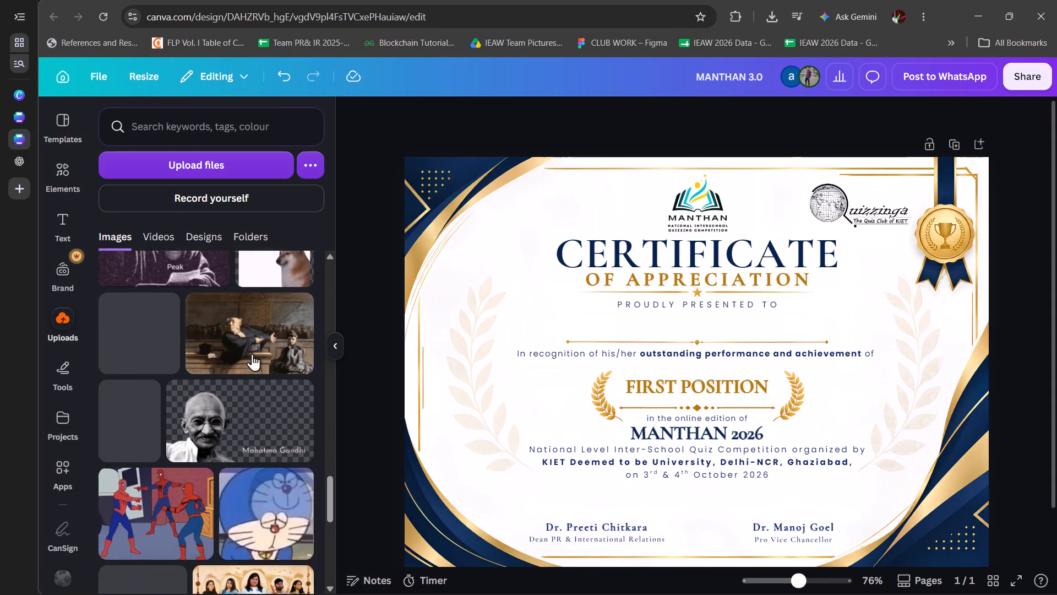
scroll(252, 354, down, 4)
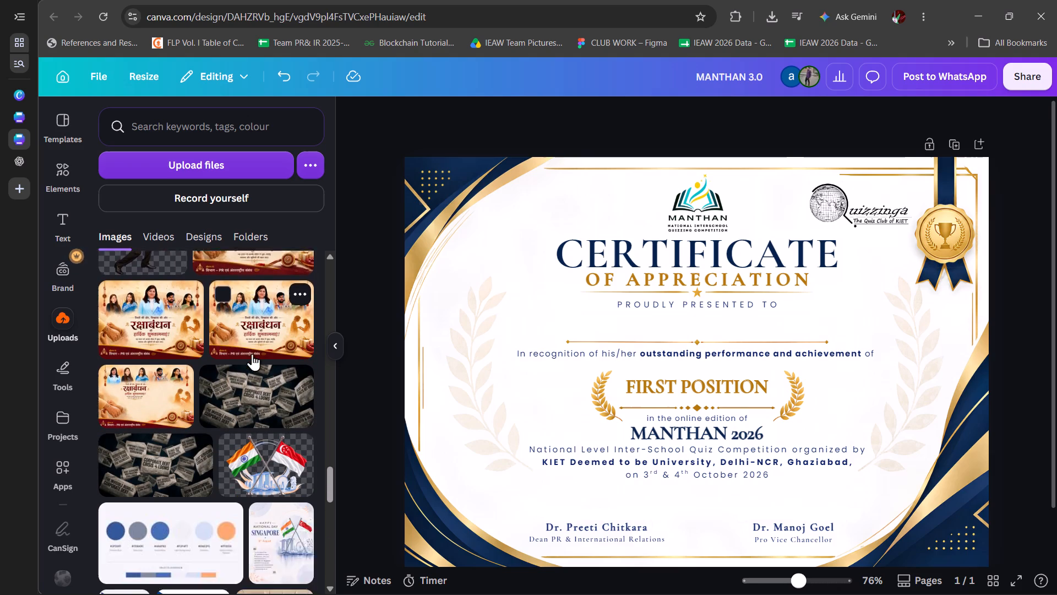
scroll(252, 354, down, 7)
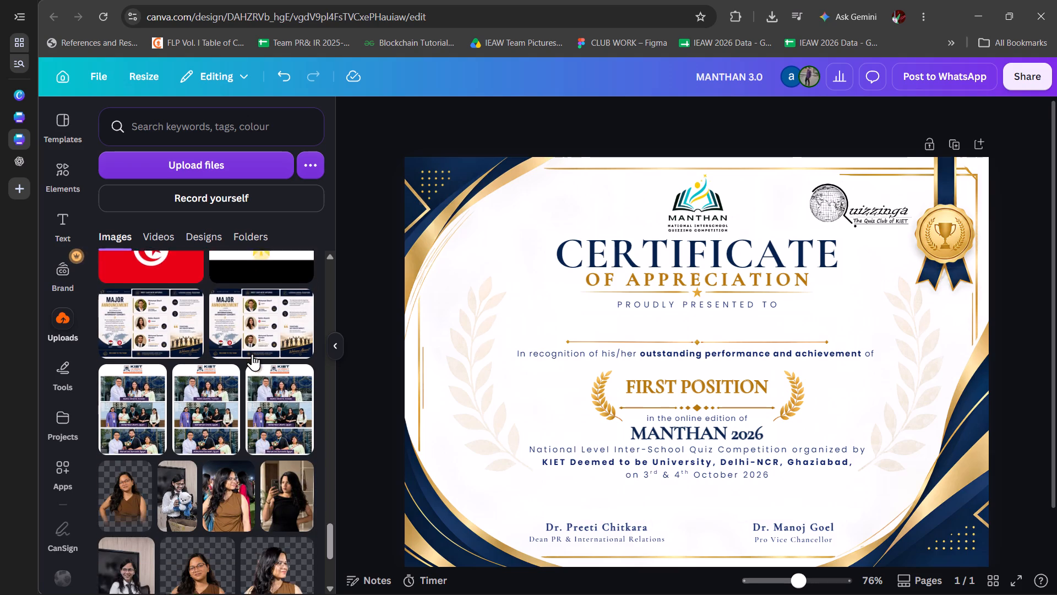
scroll(252, 354, down, 1)
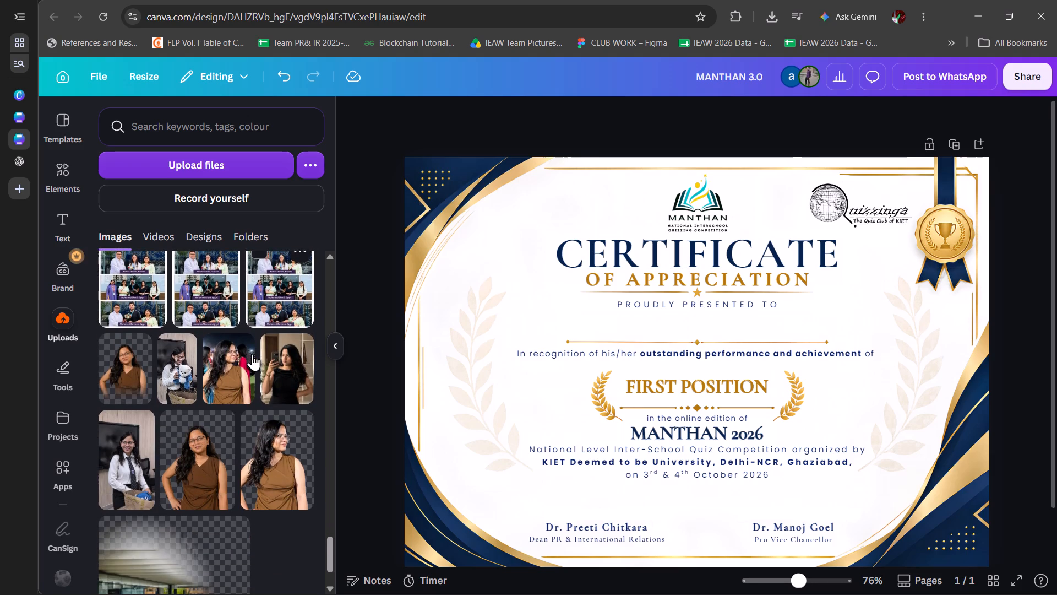
scroll(252, 354, down, 5)
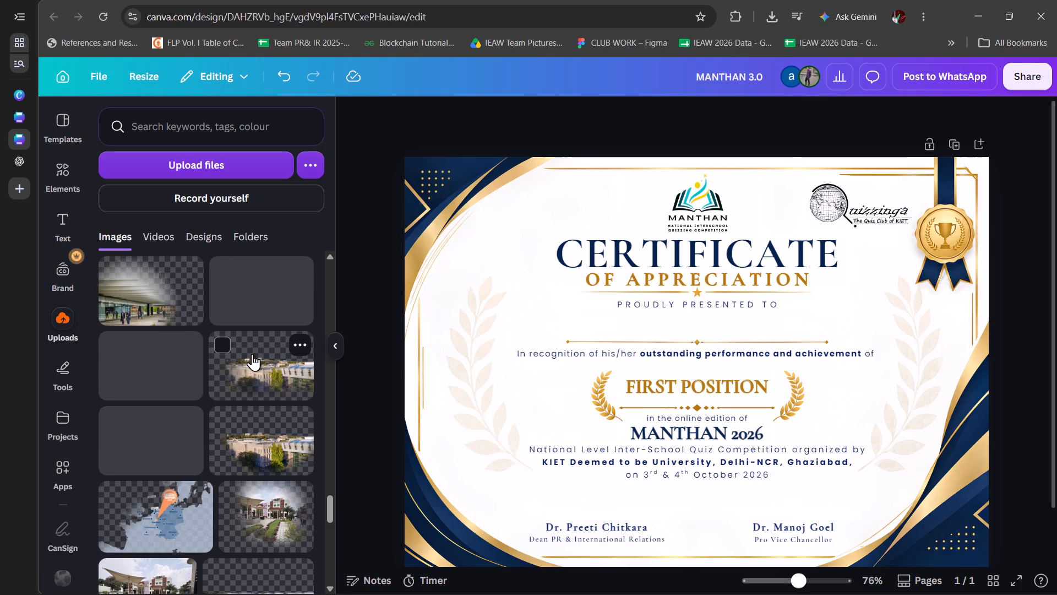
scroll(252, 354, down, 6)
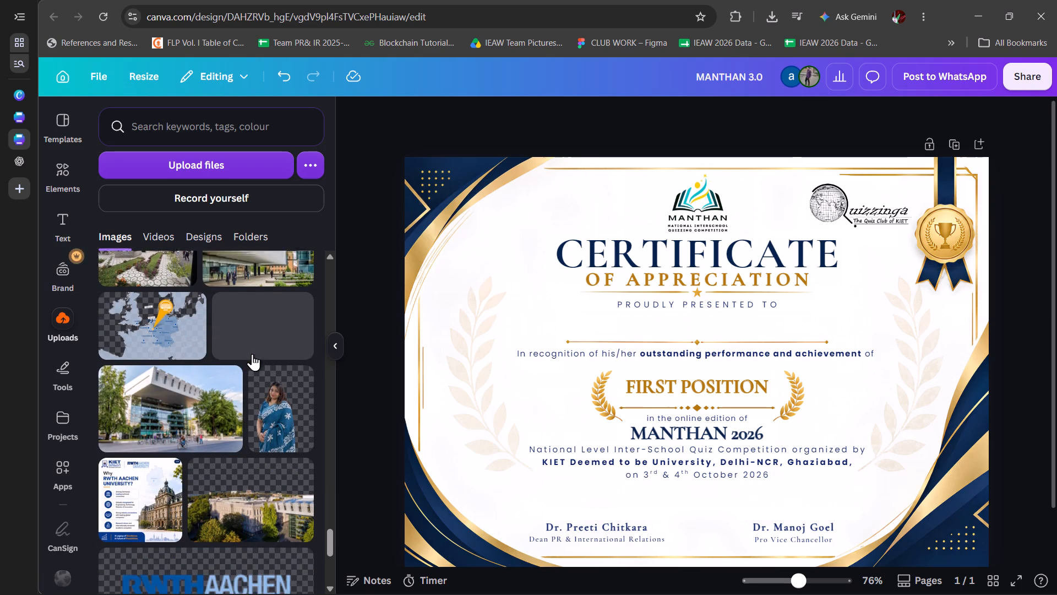
scroll(252, 354, down, 3)
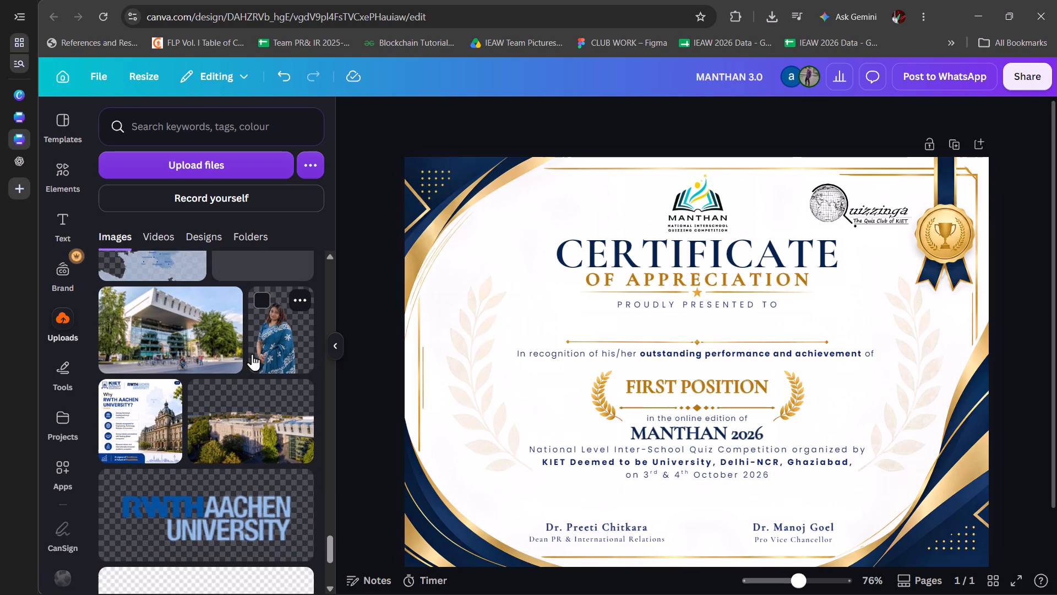
scroll(252, 354, down, 3)
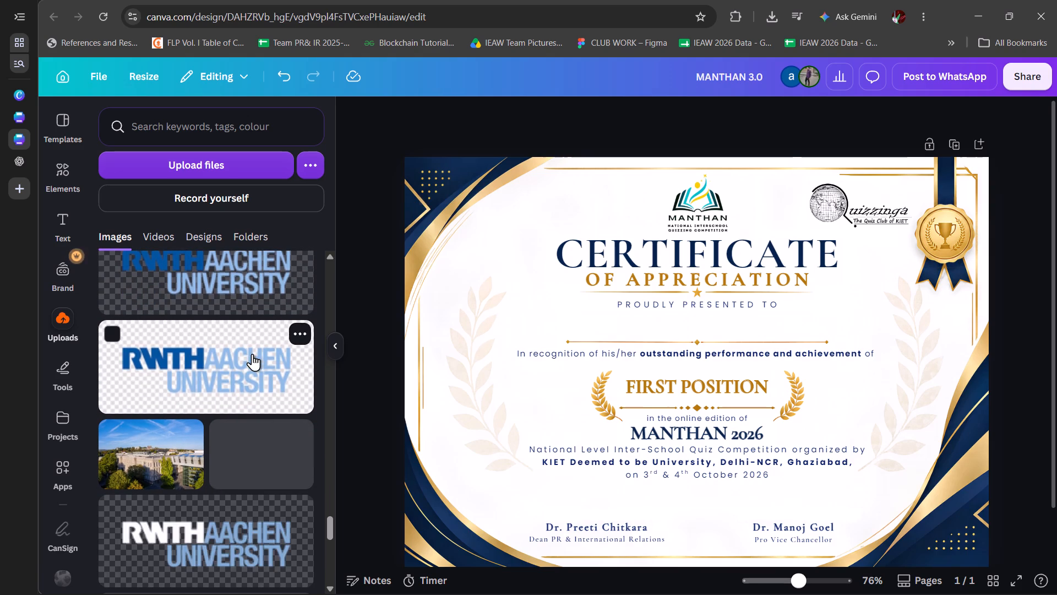
scroll(252, 354, down, 7)
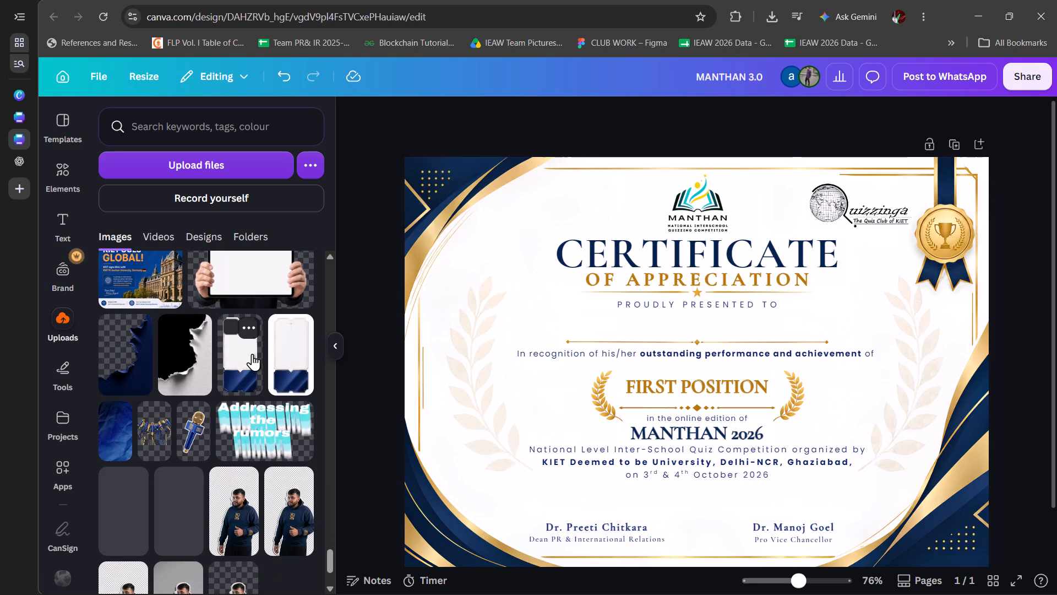
scroll(252, 354, down, 2)
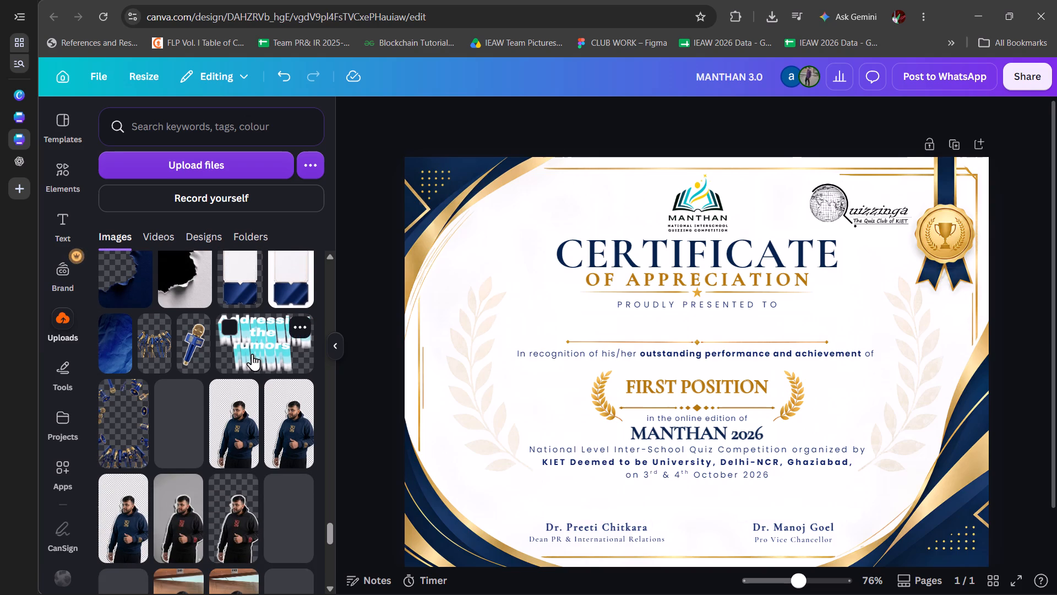
scroll(252, 354, down, 4)
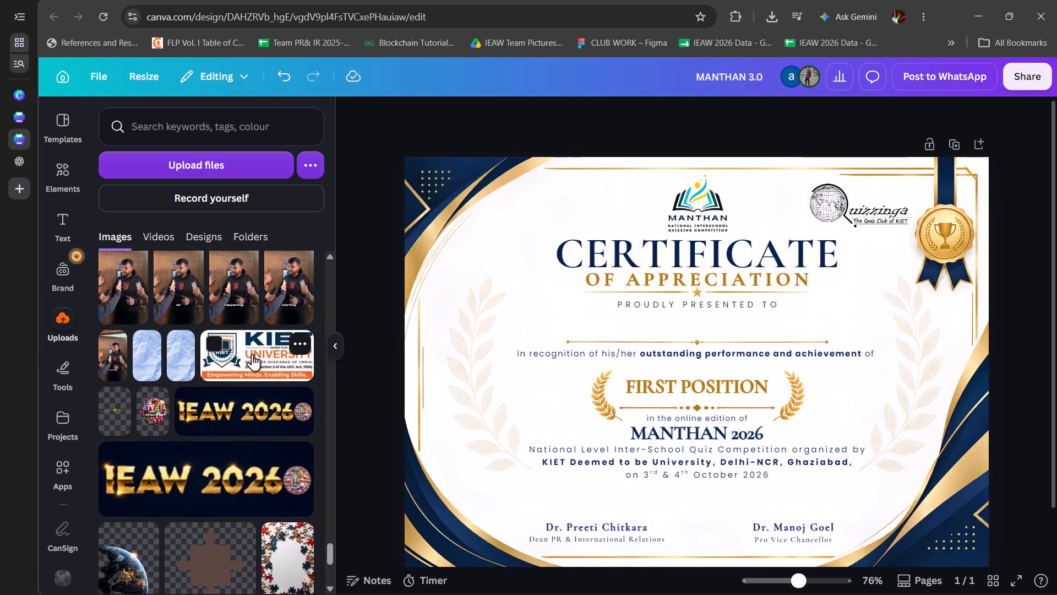
scroll(252, 354, down, 6)
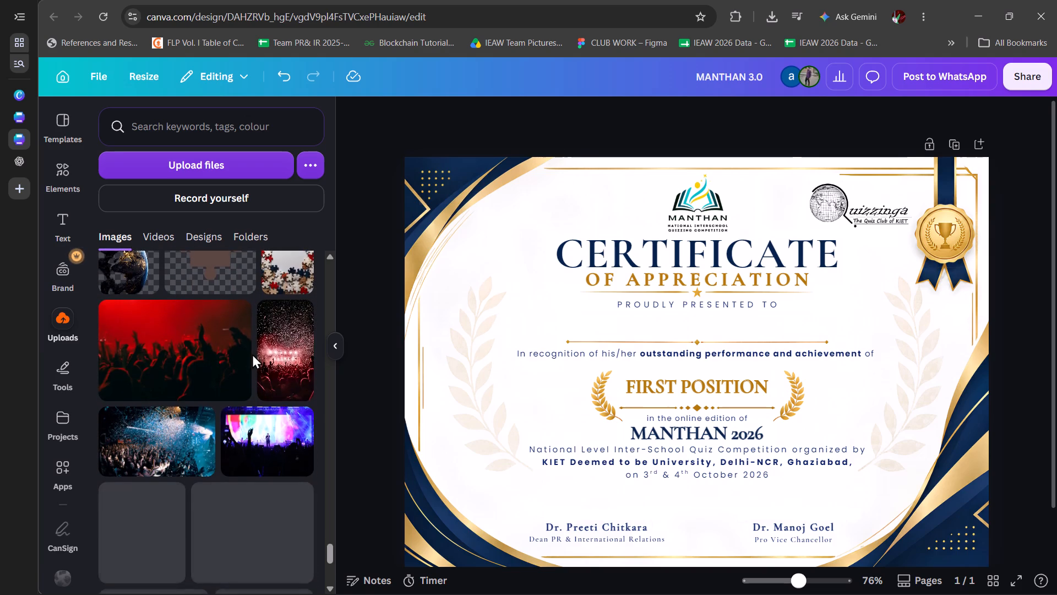
scroll(252, 354, down, 3)
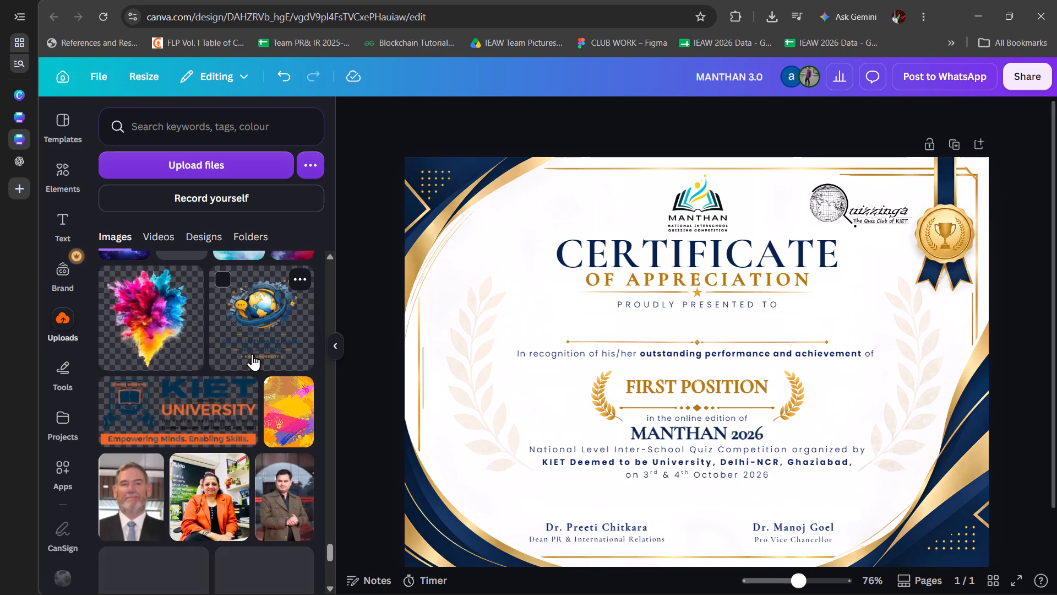
click(215, 414)
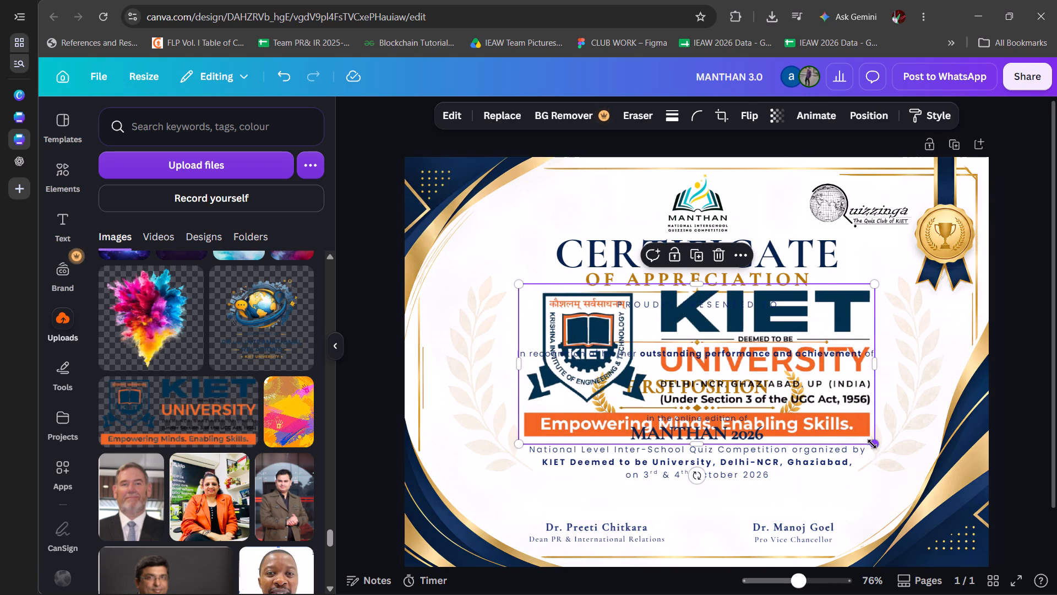
Shrink the KIET University logo to roughly a third of its width and place it at the certificate's top, left of the MANTHAN logo.
drag(872, 444, 649, 342)
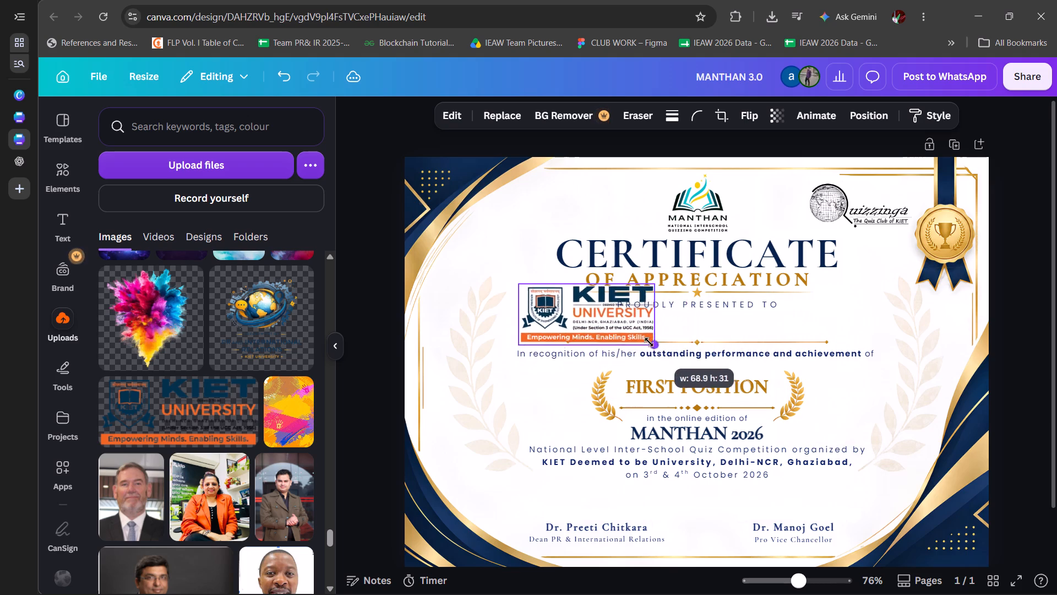
drag(649, 342, 642, 338)
drag(560, 320, 551, 244)
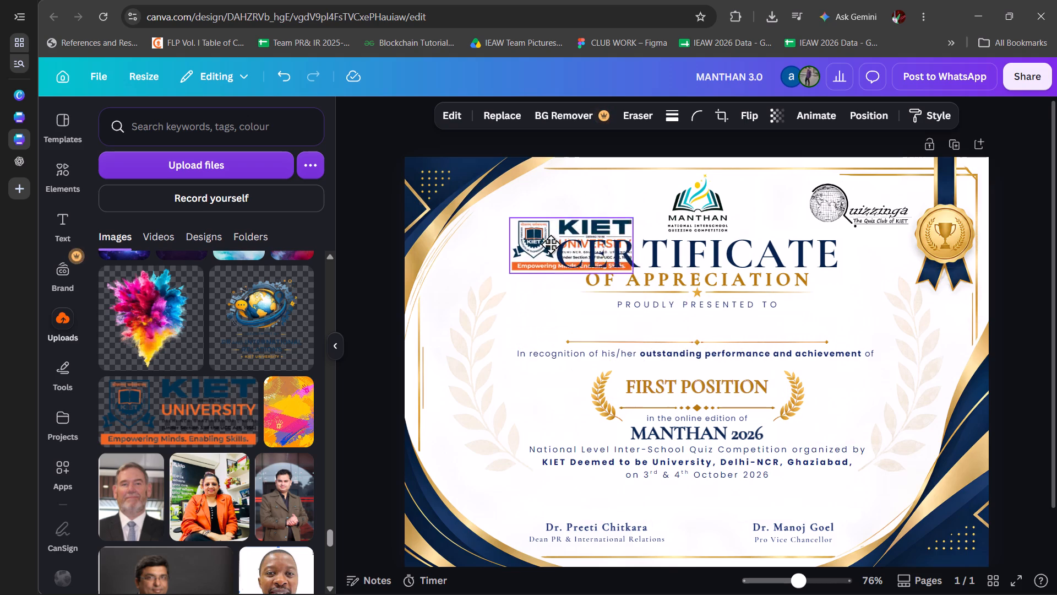
drag(551, 244, 541, 212)
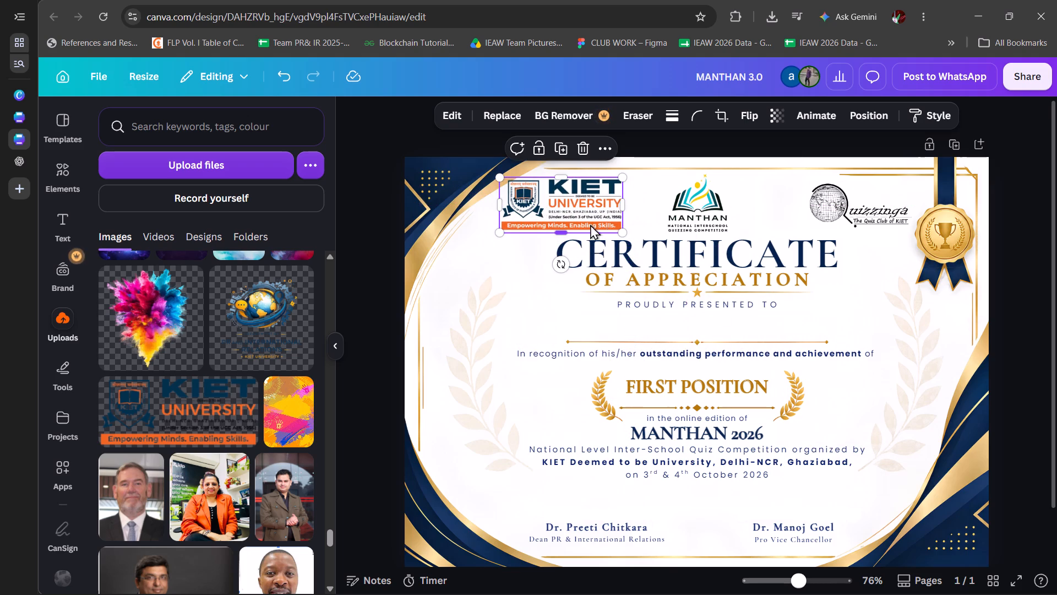
Fine-tune the KIET University logo by making it slightly smaller and nudging it level with the MANTHAN and Quizzinga logos.
key(Right)
key(Right)
key(Down)
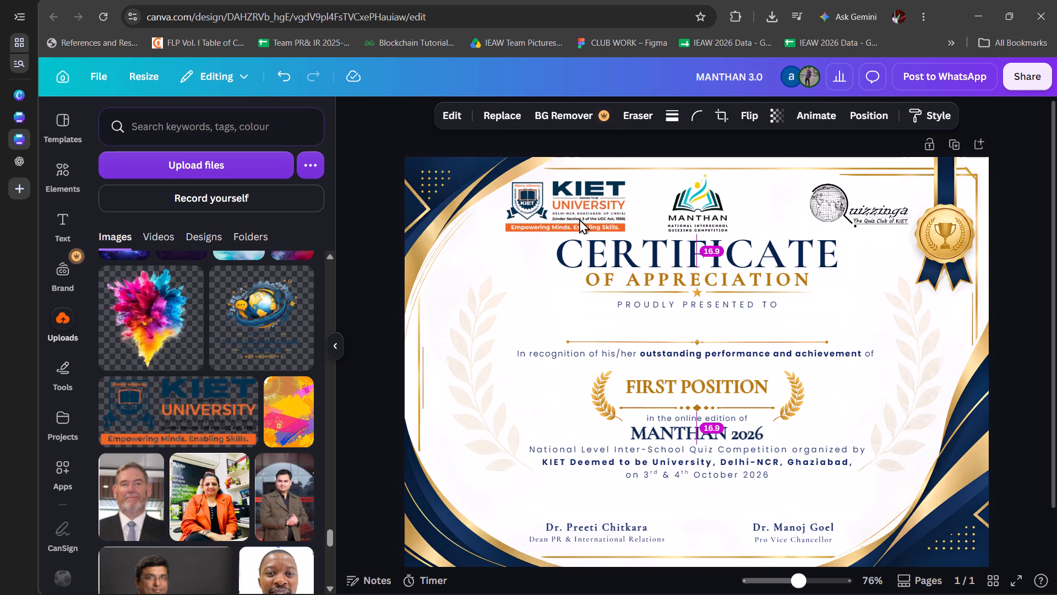
drag(625, 234, 619, 231)
key(Down)
key(Down)
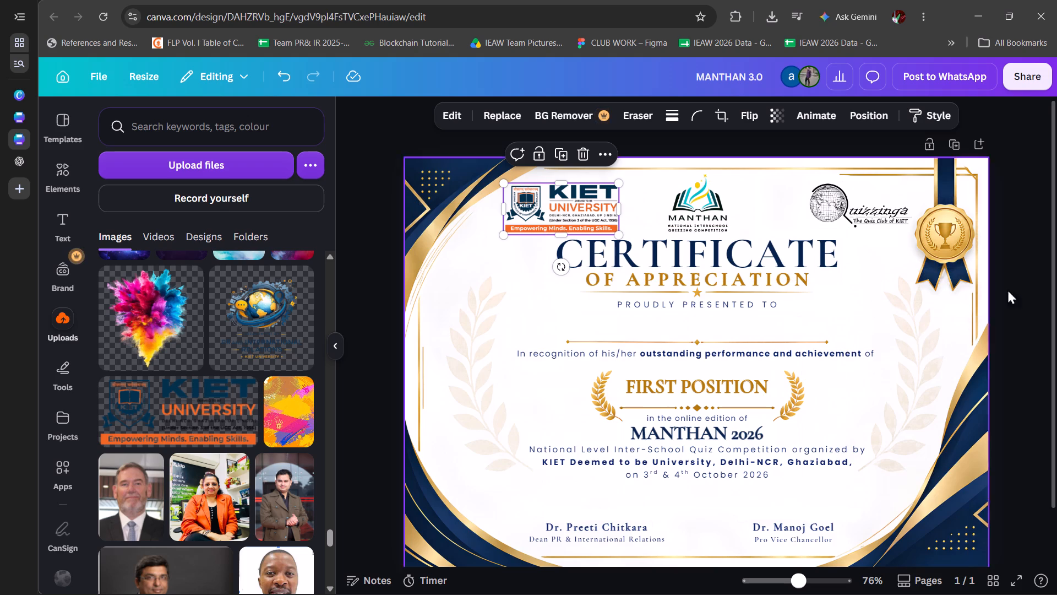
click(1037, 275)
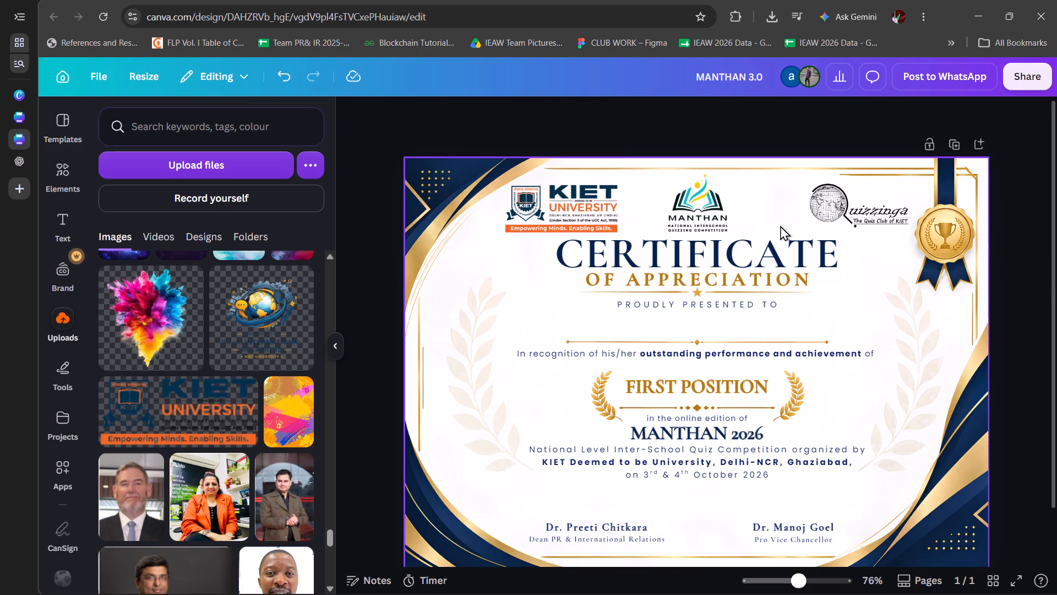
click(570, 189)
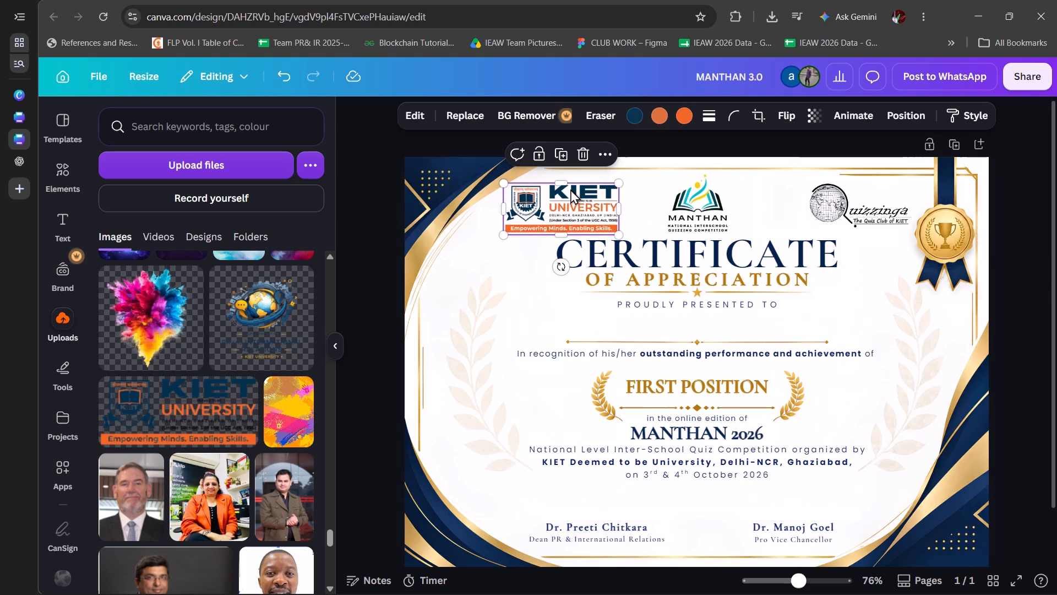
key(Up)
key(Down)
Look through the older uploaded images and return to the most recent uploads.
scroll(195, 474, down, 4)
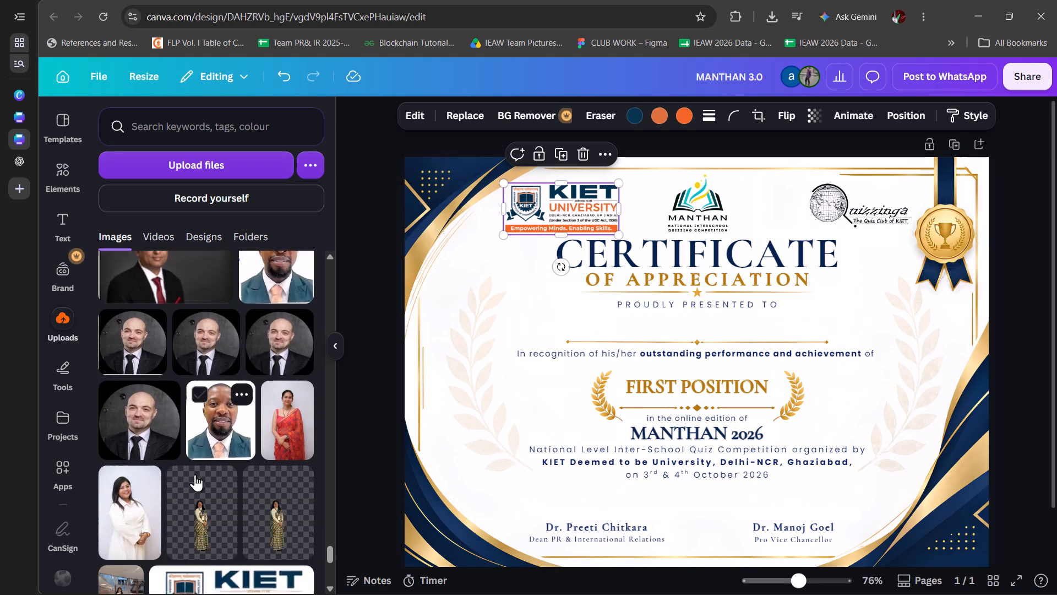
scroll(195, 474, down, 7)
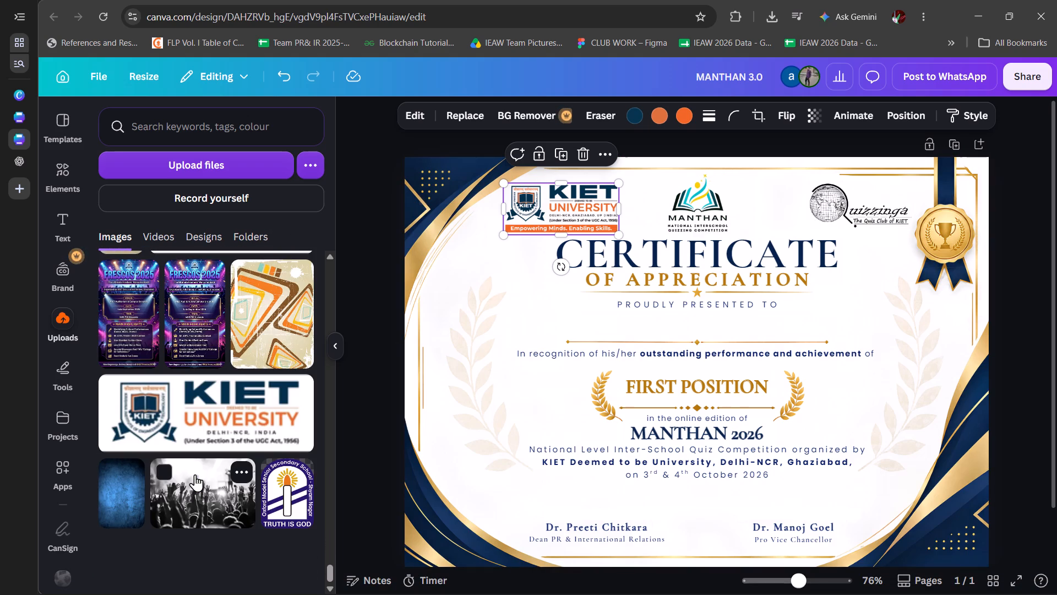
scroll(195, 474, down, 1)
scroll(195, 474, up, 17)
scroll(195, 474, up, 8)
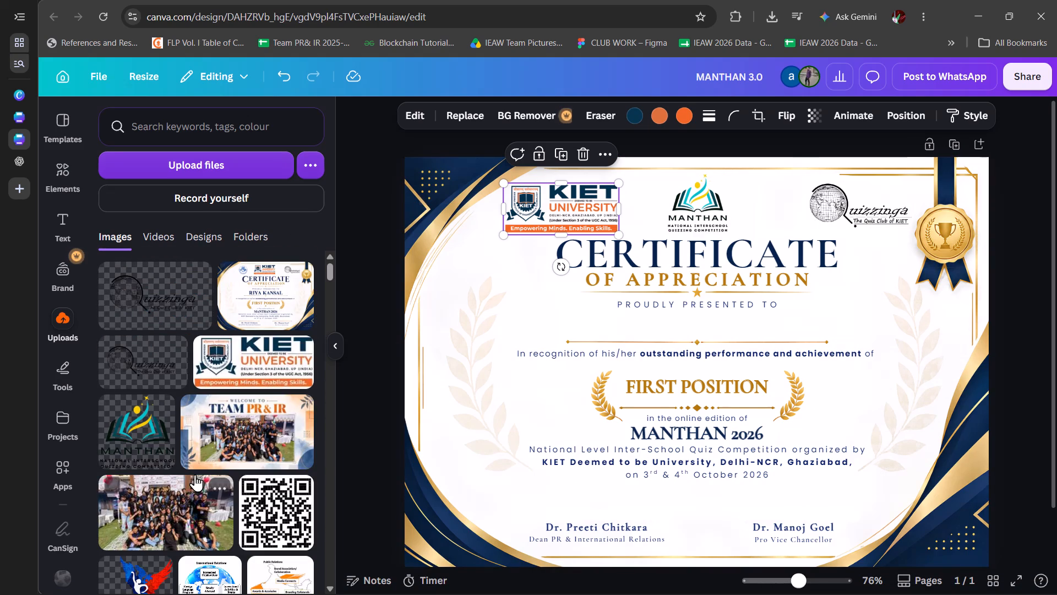
scroll(195, 474, up, 4)
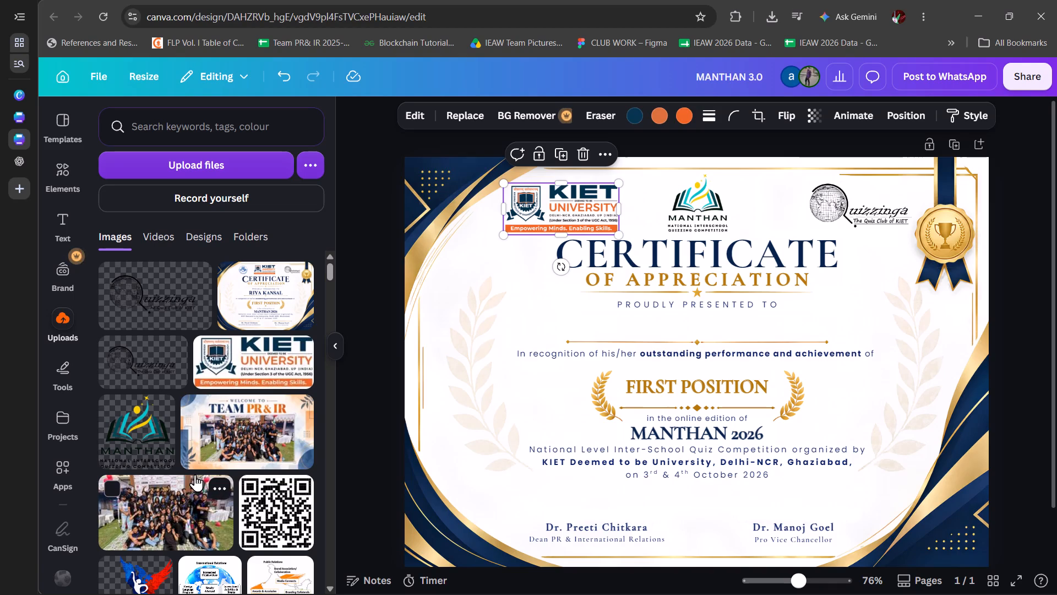
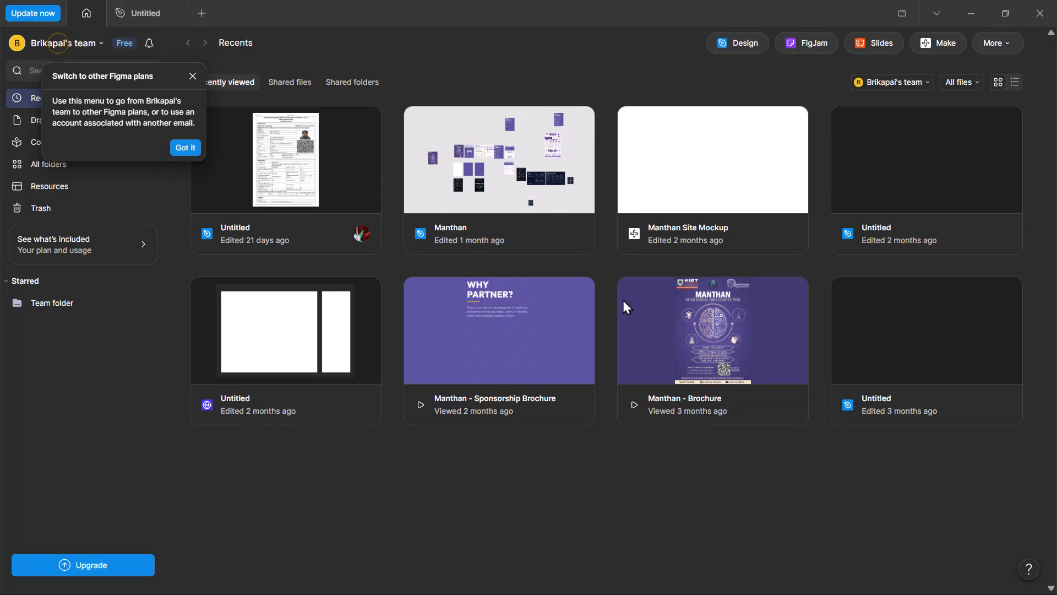
Switch to Figma, open the recent Manthan design file, and return to the recent files overview.
double_click(477, 193)
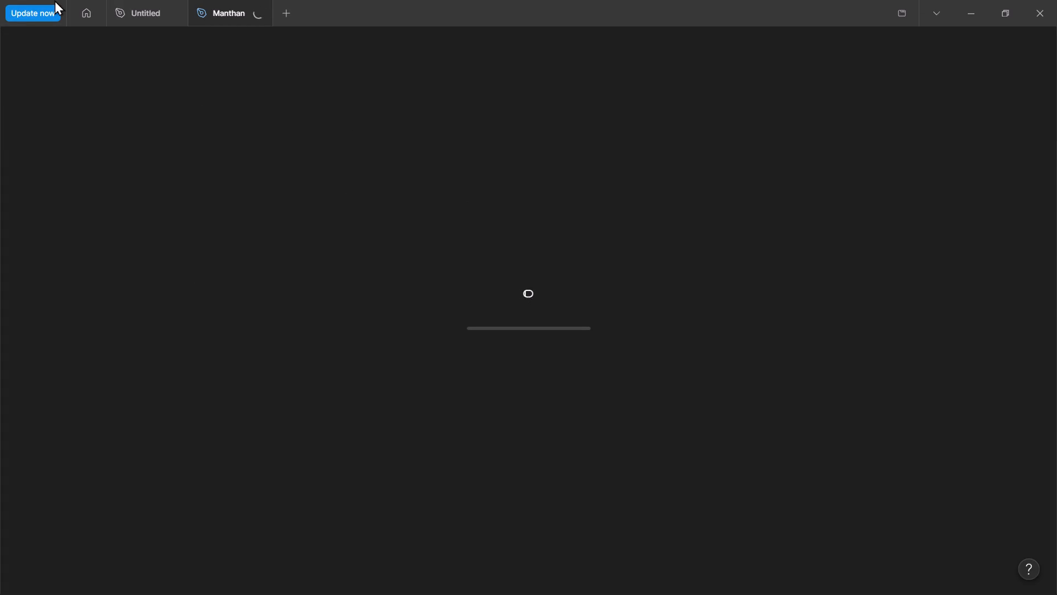
click(110, 9)
click(85, 8)
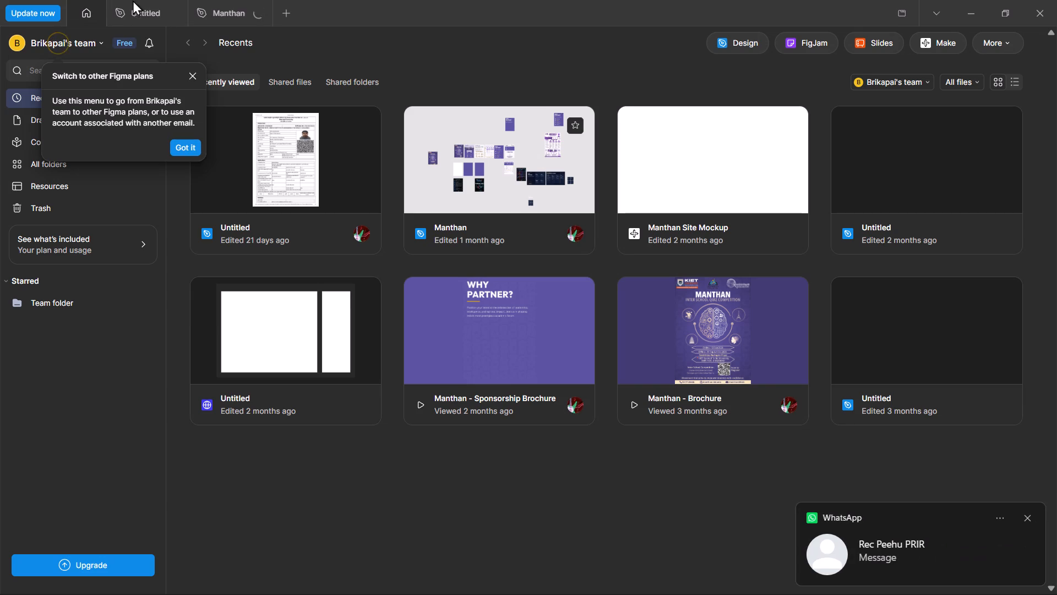
Switch to the open Manthan design file.
click(241, 0)
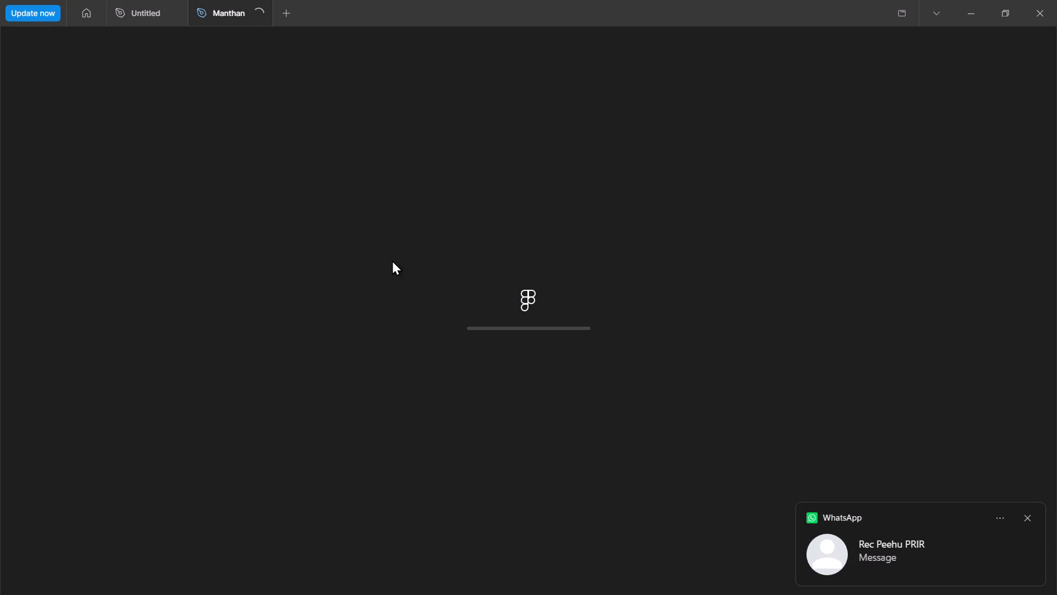
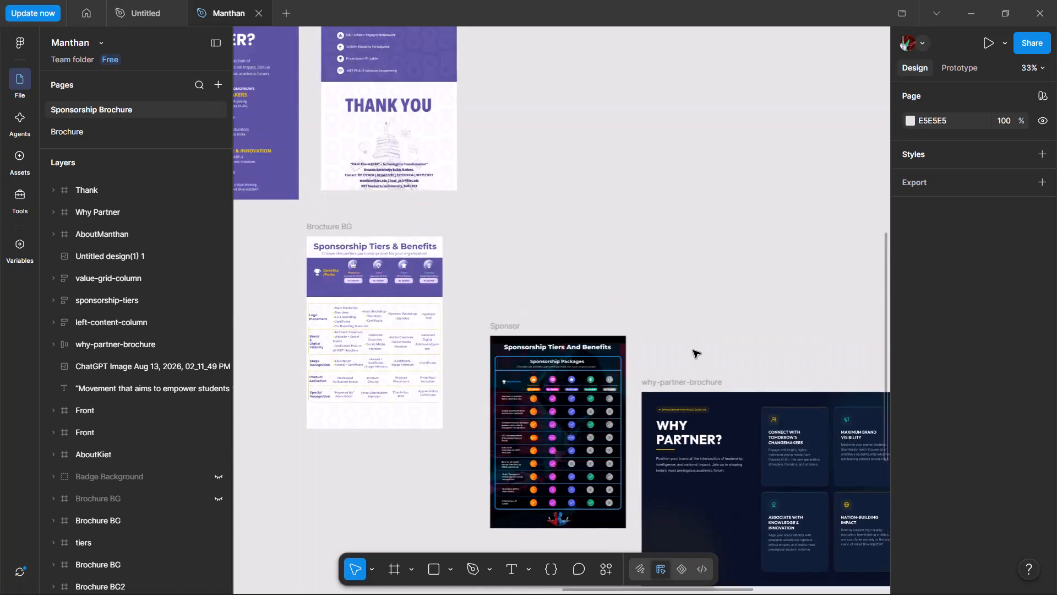
Look over the frames on the Manthan file's Sponsorship Brochure page, and go back to the recent files overview.
scroll(693, 350, up, 1)
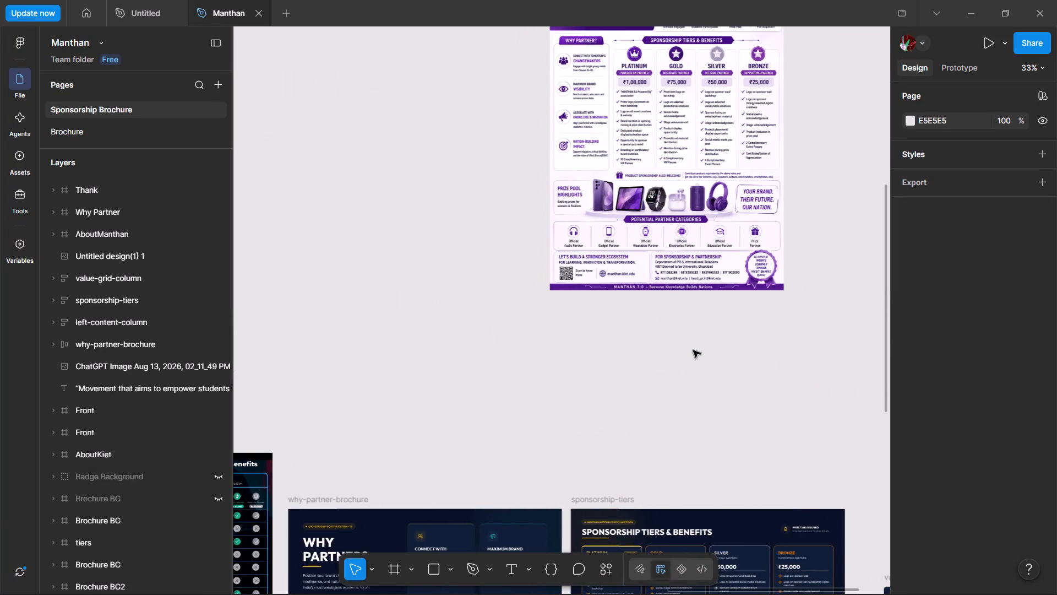
scroll(693, 350, up, 1)
scroll(693, 350, right, 8)
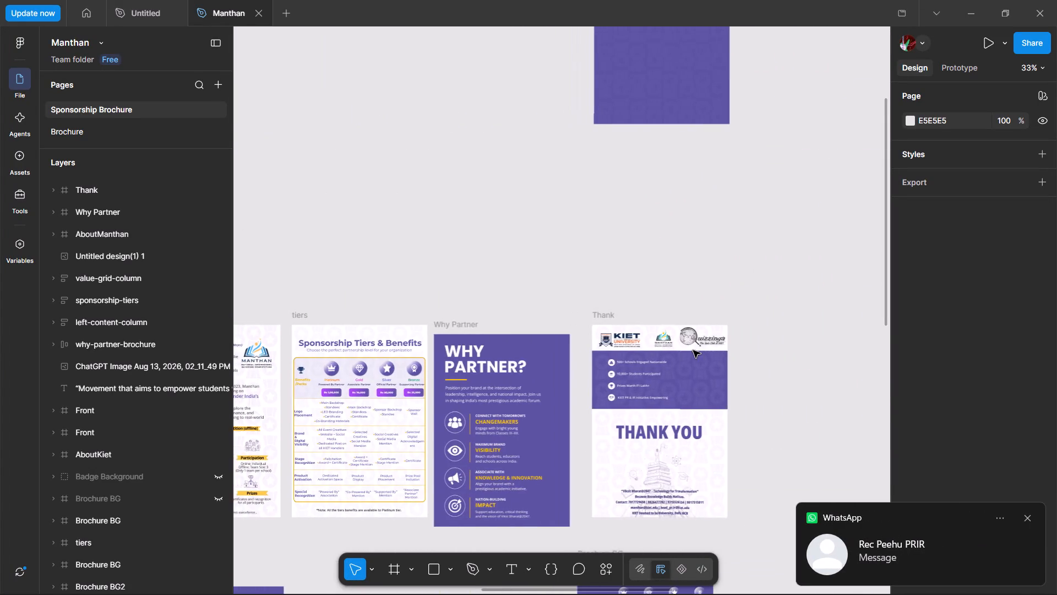
scroll(693, 350, right, 5)
scroll(693, 350, down, 4)
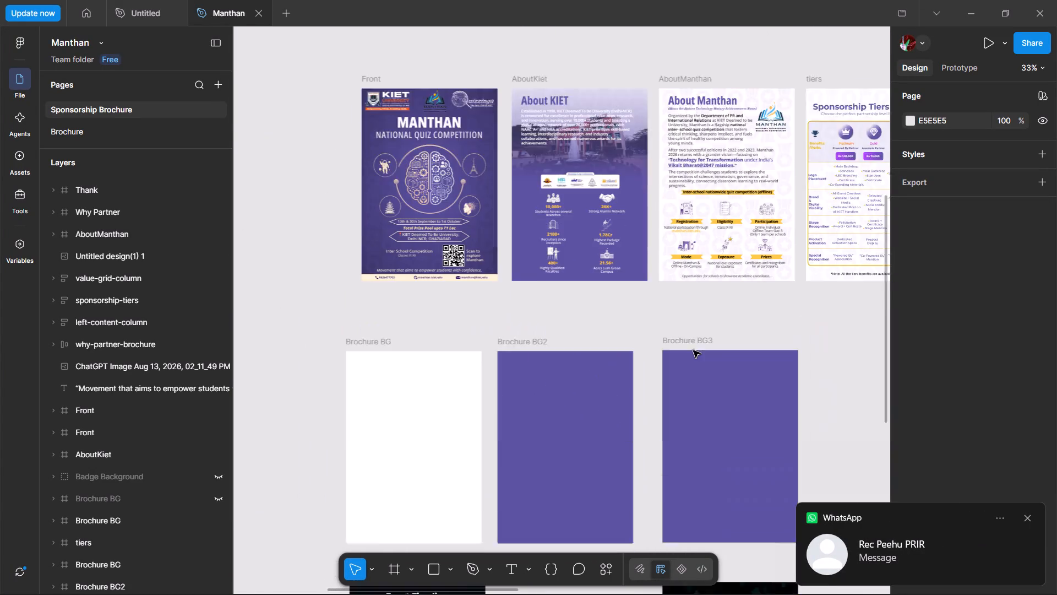
scroll(693, 350, down, 1)
scroll(693, 350, left, 5)
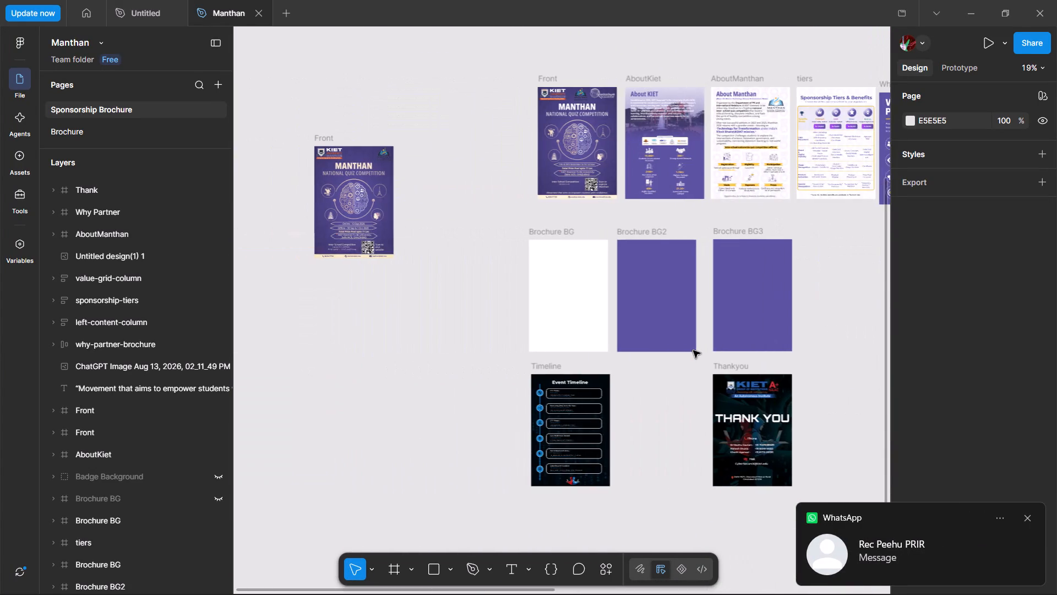
scroll(693, 350, left, 4)
scroll(693, 350, right, 4)
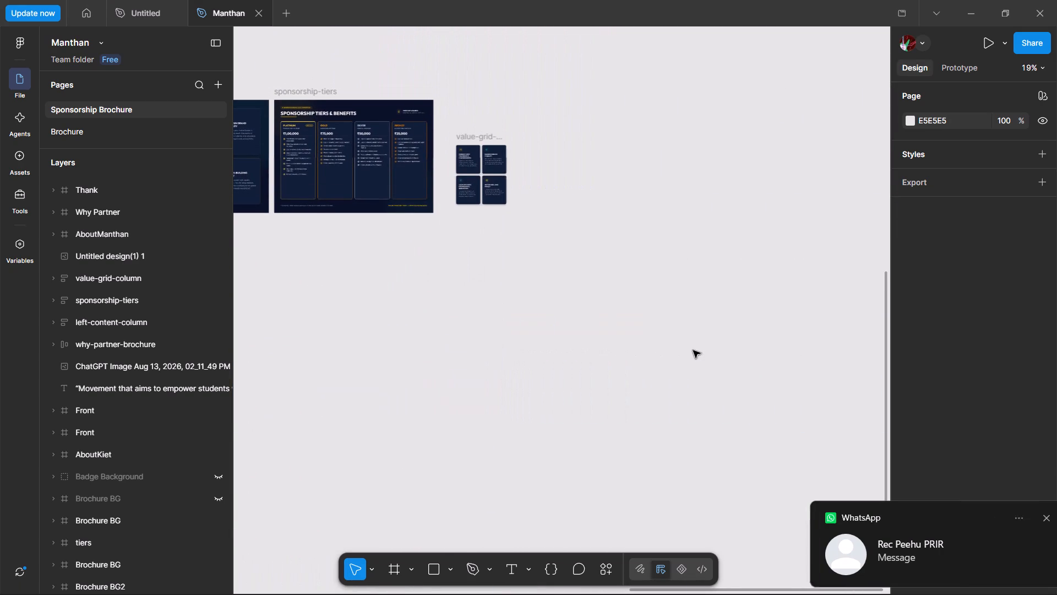
scroll(693, 350, right, 7)
scroll(693, 350, up, 7)
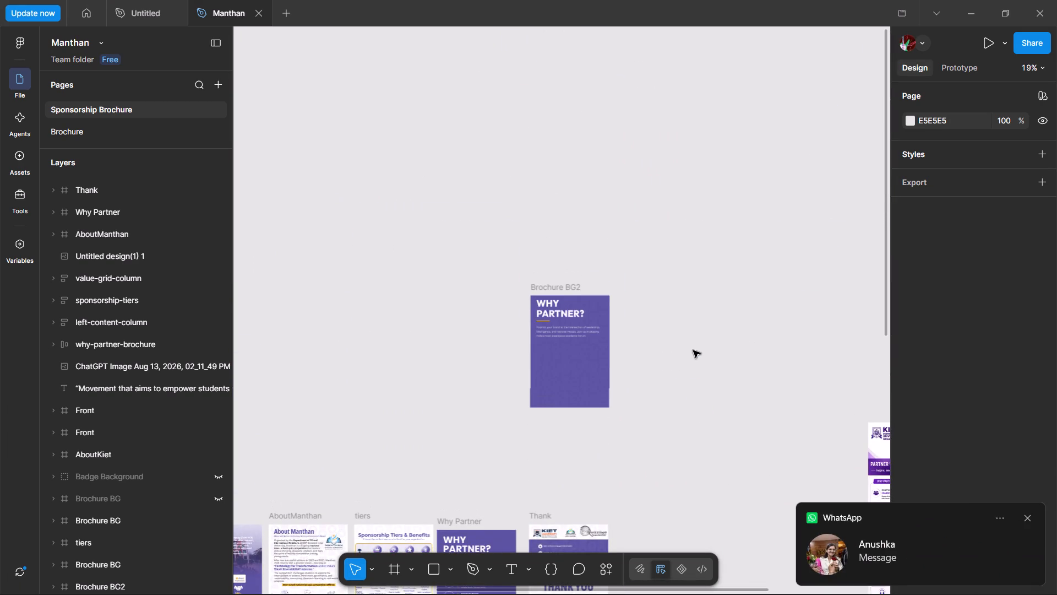
click(100, 0)
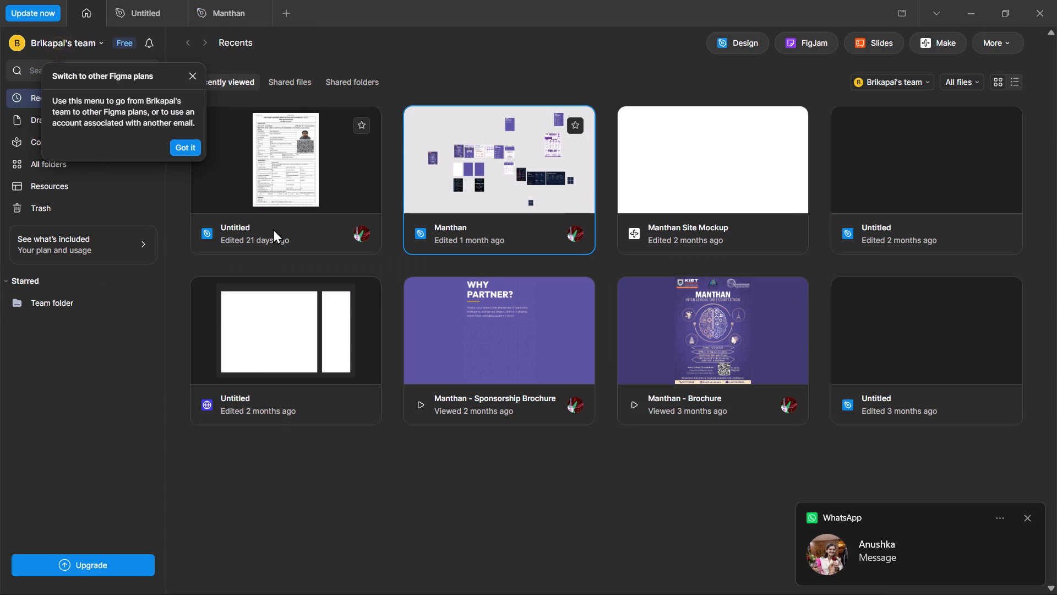
Switch to the Canva home page in Chrome and look through the recent designs, reloading the page to load older ones.
key(alt+Tab)
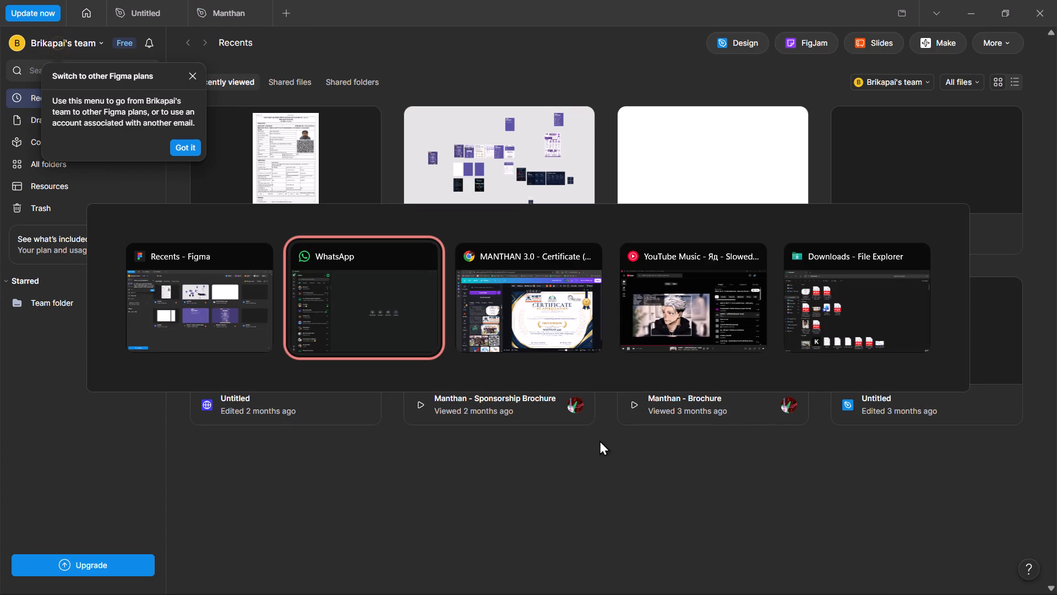
key(alt+Tab)
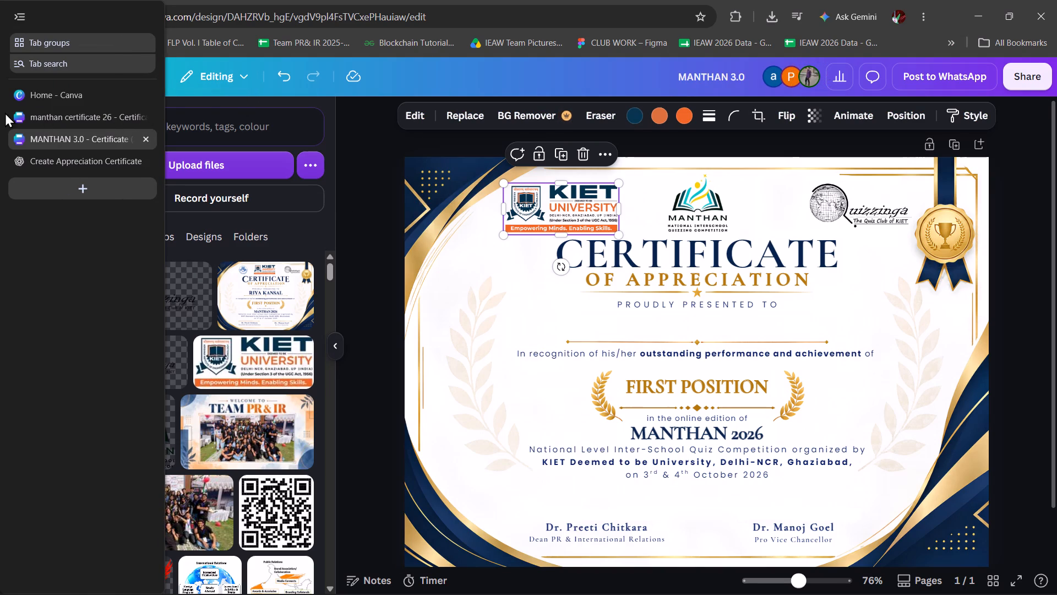
click(30, 91)
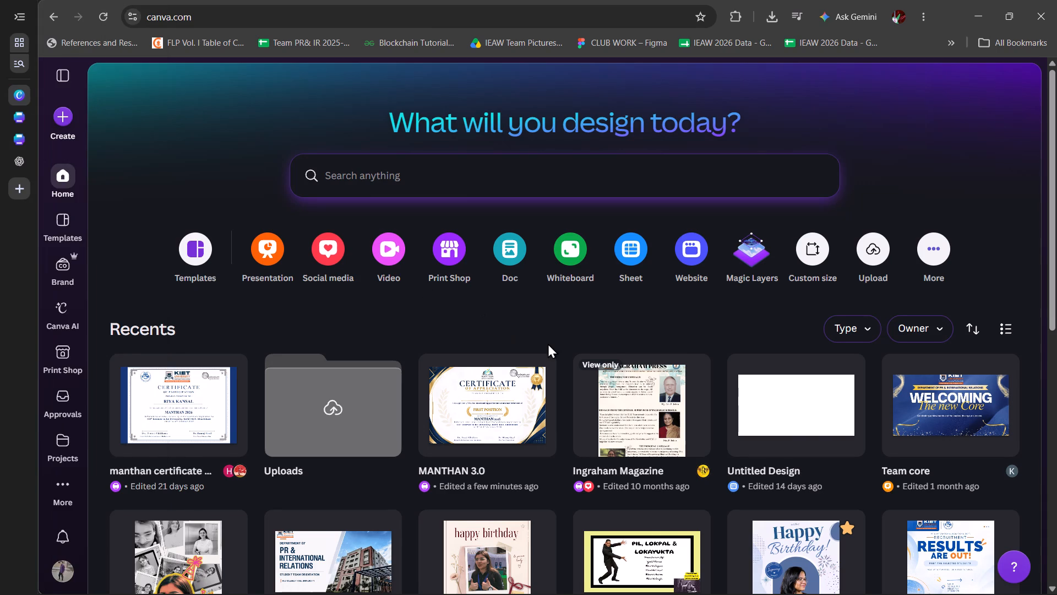
scroll(548, 343, down, 4)
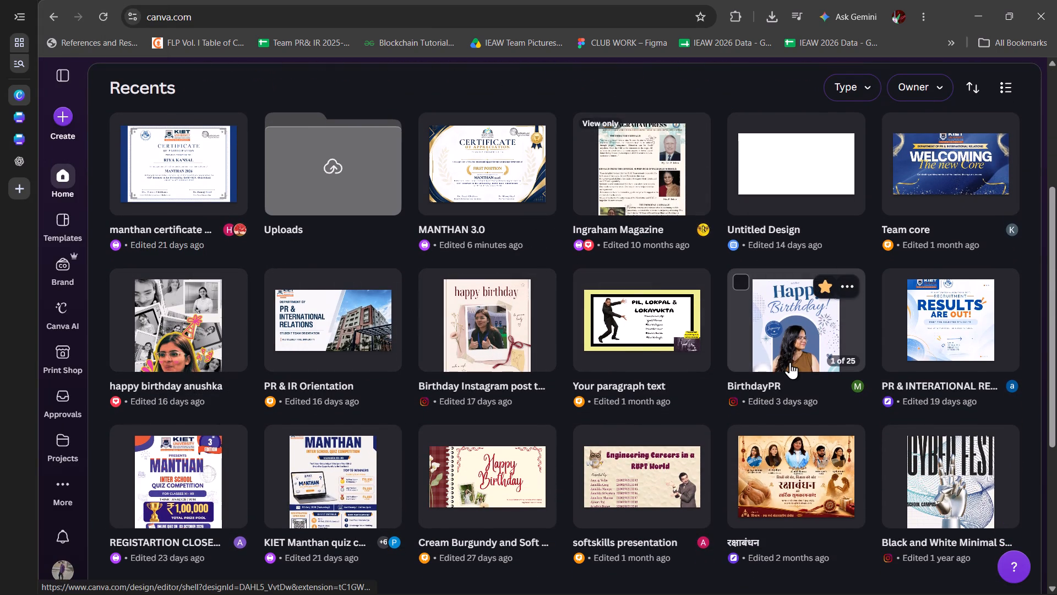
scroll(790, 362, down, 1)
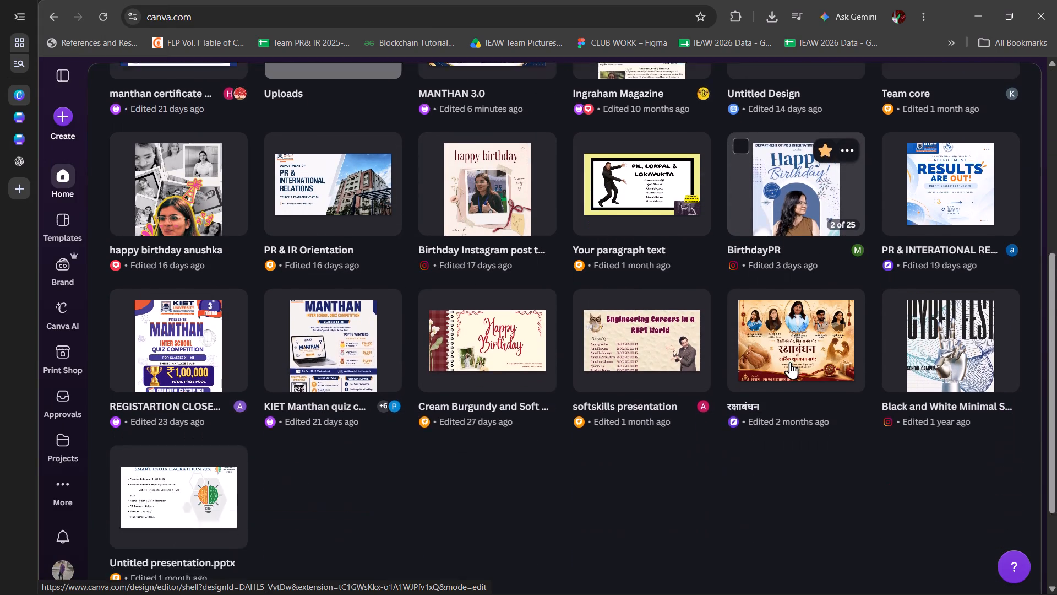
scroll(790, 362, down, 5)
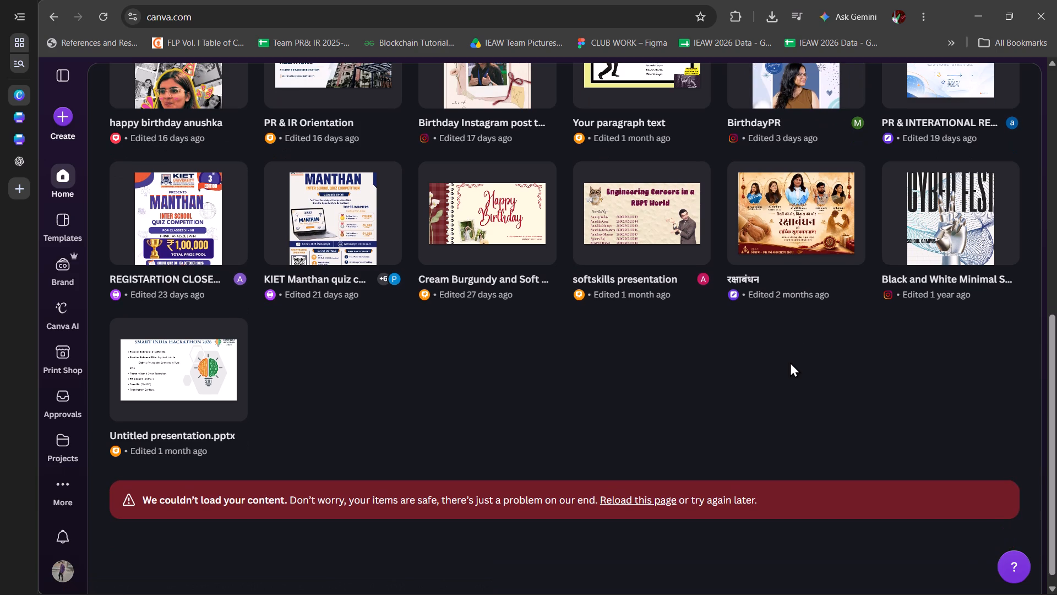
click(619, 491)
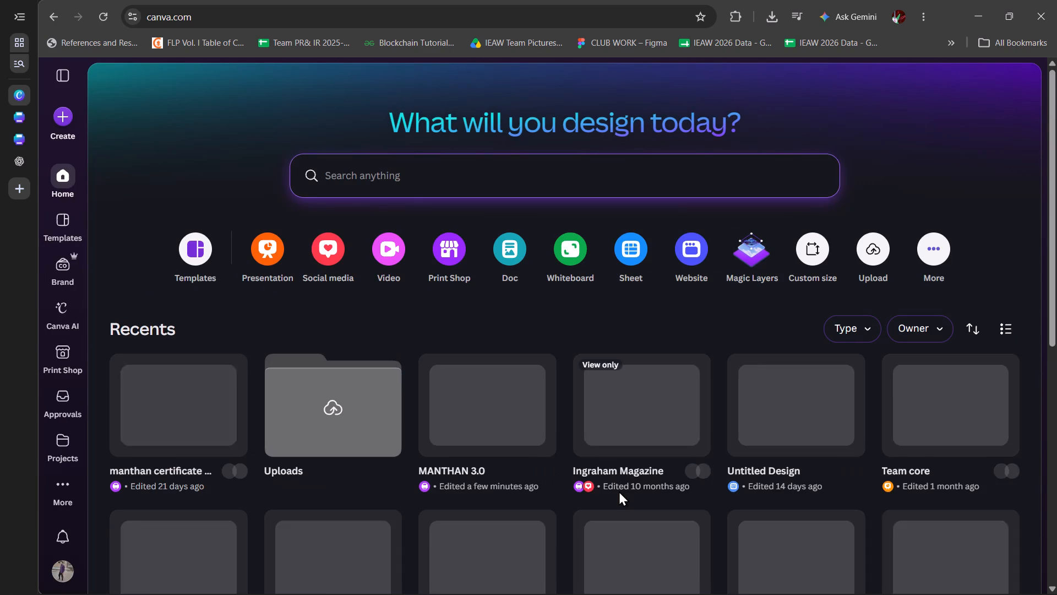
scroll(619, 491, down, 9)
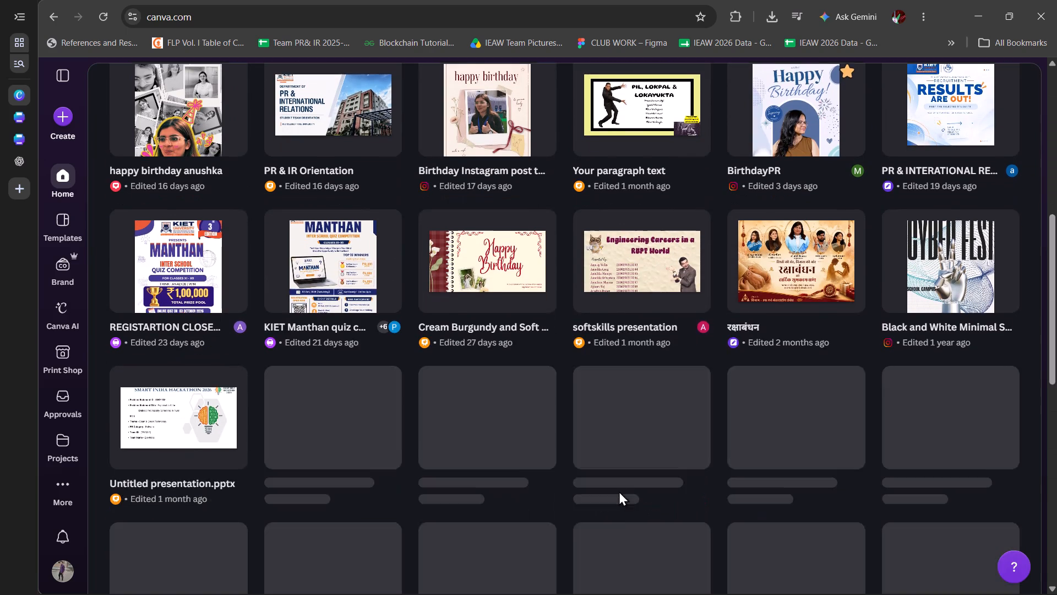
scroll(619, 491, down, 3)
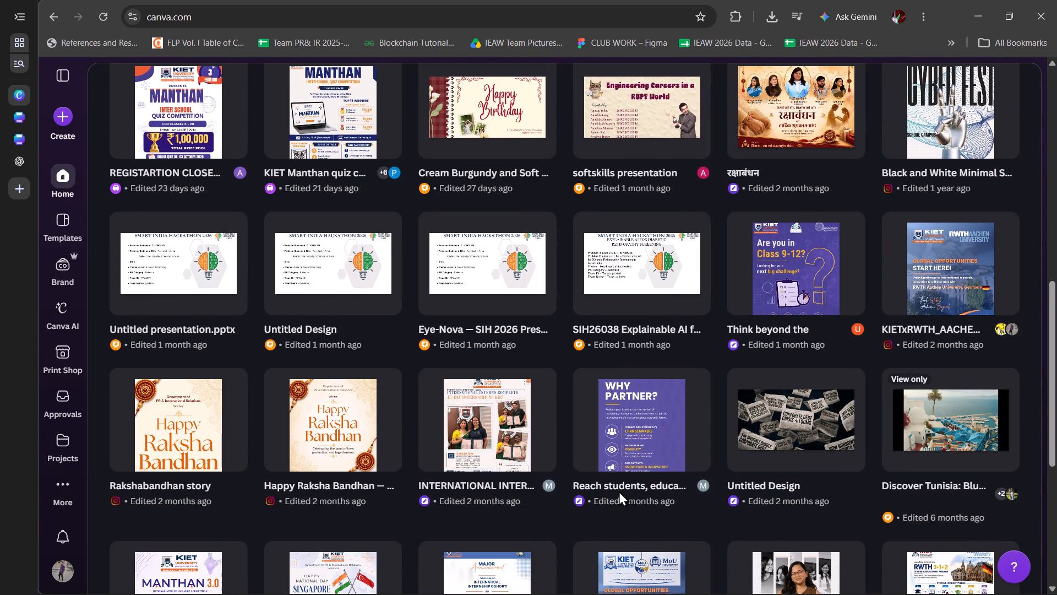
Look through the recent Canva designs for one that contains the Department of PR & International Relations logo.
scroll(619, 491, down, 3)
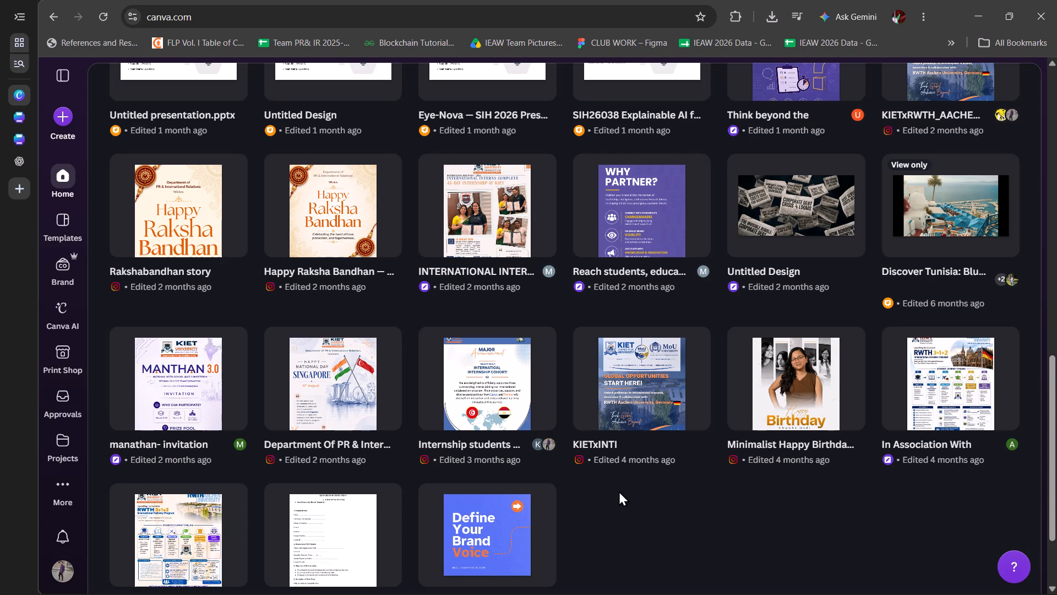
scroll(619, 491, down, 3)
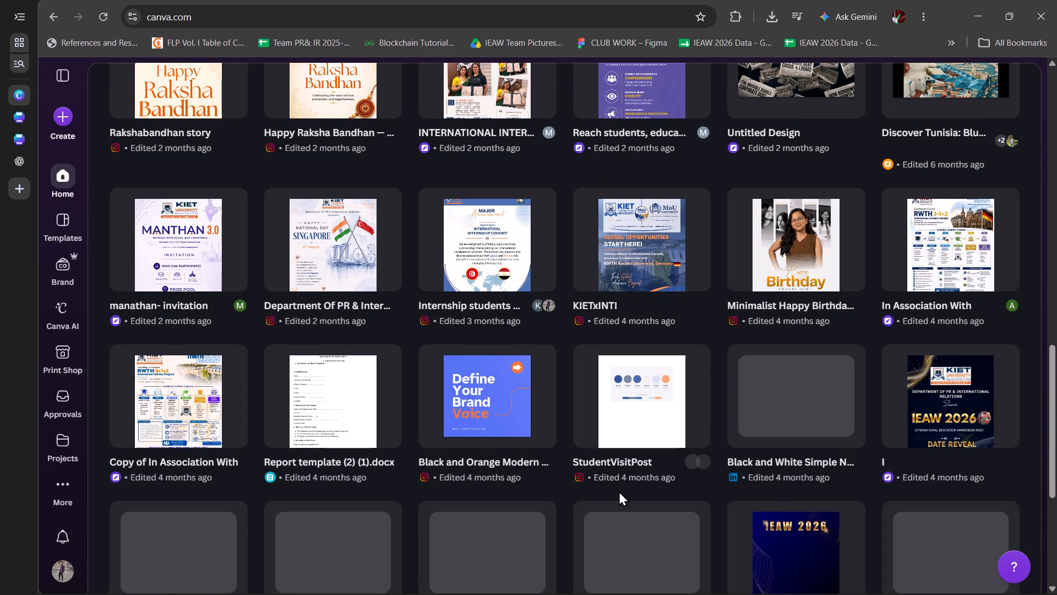
scroll(619, 491, down, 2)
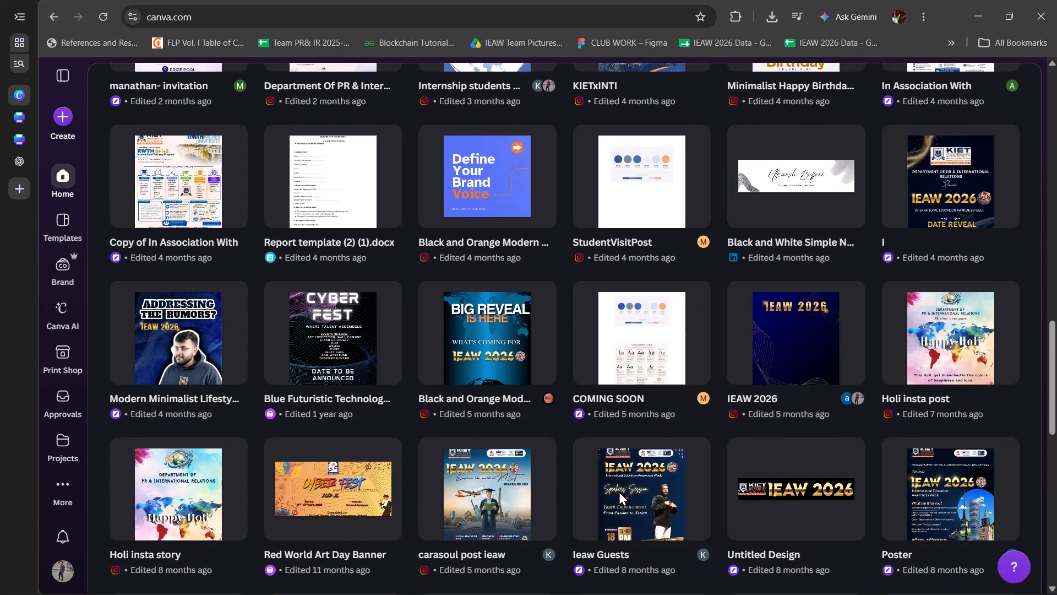
scroll(619, 491, down, 5)
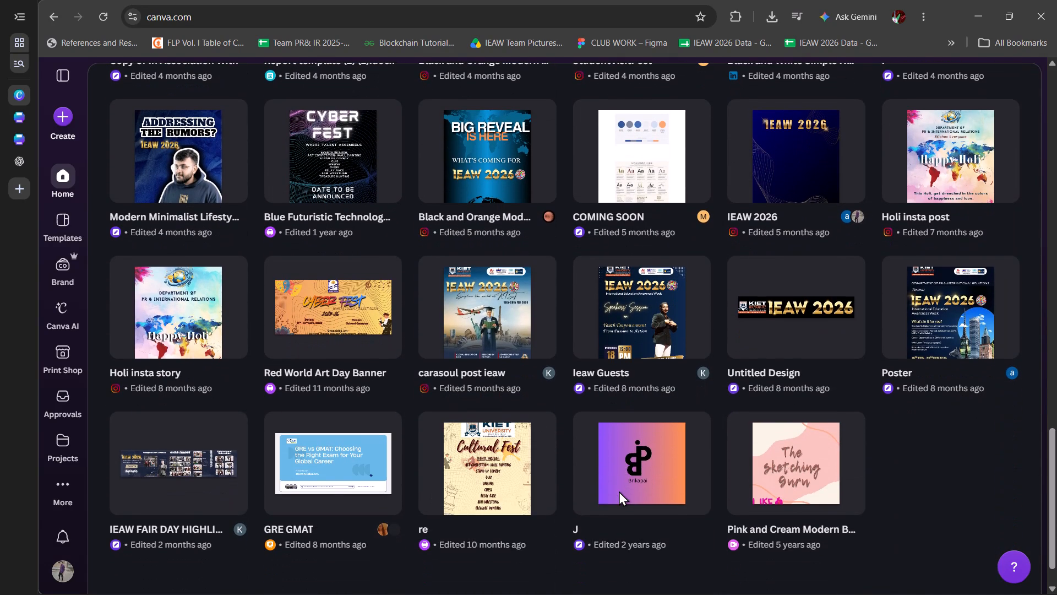
scroll(619, 491, up, 1)
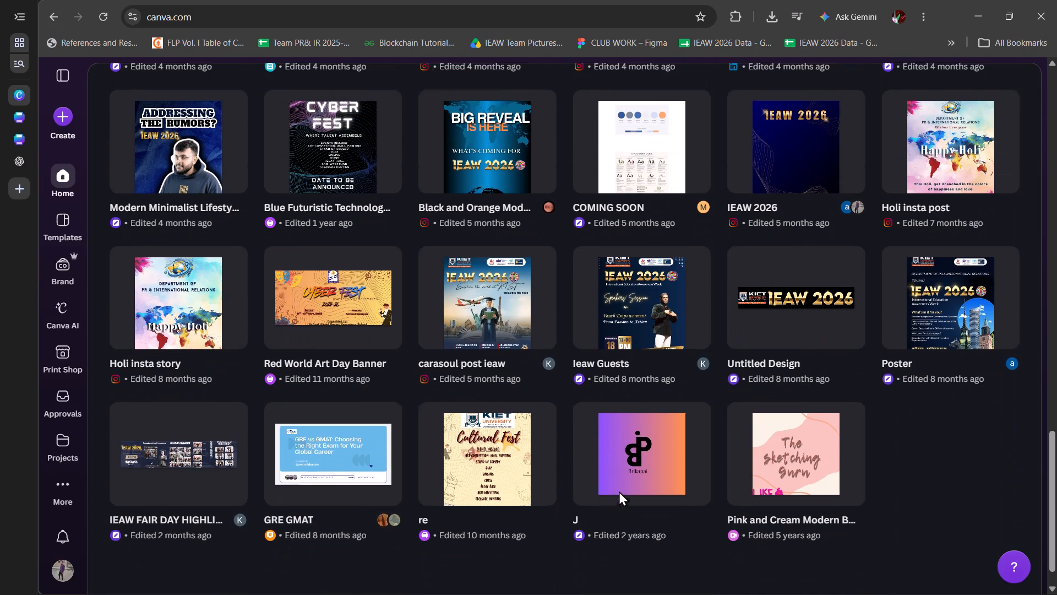
scroll(619, 491, up, 3)
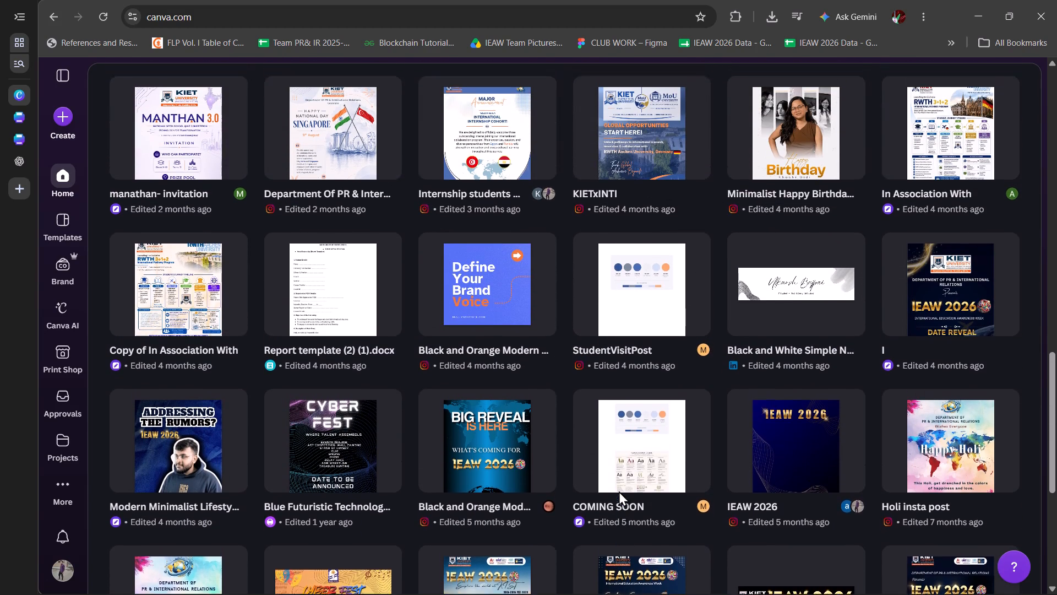
scroll(619, 491, up, 6)
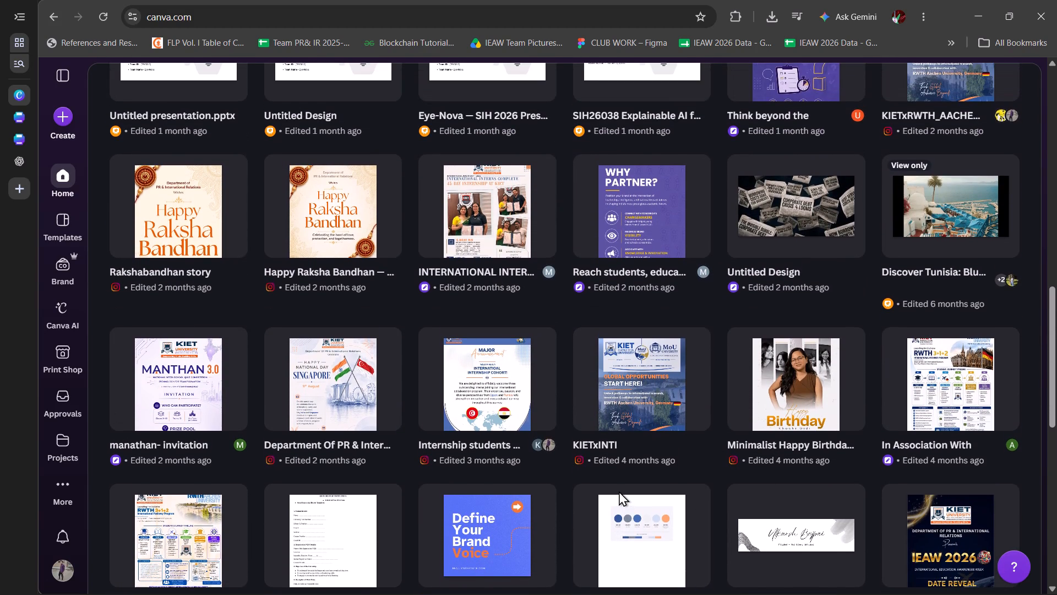
scroll(371, 416, up, 3)
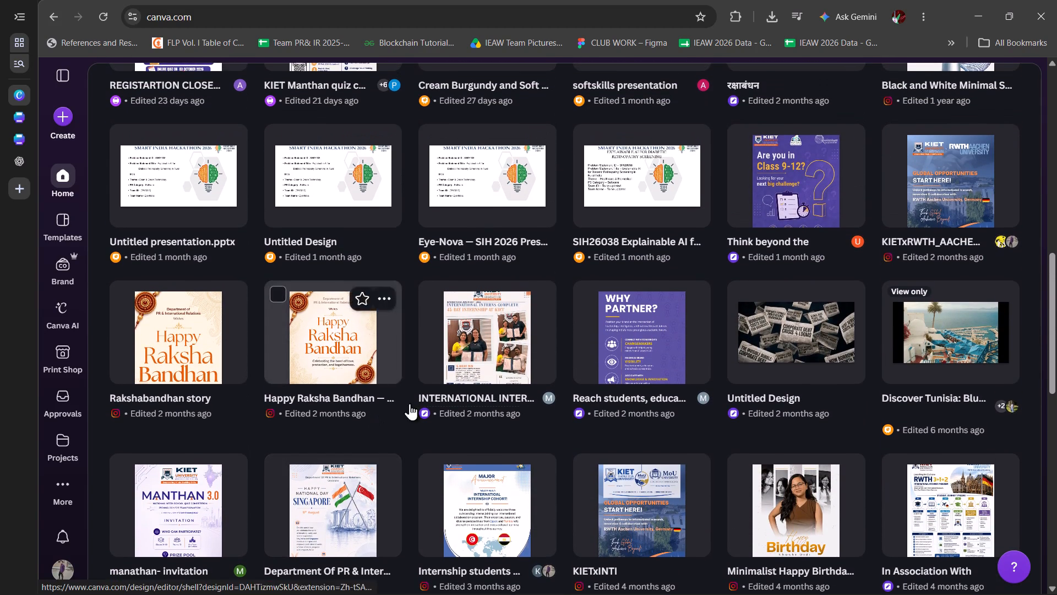
scroll(860, 364, up, 2)
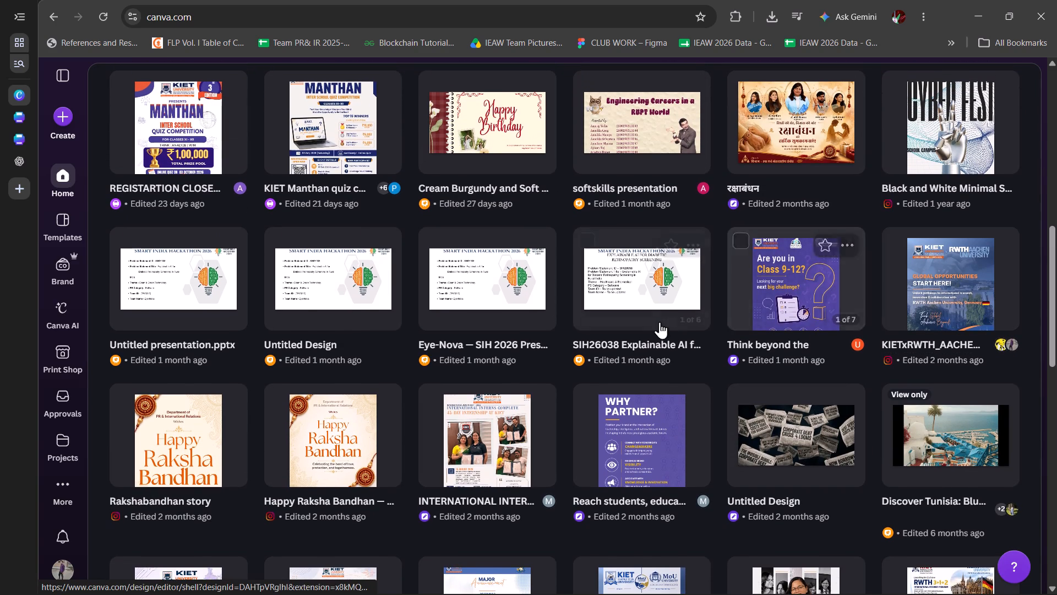
scroll(314, 322, up, 2)
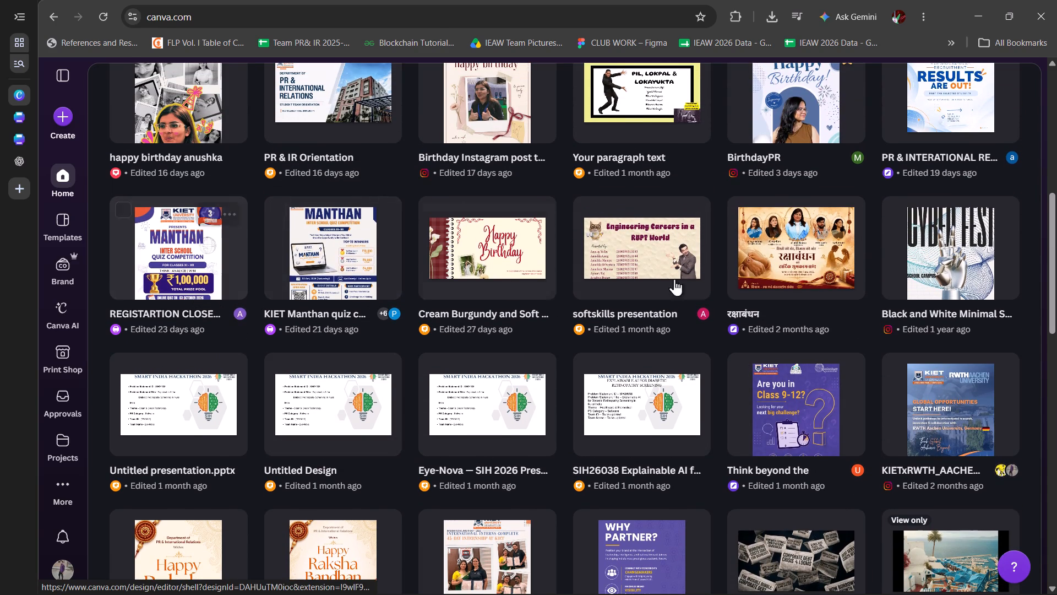
scroll(811, 269, up, 2)
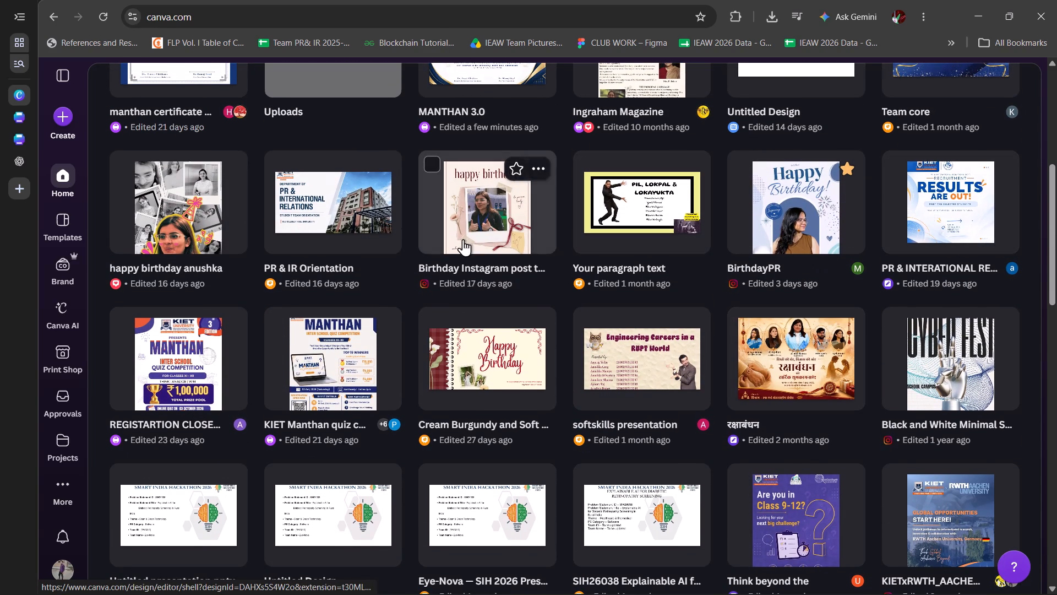
Copy the round department logo from page 2 of the PR & International Relations results design into the MANTHAN 3.0 certificate.
click(957, 237)
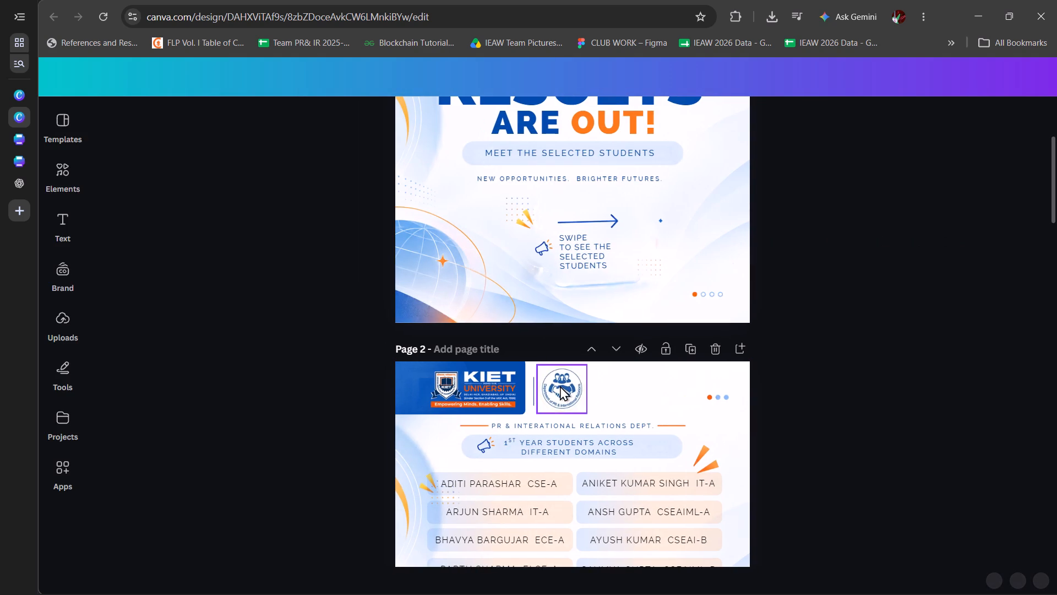
click(560, 386)
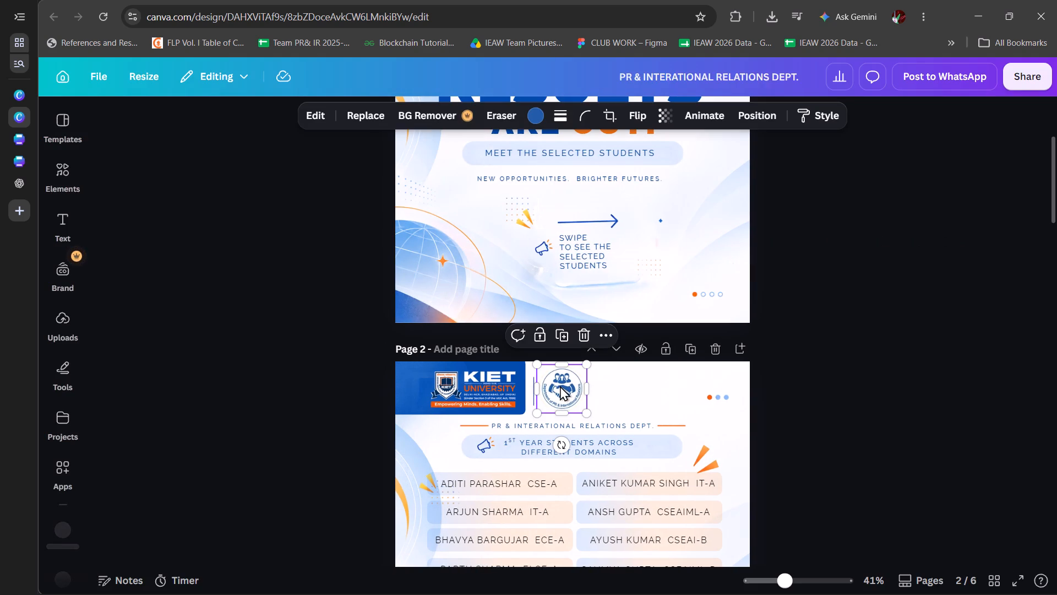
key(ctrl+c)
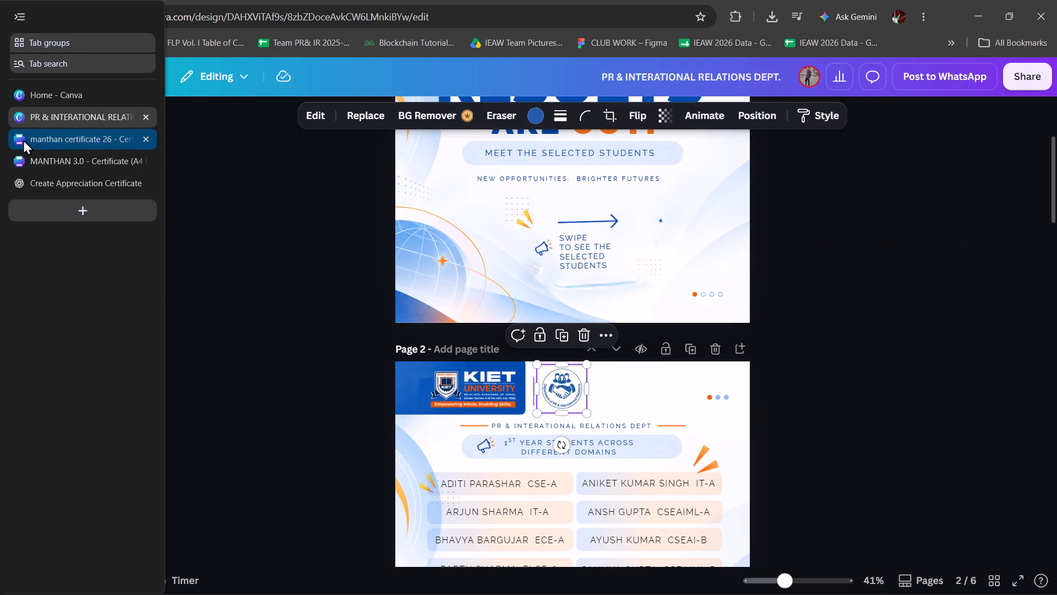
click(25, 151)
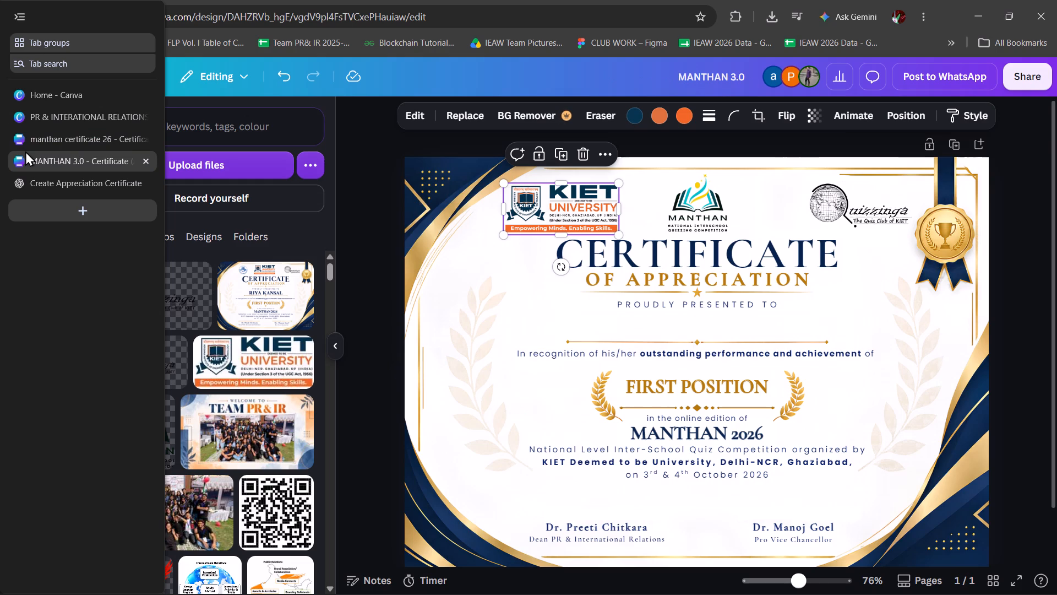
click(568, 313)
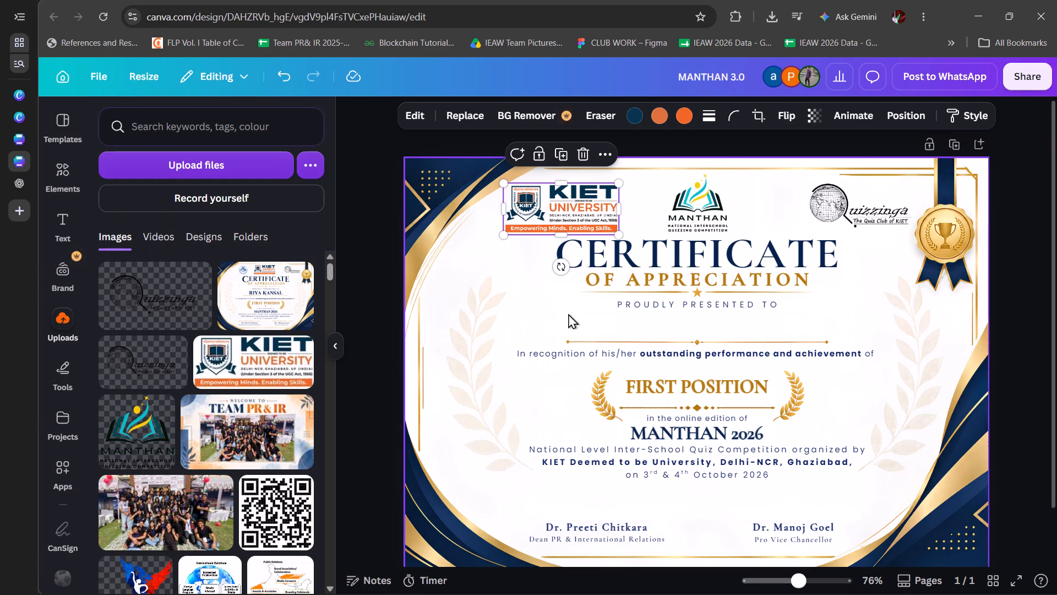
key(ctrl+v)
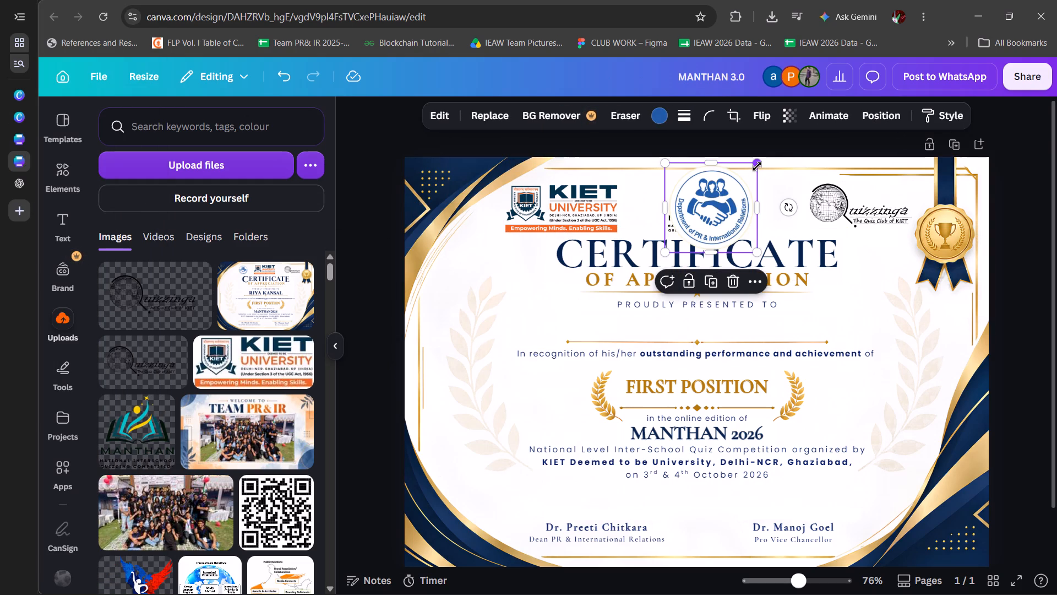
Shrink the pasted department logo to match the header logos and place it just beside the KIET University logo.
drag(757, 166, 724, 205)
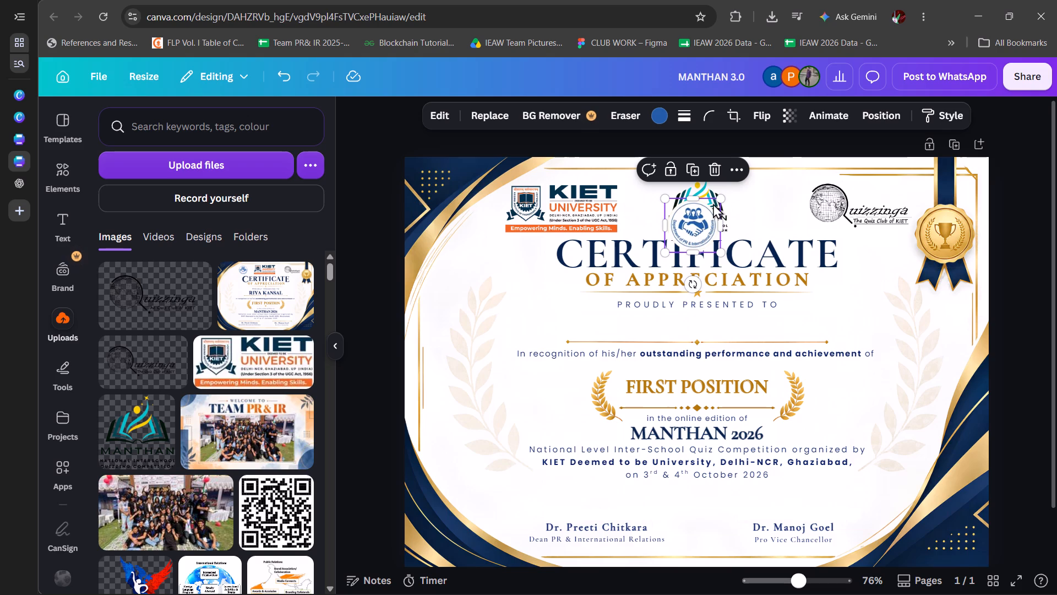
drag(715, 202, 730, 188)
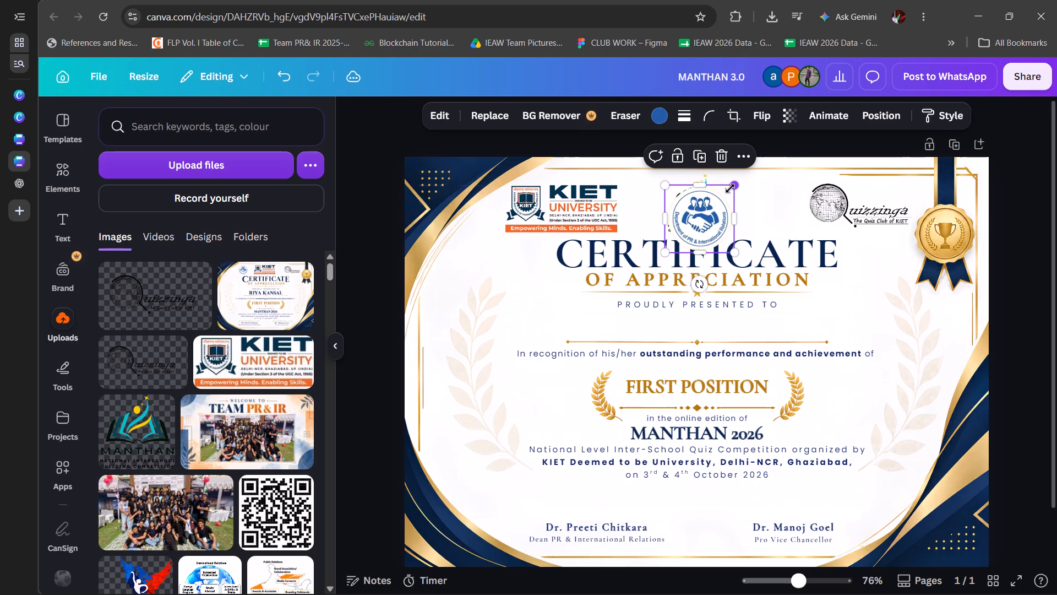
drag(699, 228, 731, 221)
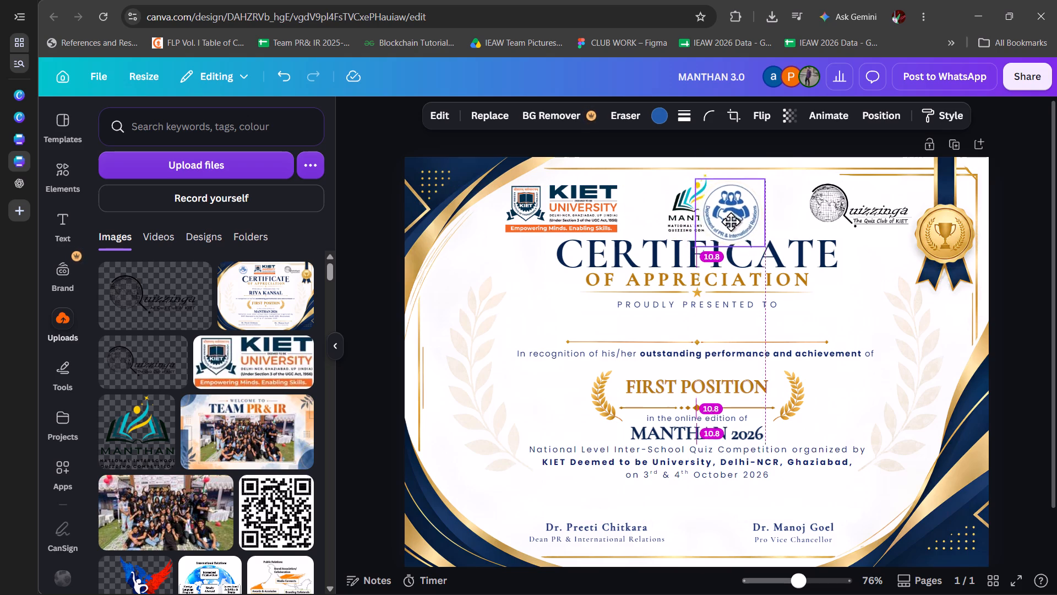
drag(731, 221, 660, 212)
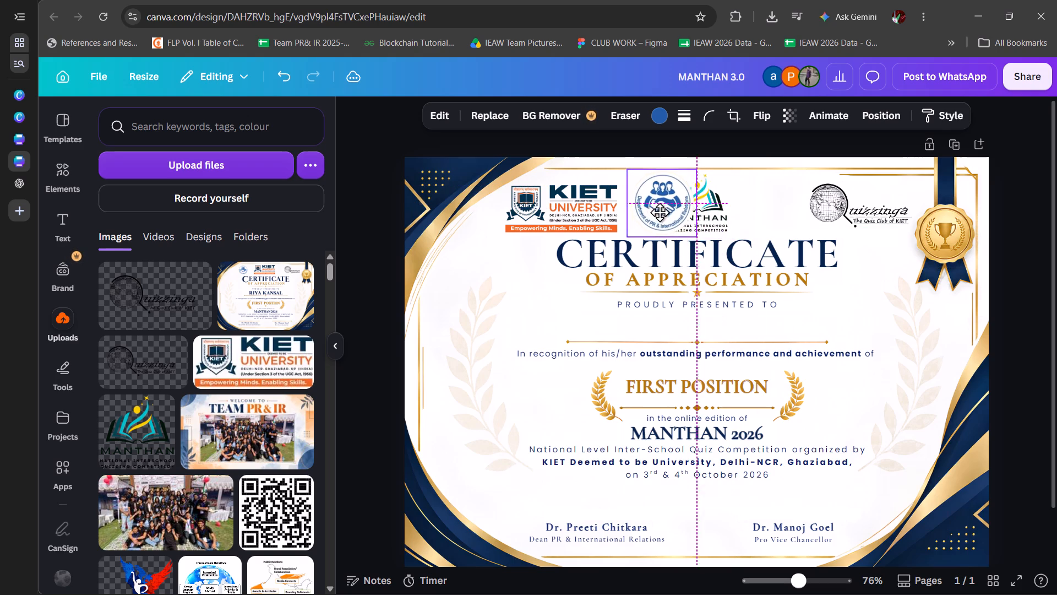
drag(660, 212, 652, 214)
Nudge the MANTHAN logo horizontally away from the department logo until it sits closer to the Quizzinga logo.
click(715, 220)
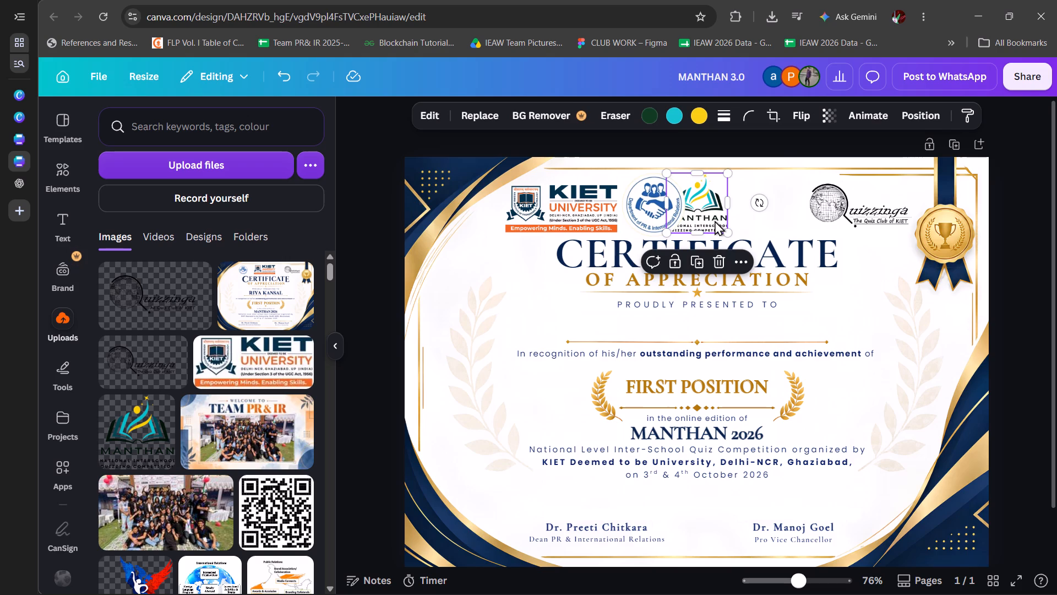
key(Right)
key(Right)
key(Right)
key(Right)
key(Right)
key(Right)
key(Right)
key(Right)
key(Right)
key(Right)
key(Right)
key(Right)
key(Right)
key(Right)
key(Right)
key(Right)
key(Right)
key(Right)
key(Right)
key(Right)
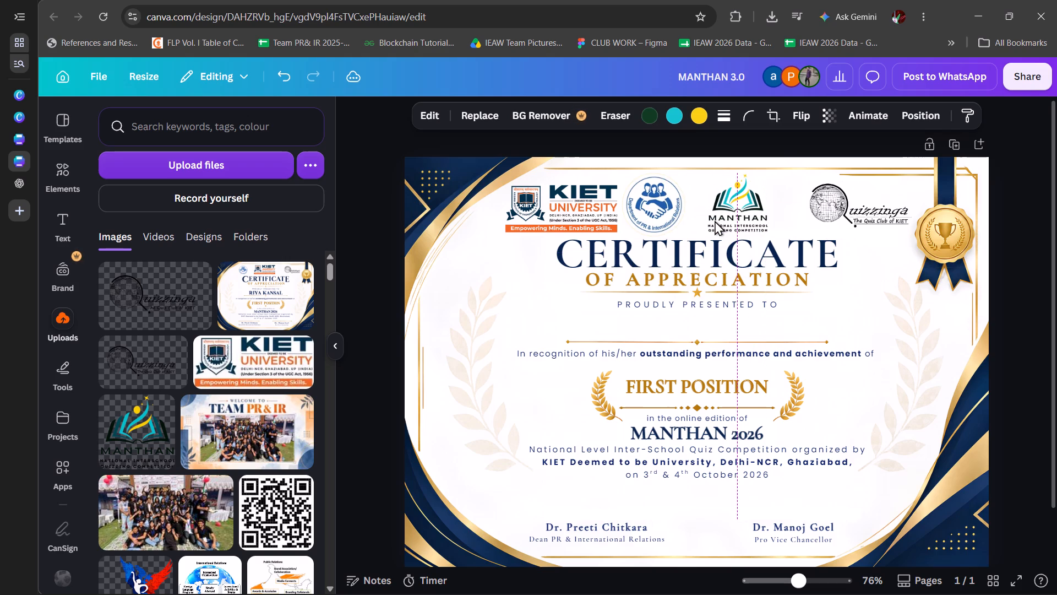
key(Right)
key(Right)
key(Right)
key(Right)
key(Right)
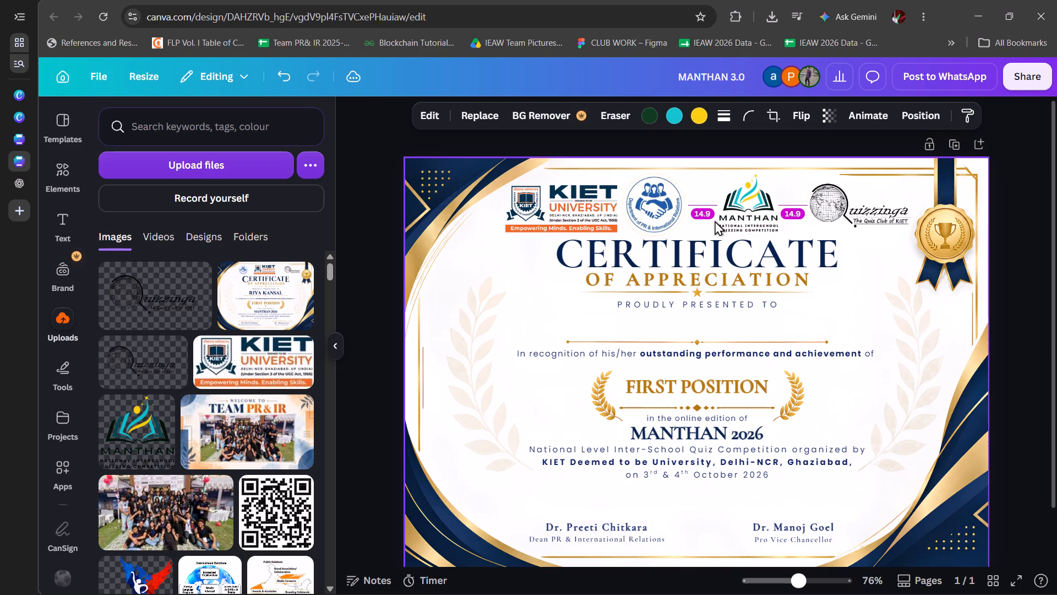
Nudge the department logo towards the MANTHAN logo to even out the spacing of the header logos.
click(660, 212)
key(Right)
key(Right)
key(Right)
key(Right)
key(Right)
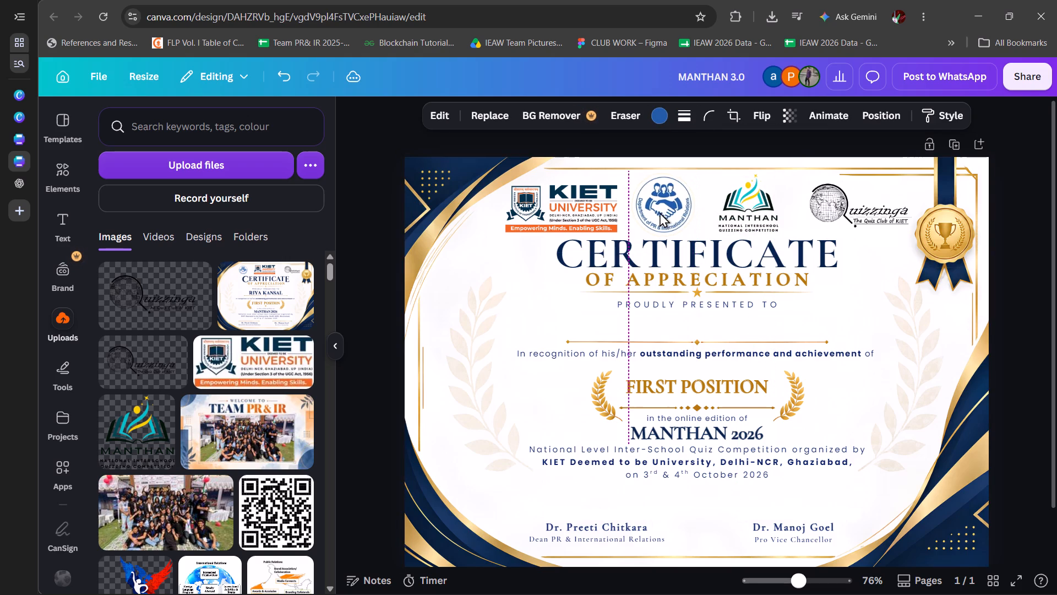
Nudge the department logo towards the MANTHAN logo and slightly down to even out its placement in the header row.
key(Right)
key(Right)
key(Right)
key(Right)
key(Down)
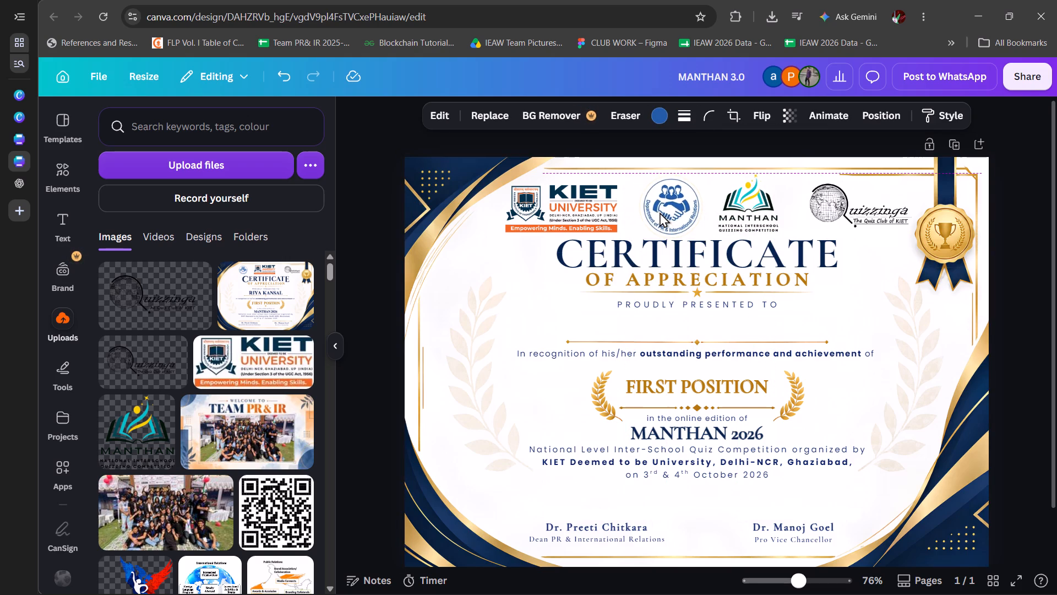
key(Up)
key(Down)
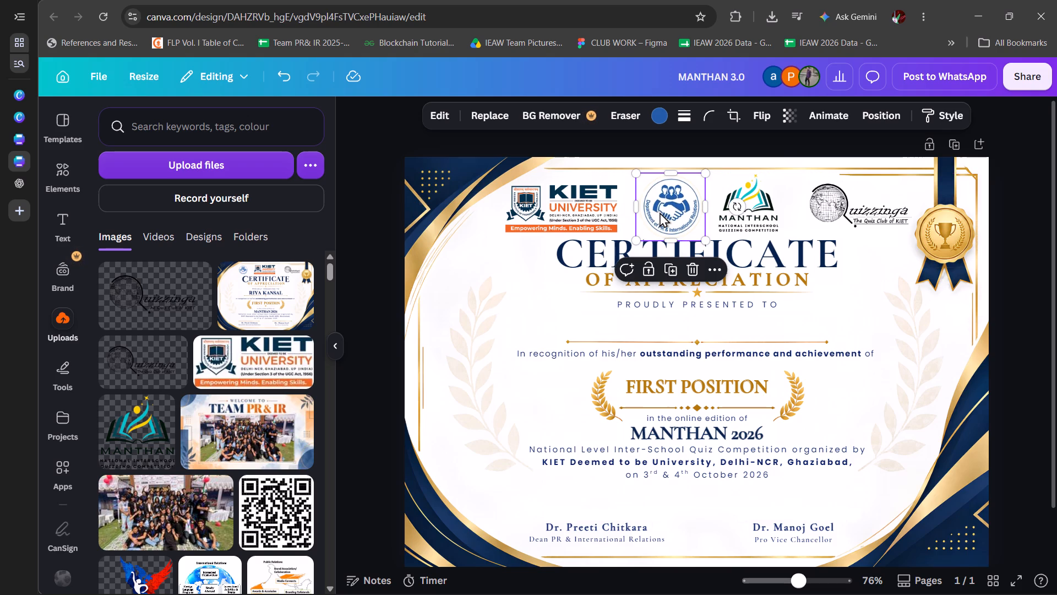
Remove the background from the department logo.
click(435, 119)
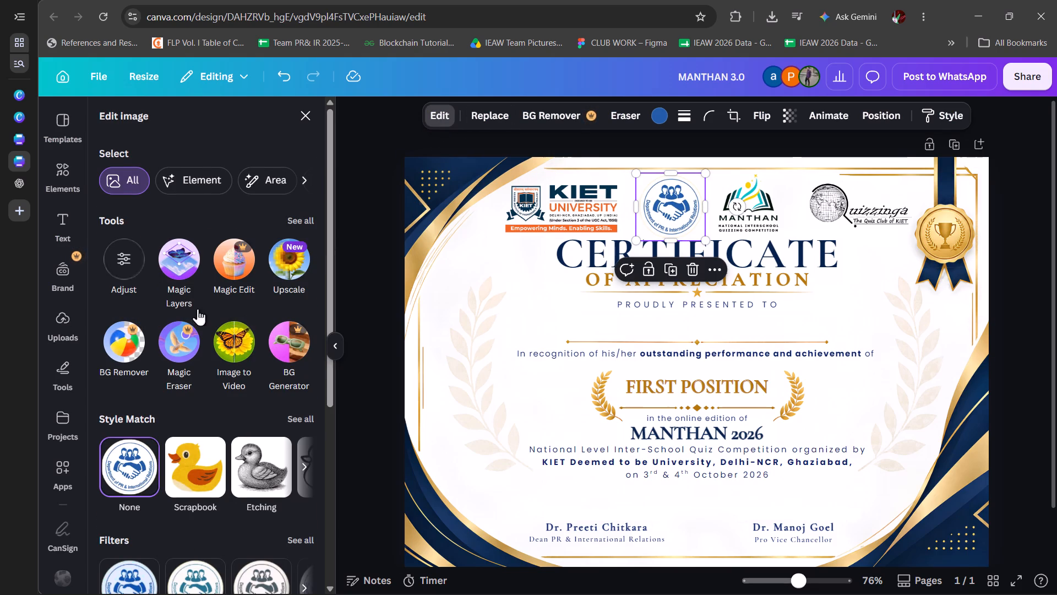
click(119, 353)
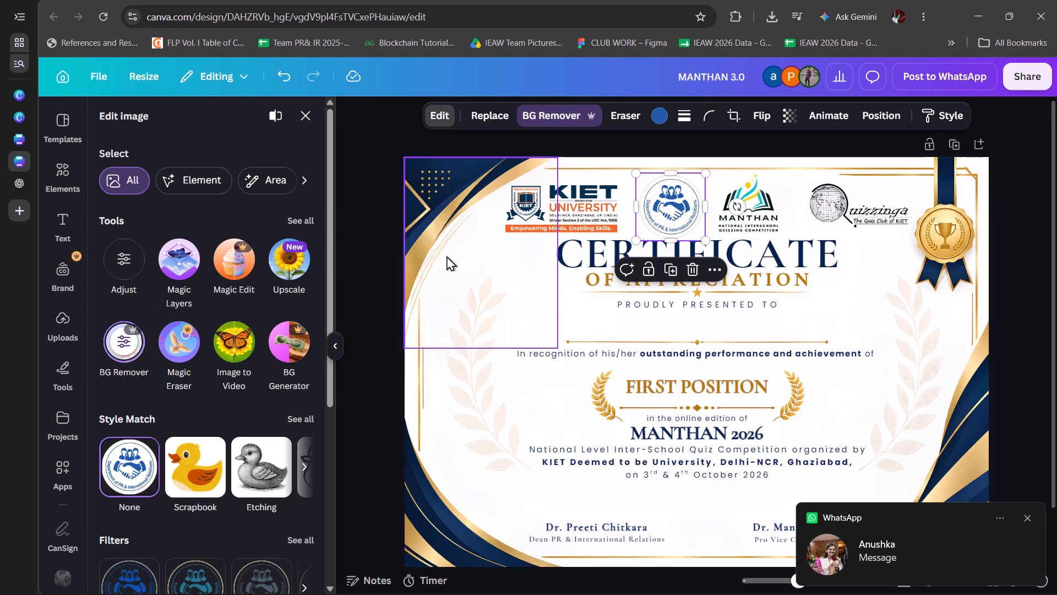
Change the trophy medal's brown colour to orange #ff751f.
click(946, 242)
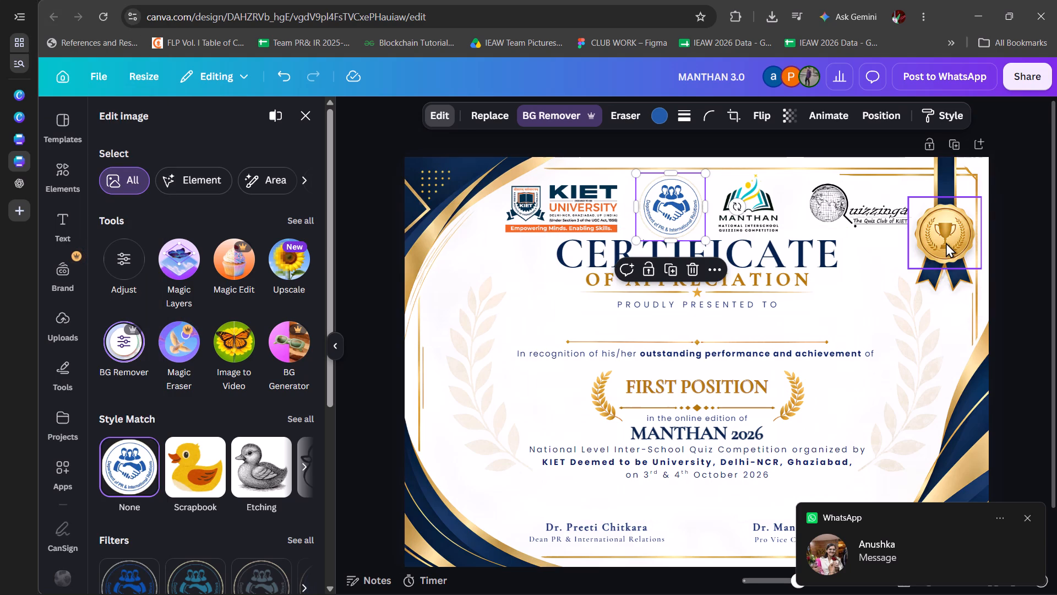
click(649, 125)
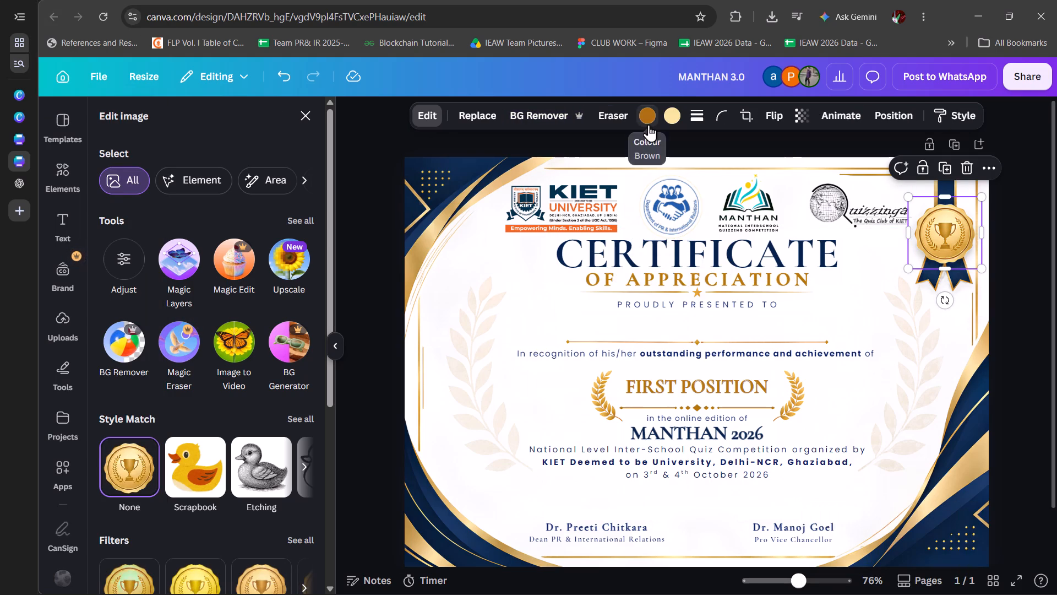
scroll(224, 474, down, 4)
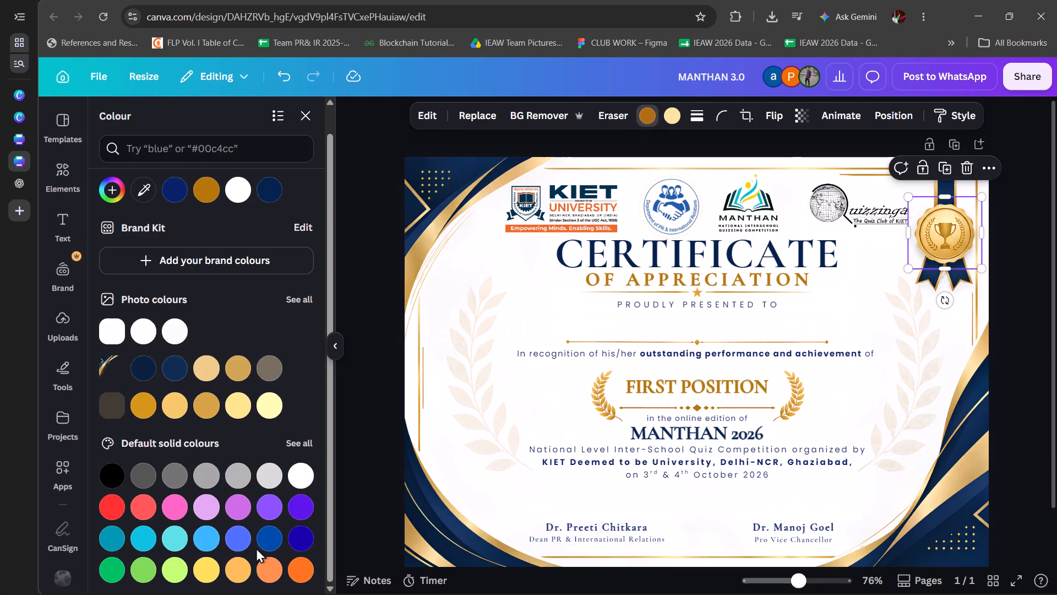
click(311, 571)
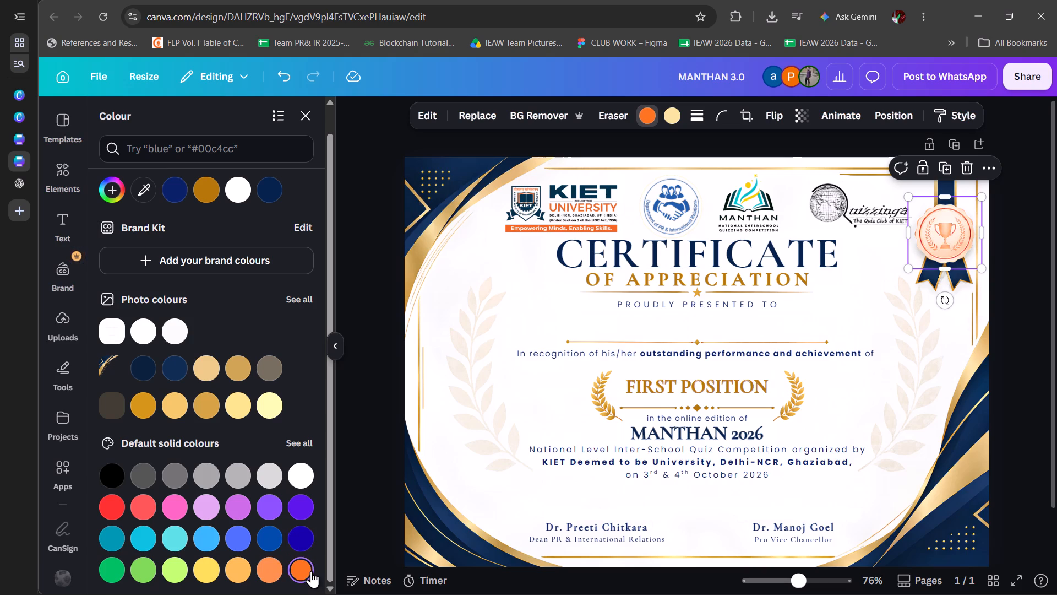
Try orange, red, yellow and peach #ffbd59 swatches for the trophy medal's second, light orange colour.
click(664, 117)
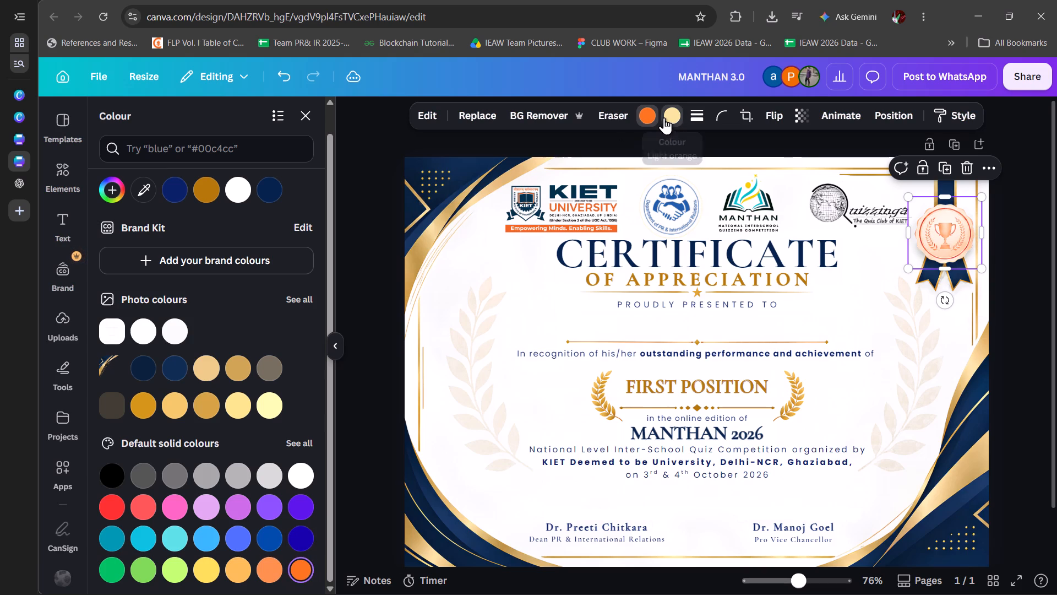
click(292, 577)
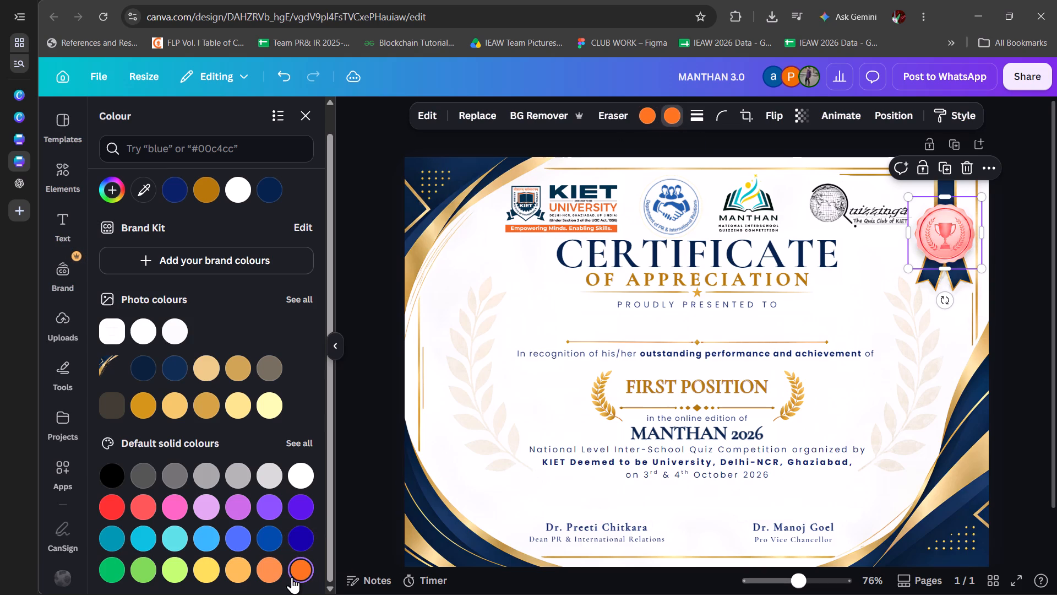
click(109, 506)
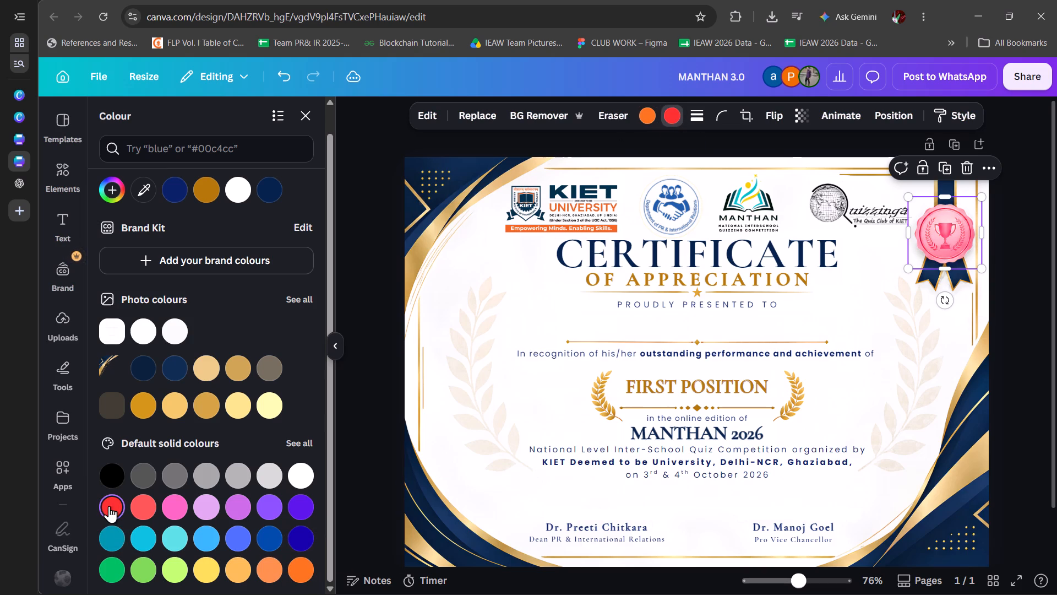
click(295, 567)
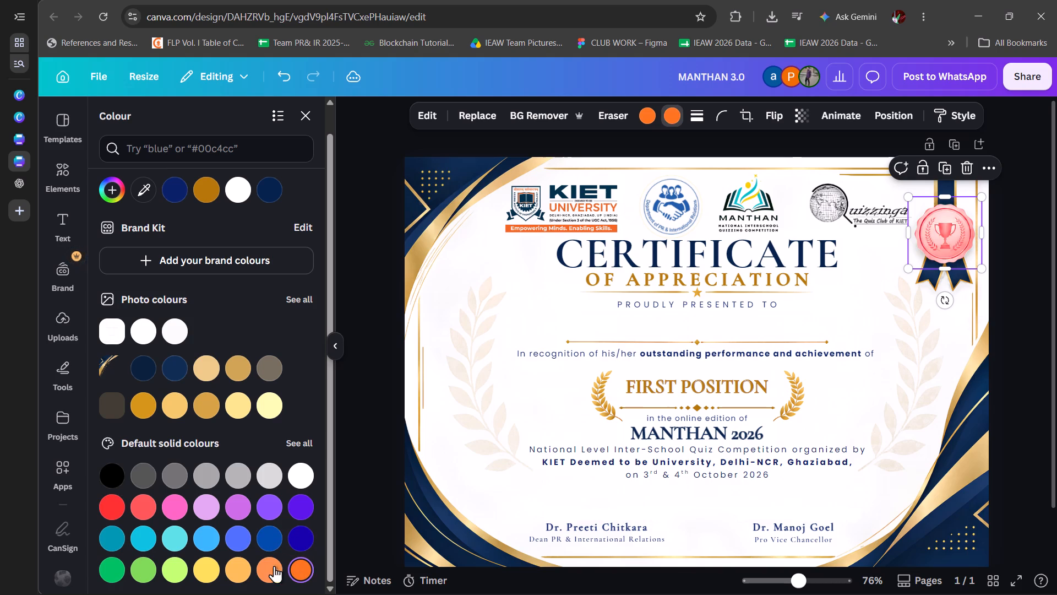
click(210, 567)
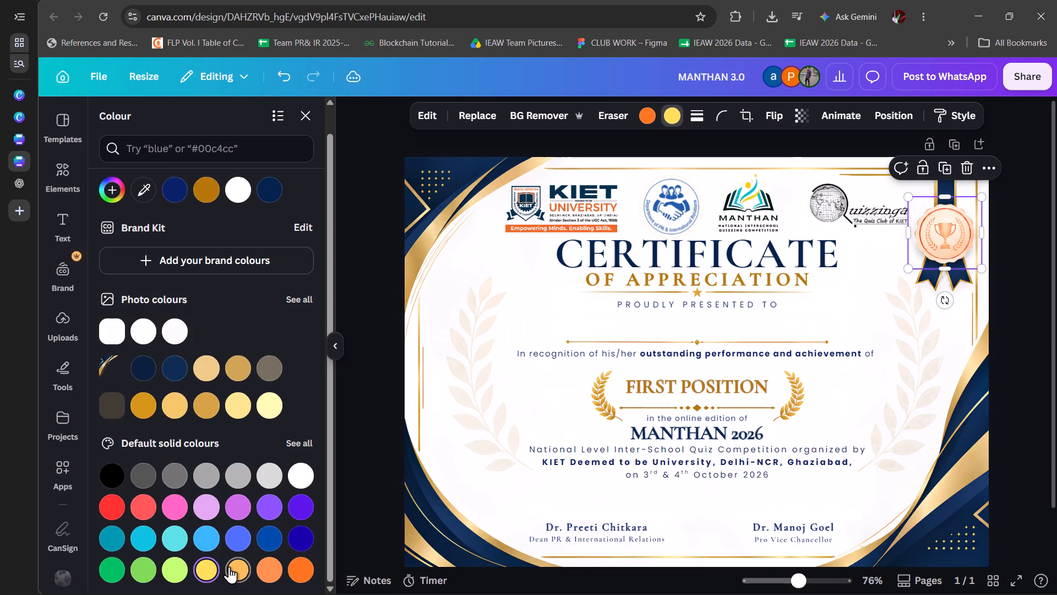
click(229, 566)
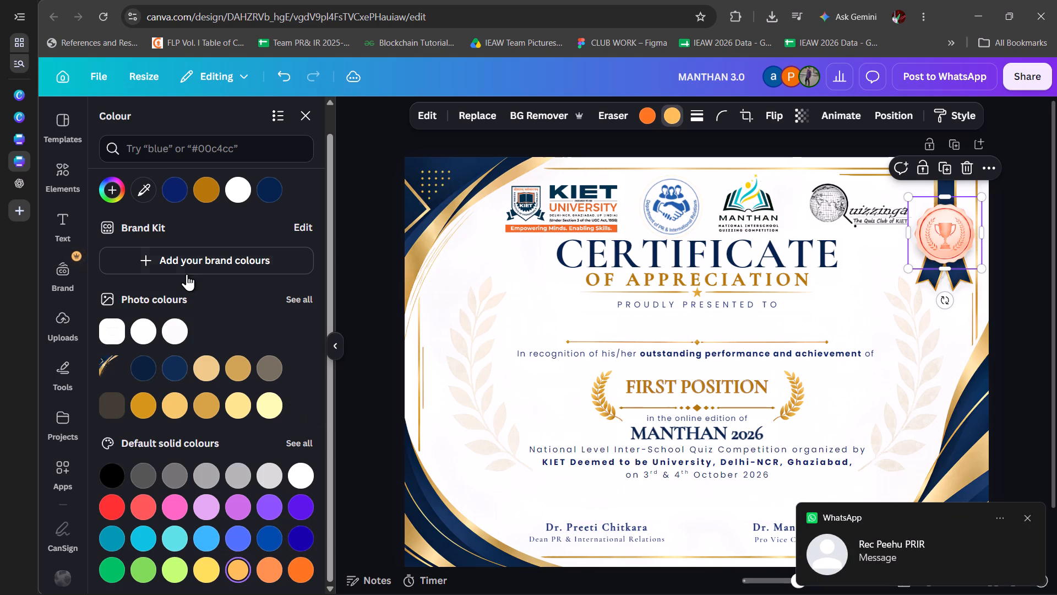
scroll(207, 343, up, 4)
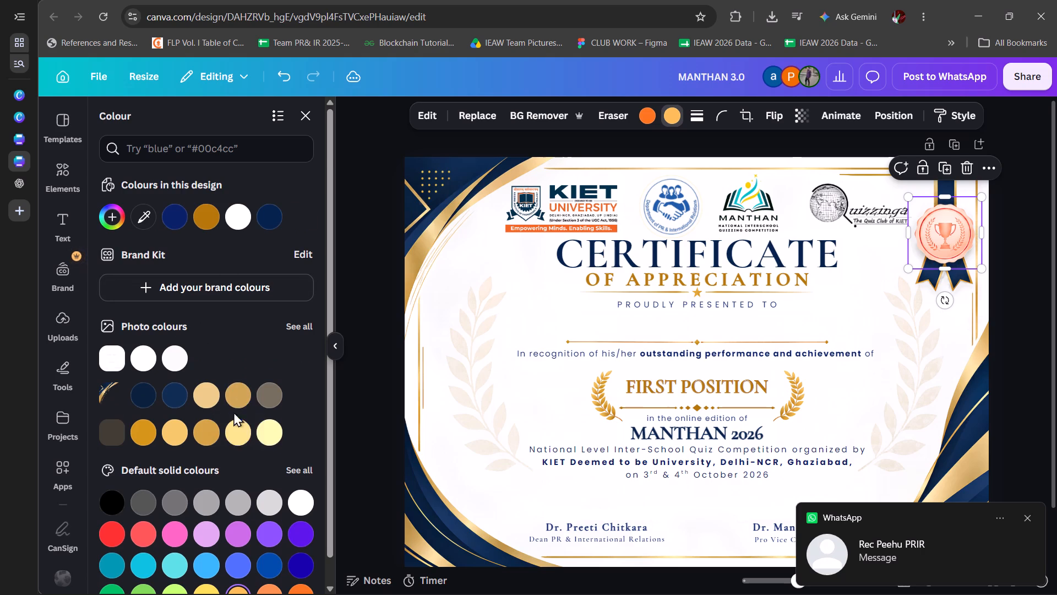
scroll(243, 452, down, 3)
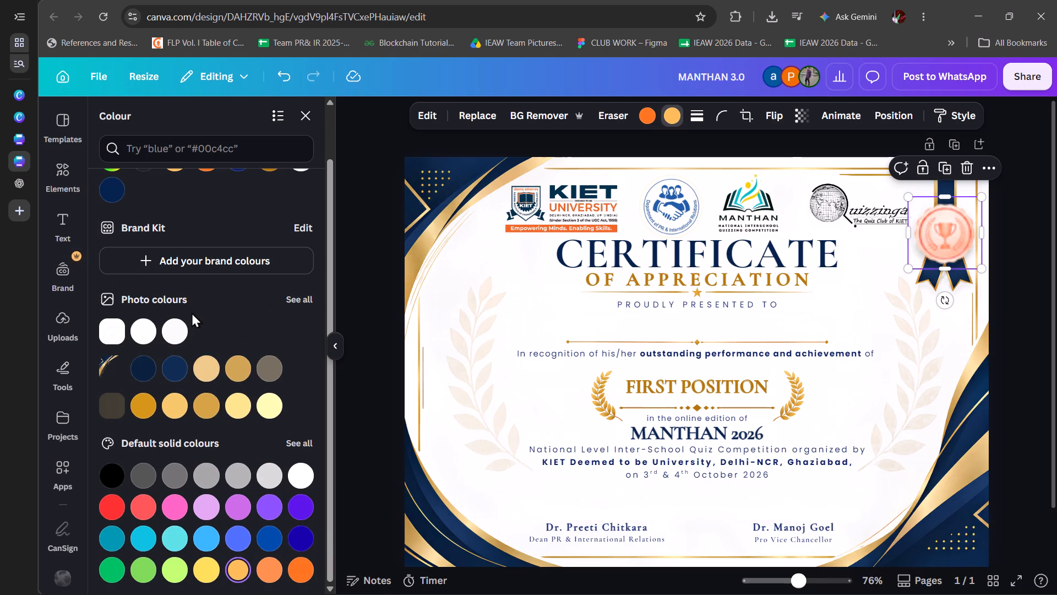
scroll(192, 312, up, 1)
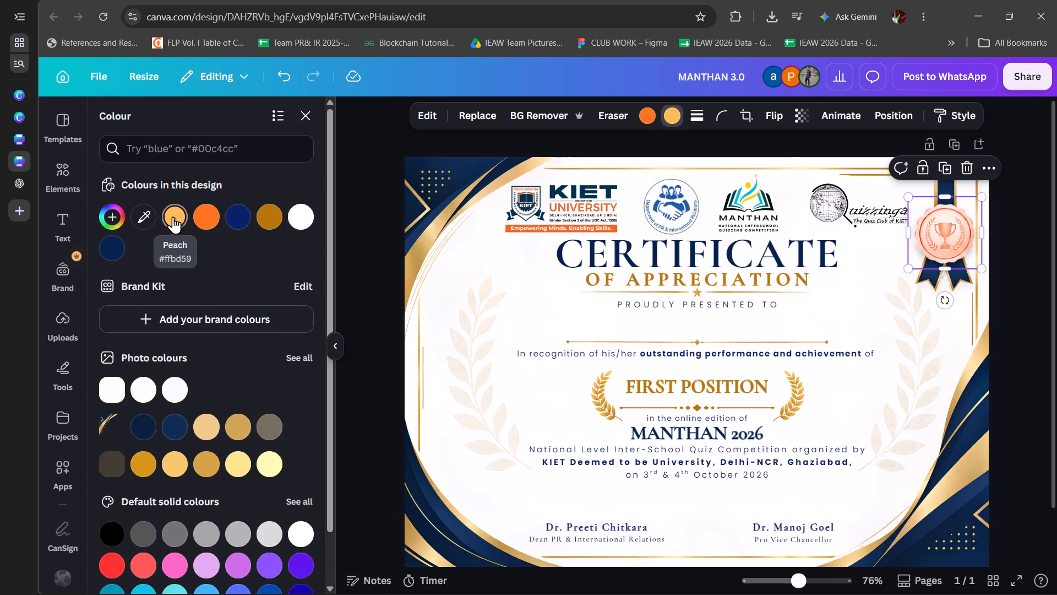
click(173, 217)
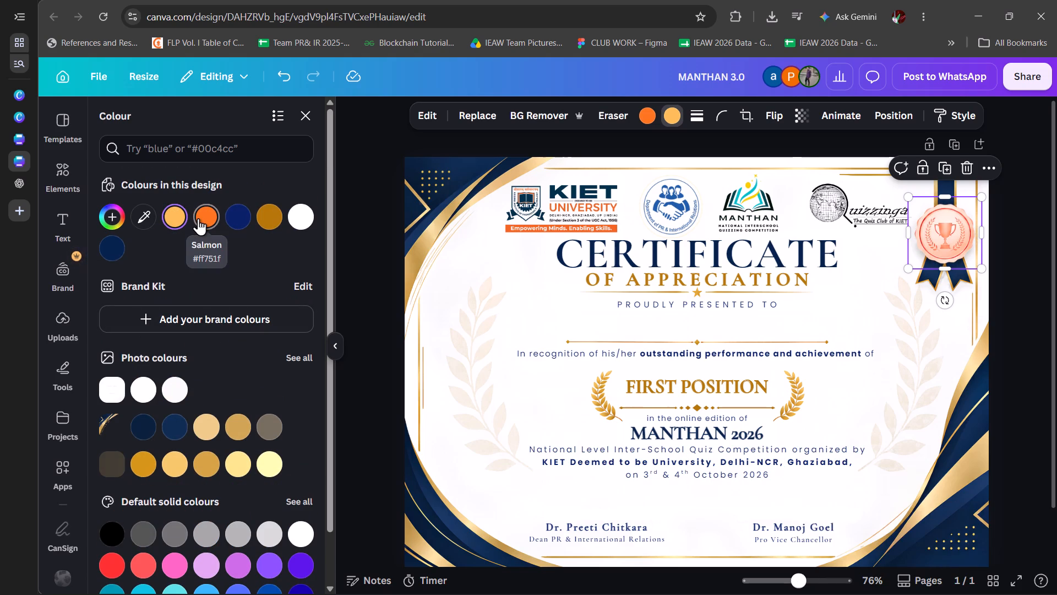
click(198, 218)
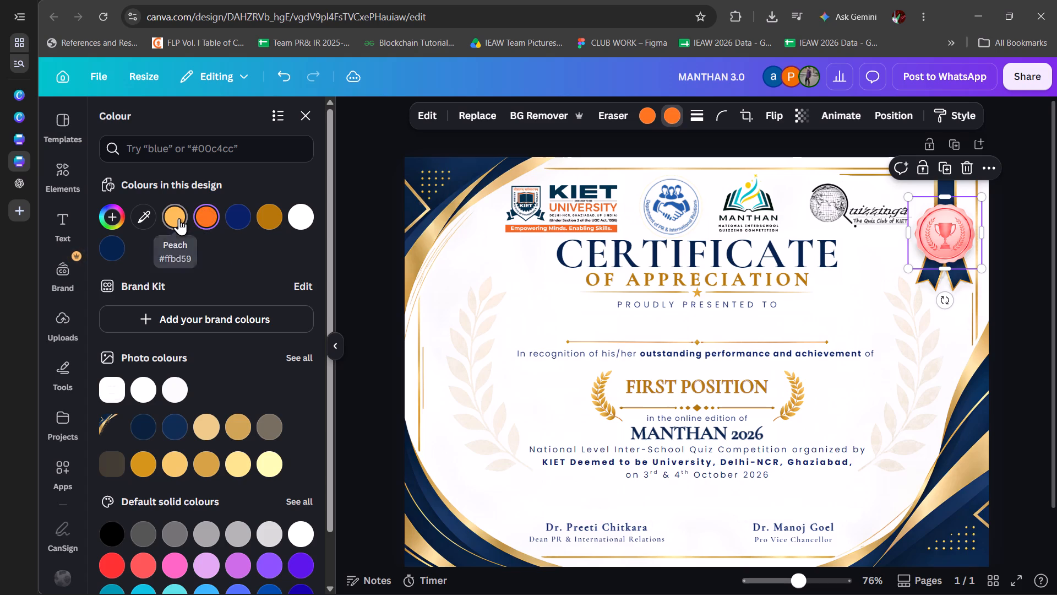
Set the trophy medal's second colour to peach #ffbd59 and darken it to a custom brown around #705224.
click(179, 218)
click(177, 217)
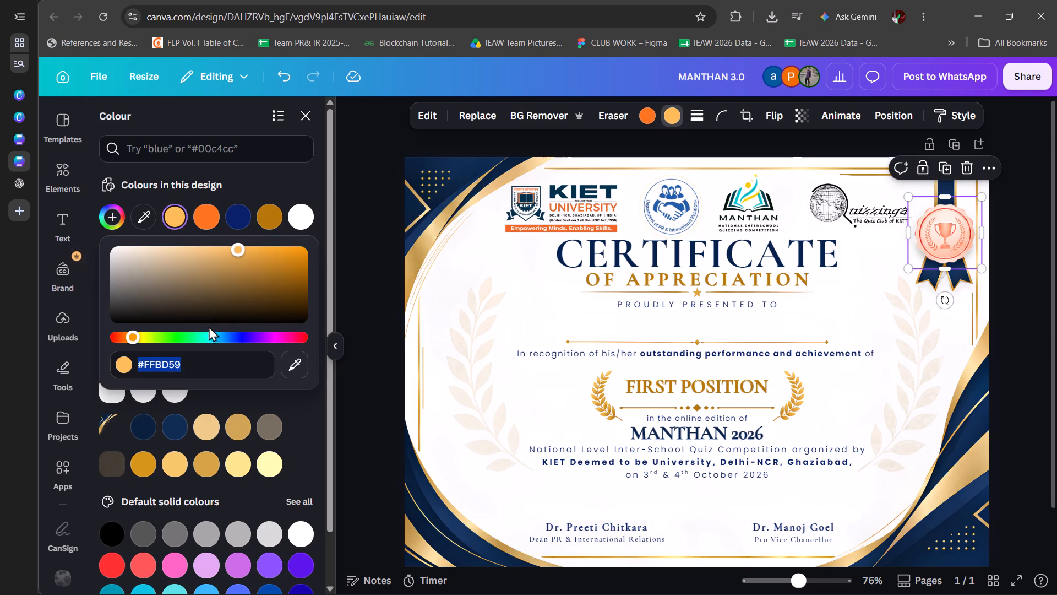
drag(237, 247, 244, 280)
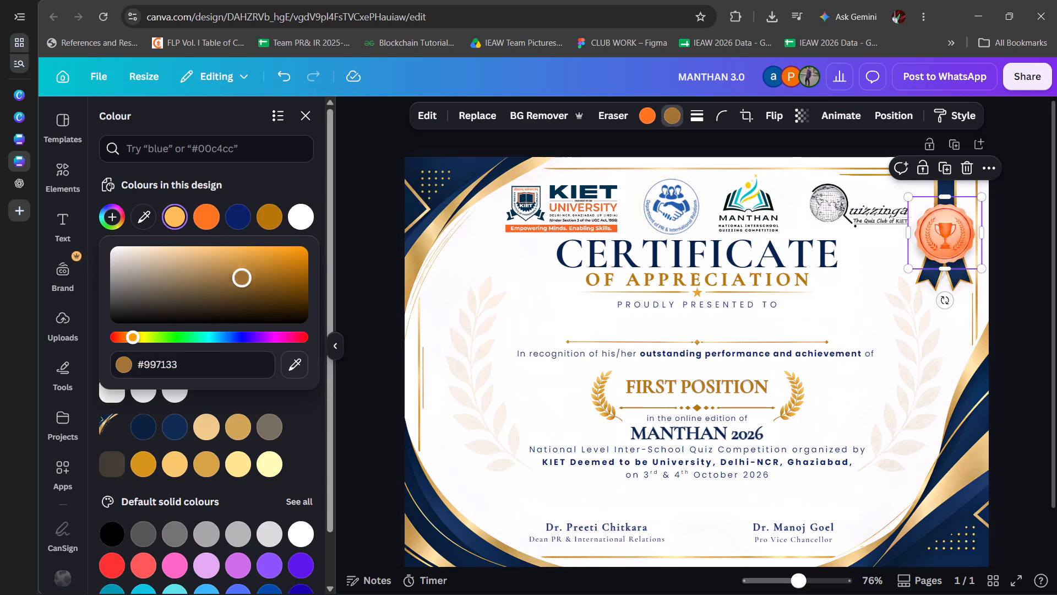
drag(244, 280, 257, 293)
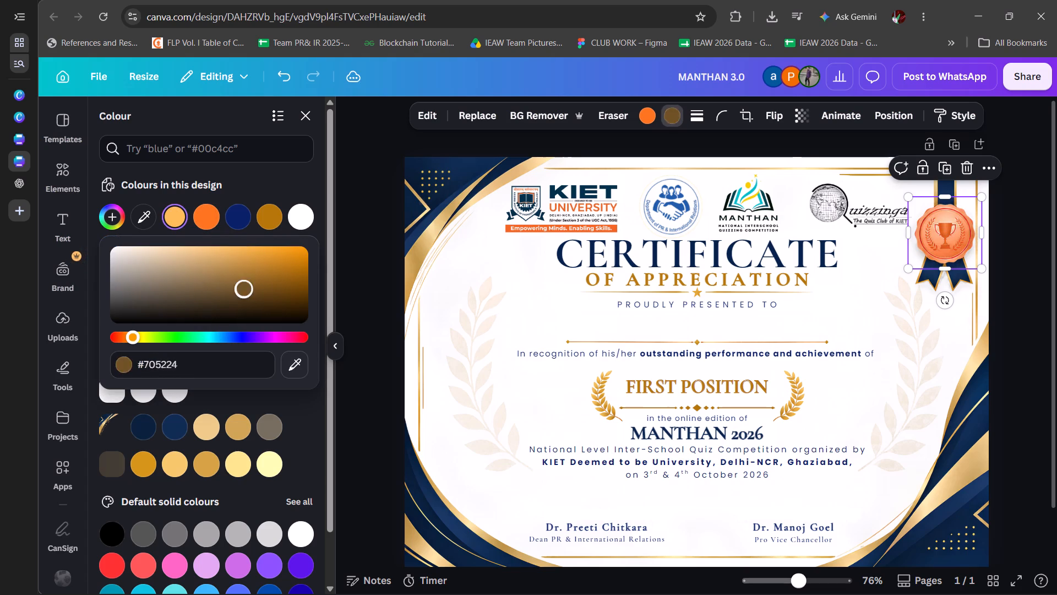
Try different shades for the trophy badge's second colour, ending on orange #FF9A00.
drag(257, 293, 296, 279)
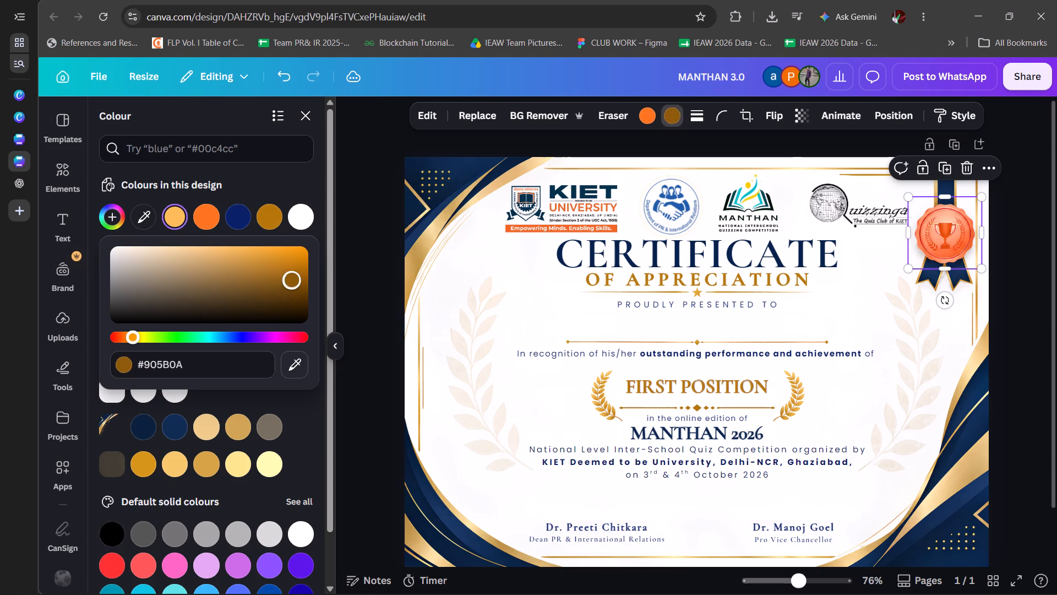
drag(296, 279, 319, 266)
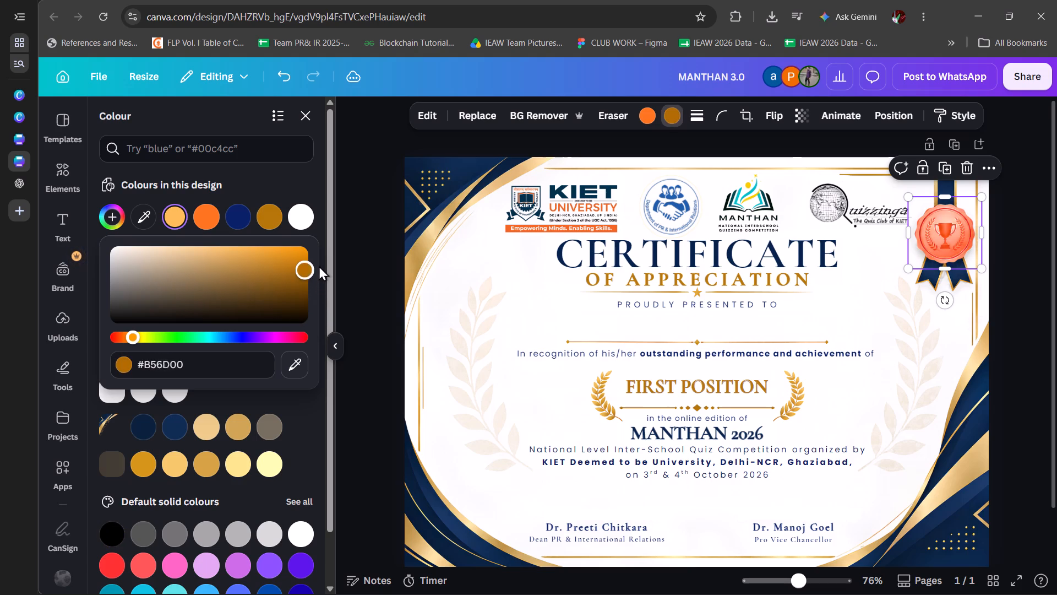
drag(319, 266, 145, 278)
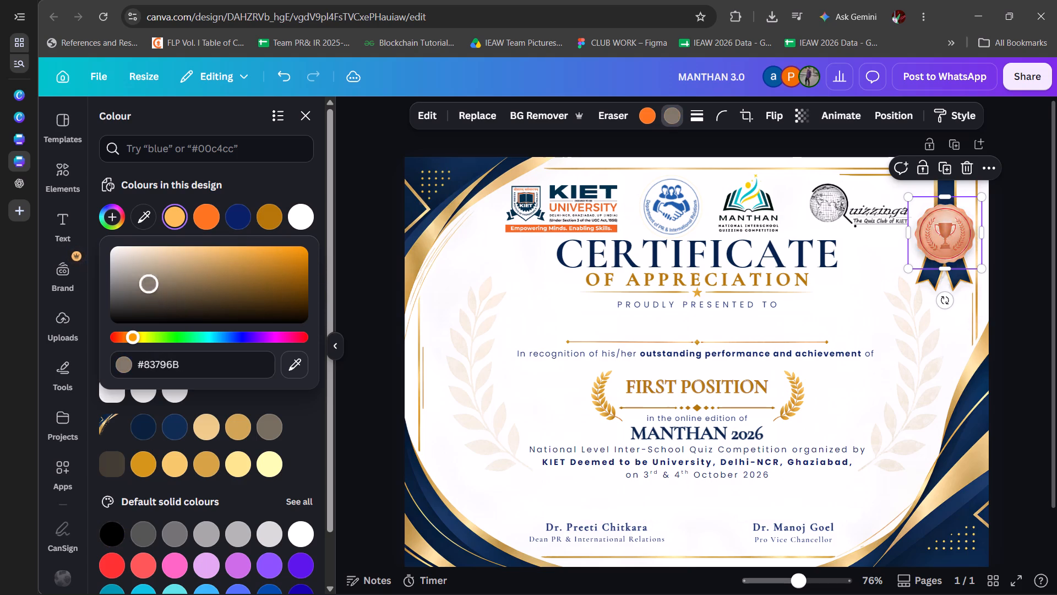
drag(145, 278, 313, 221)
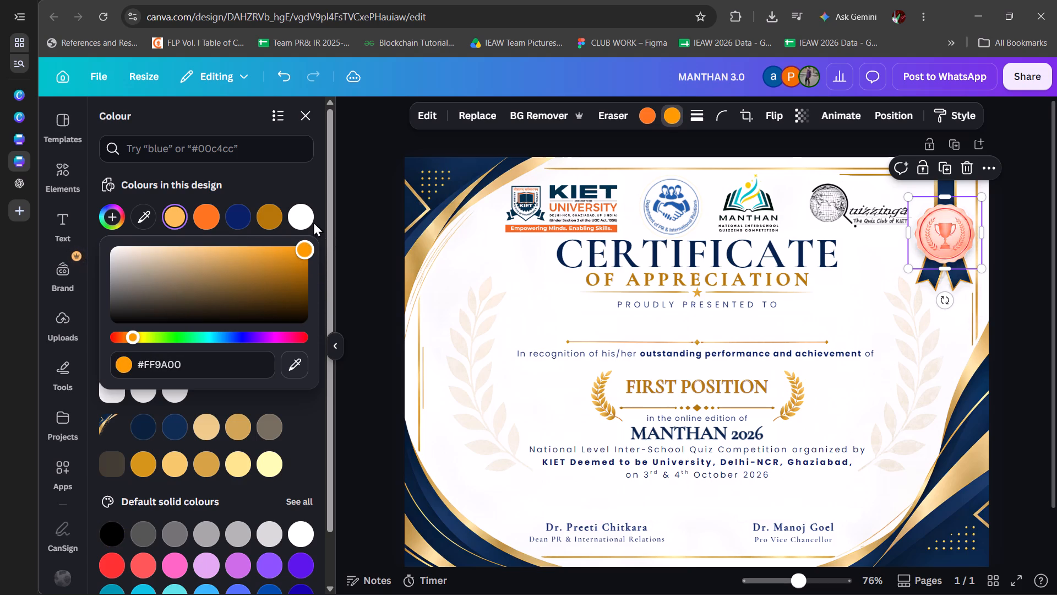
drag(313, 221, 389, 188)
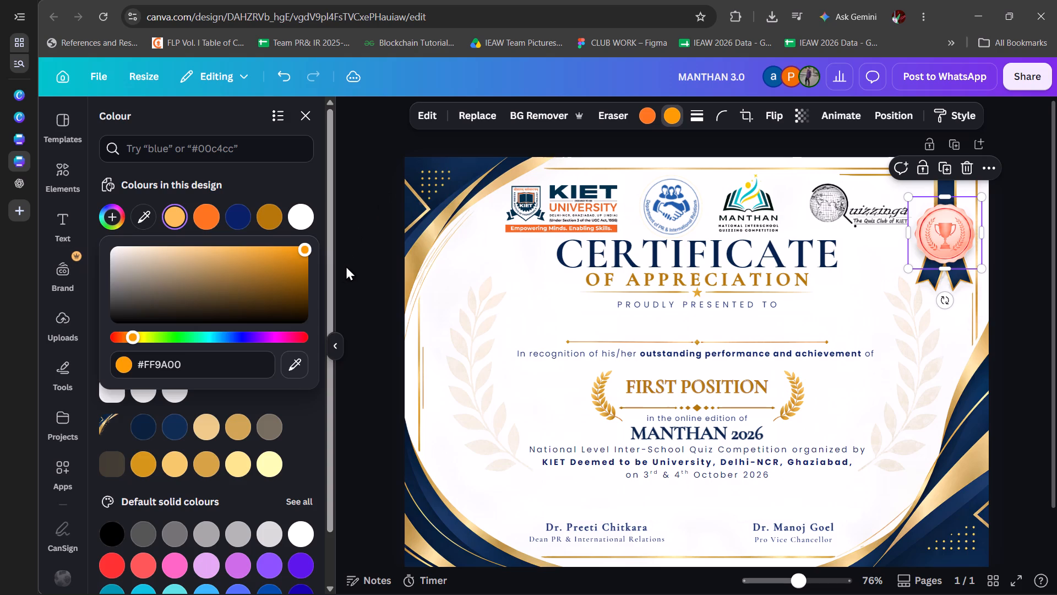
Delete the recoloured trophy badge from the ribbon on the certificate.
click(352, 266)
key(Delete)
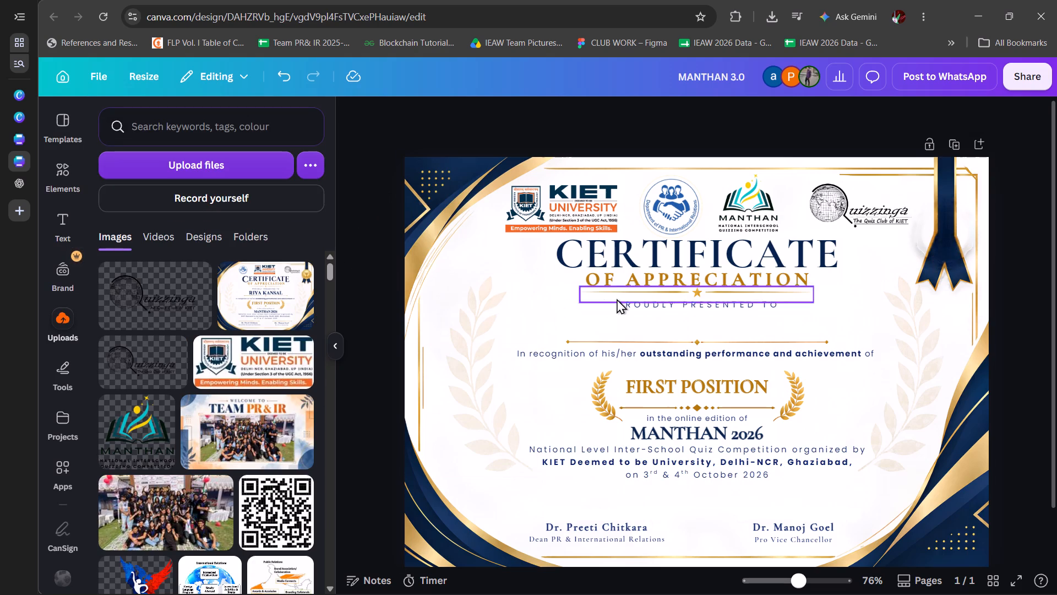
Search the elements library for "trophy badge" and look through the graphics for a suitable badge.
click(187, 119)
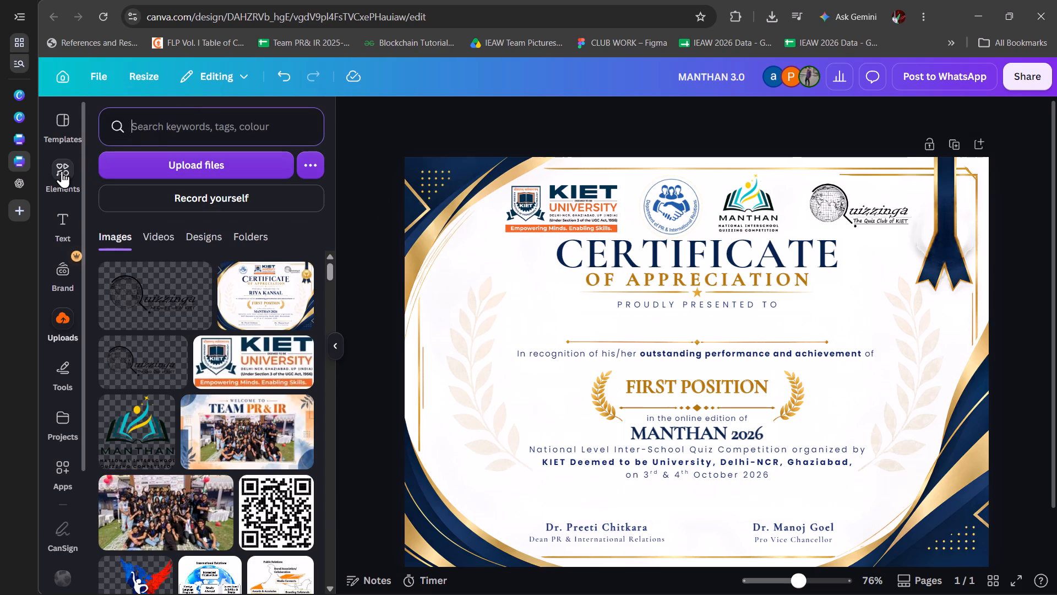
click(62, 171)
click(206, 127)
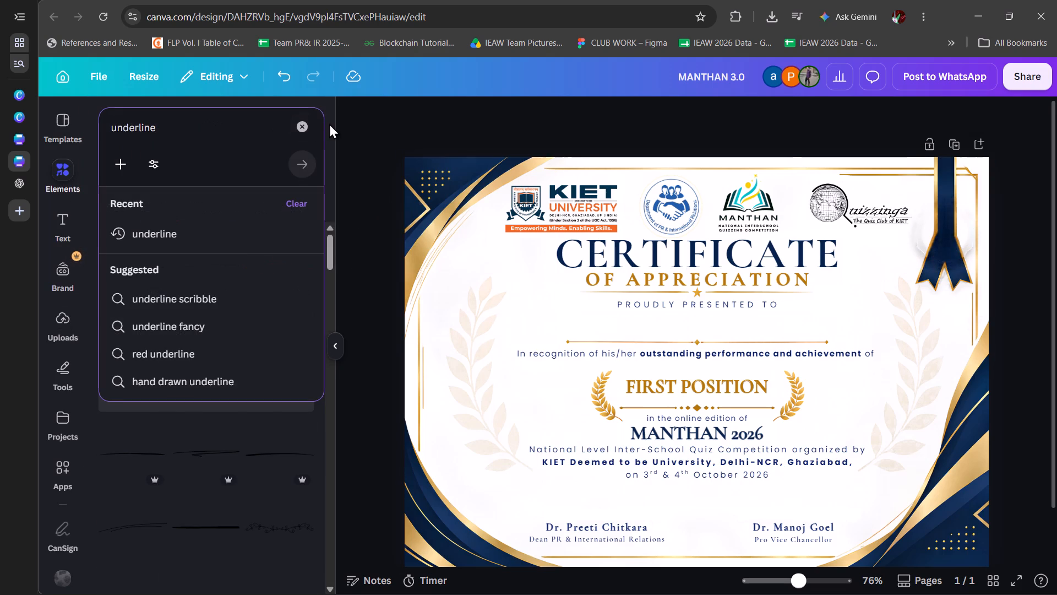
click(303, 123)
click(303, 123)
text(trophy badge)
key(Return)
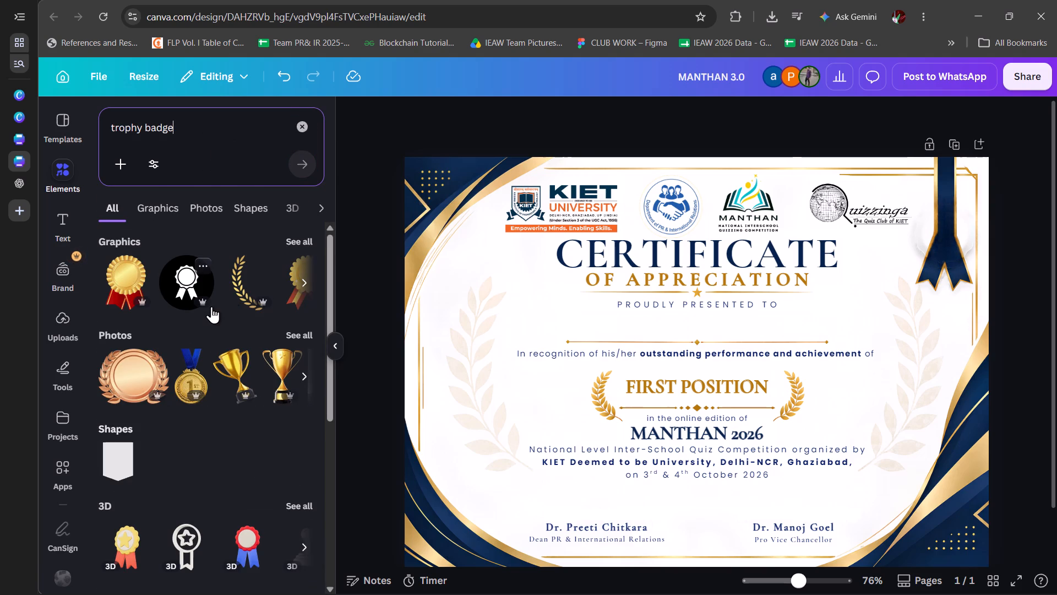
click(142, 208)
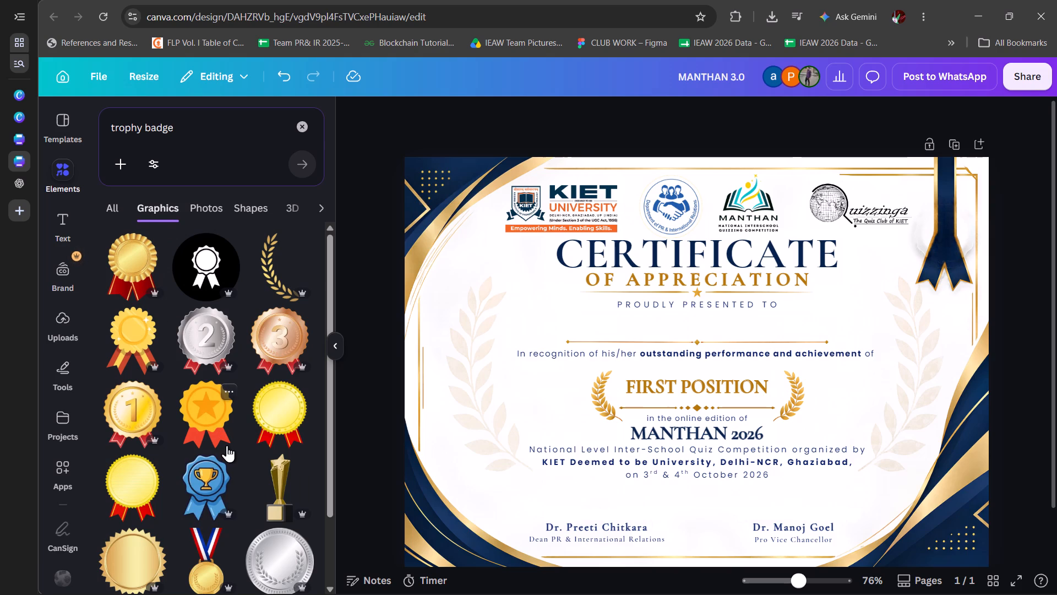
scroll(227, 445, down, 5)
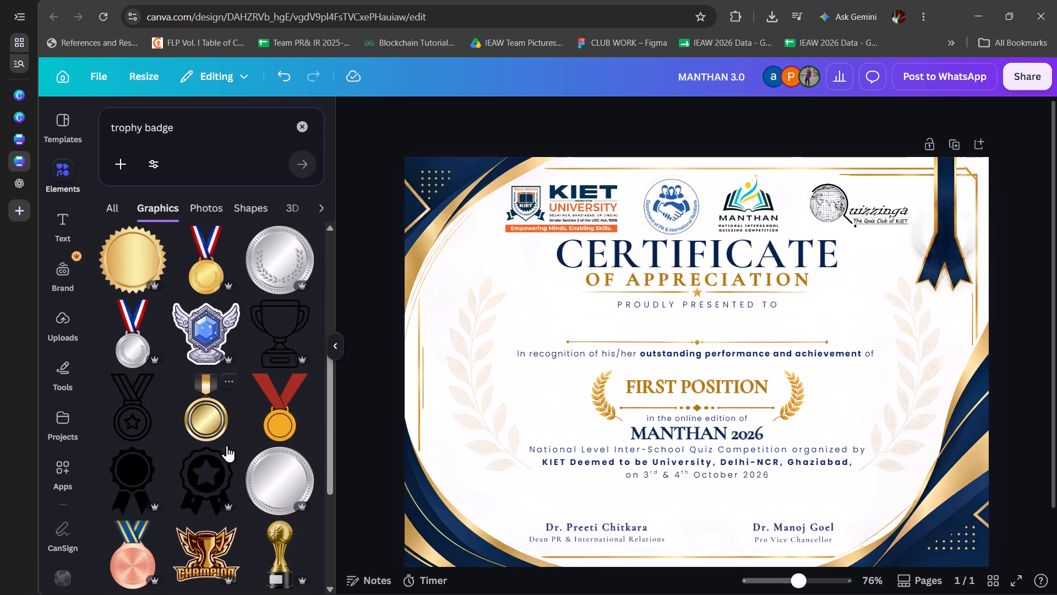
scroll(227, 445, down, 3)
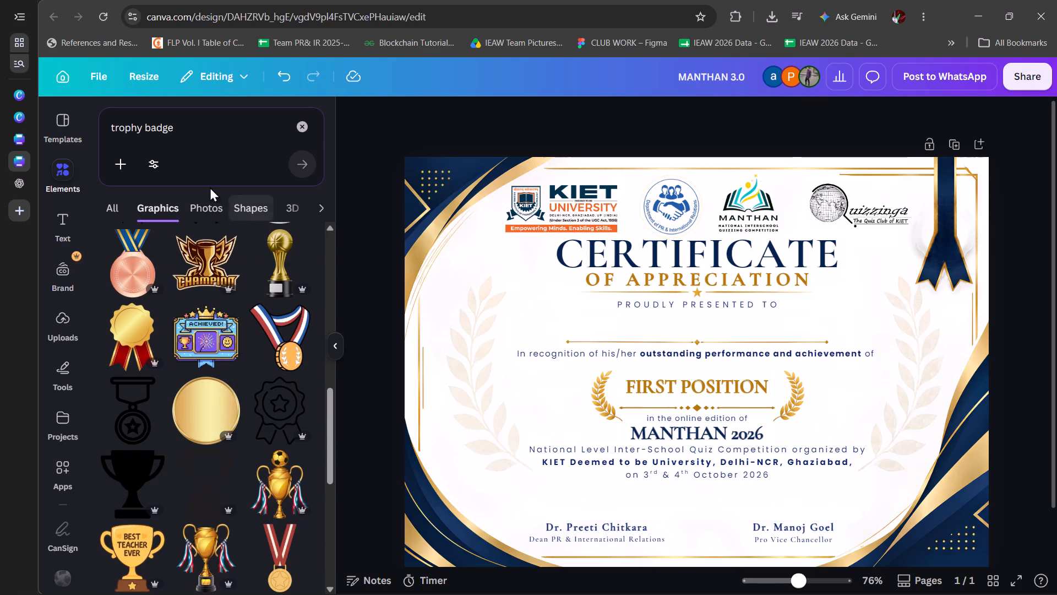
Shorten the elements search to "badge" and examine the graphics for one that suits the certificate's ribbon.
click(146, 126)
key(BackSpace)
key(BackSpace)
key(BackSpace)
key(BackSpace)
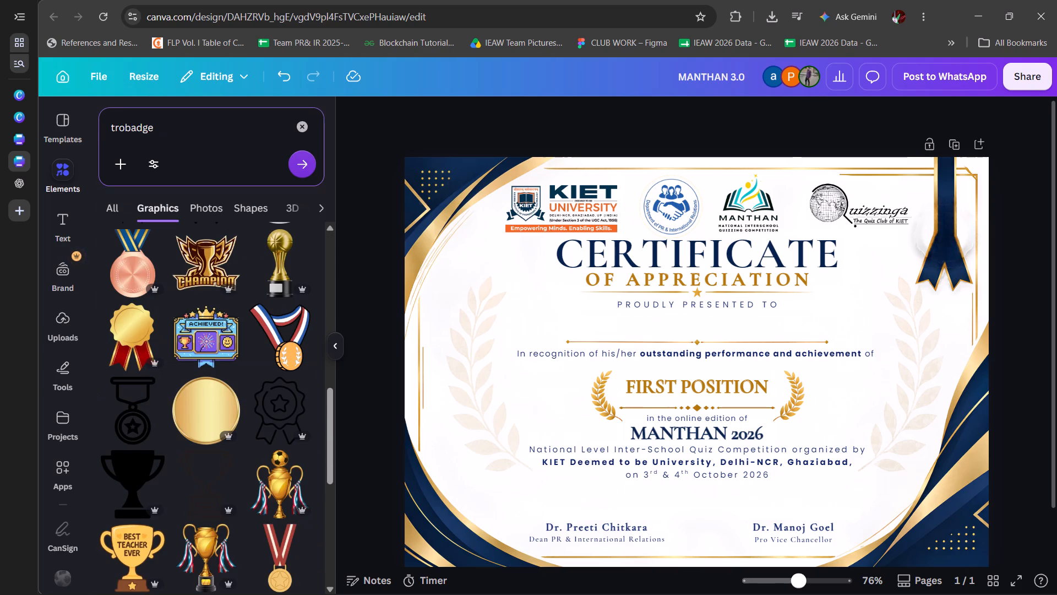
key(BackSpace)
key(BackSpace)
key(BackSpace)
key(Return)
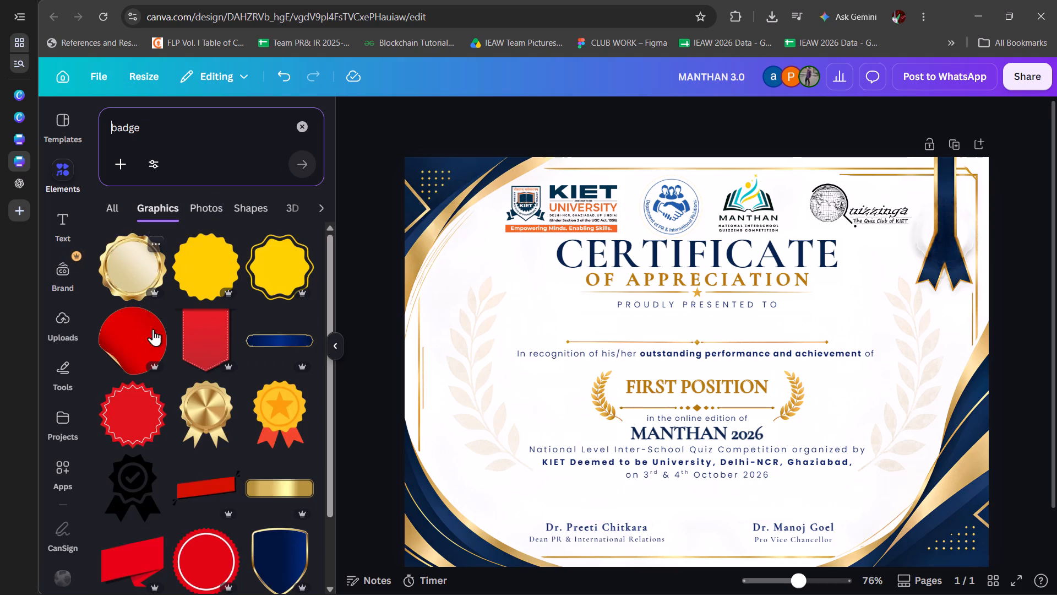
scroll(187, 392, down, 3)
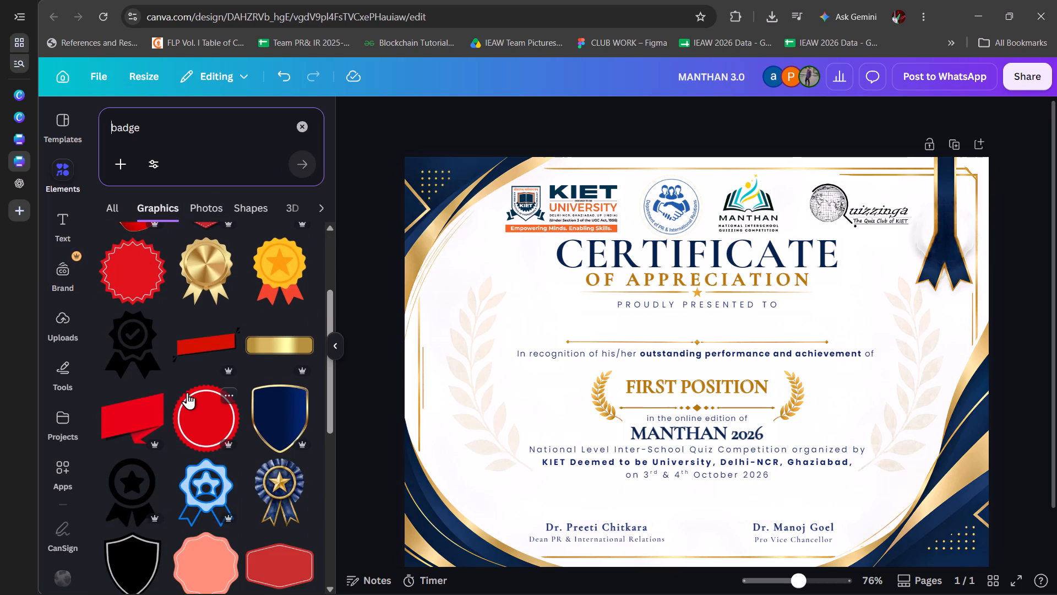
scroll(187, 392, down, 2)
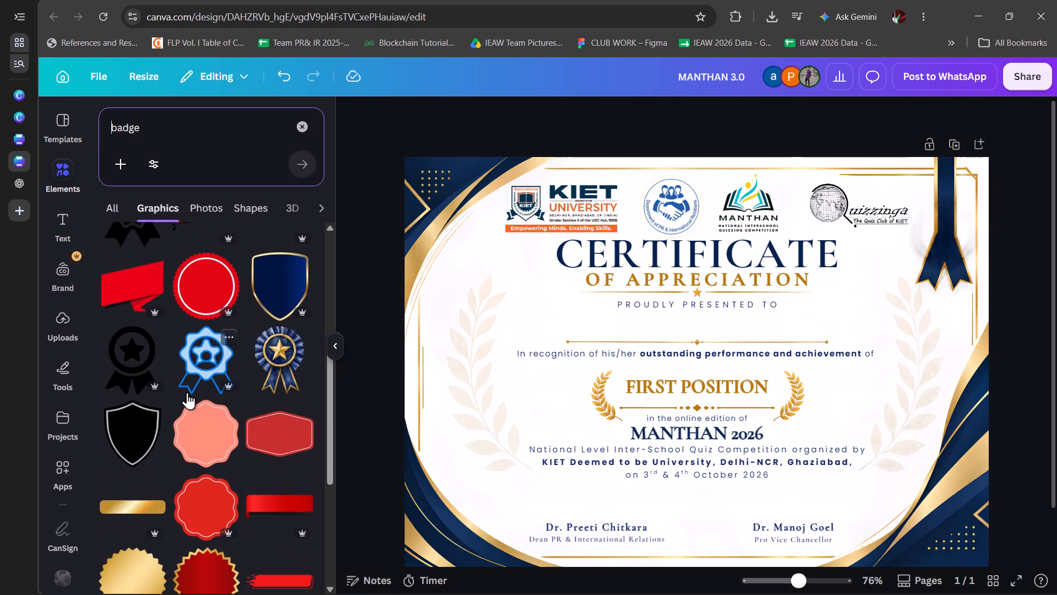
scroll(187, 392, down, 2)
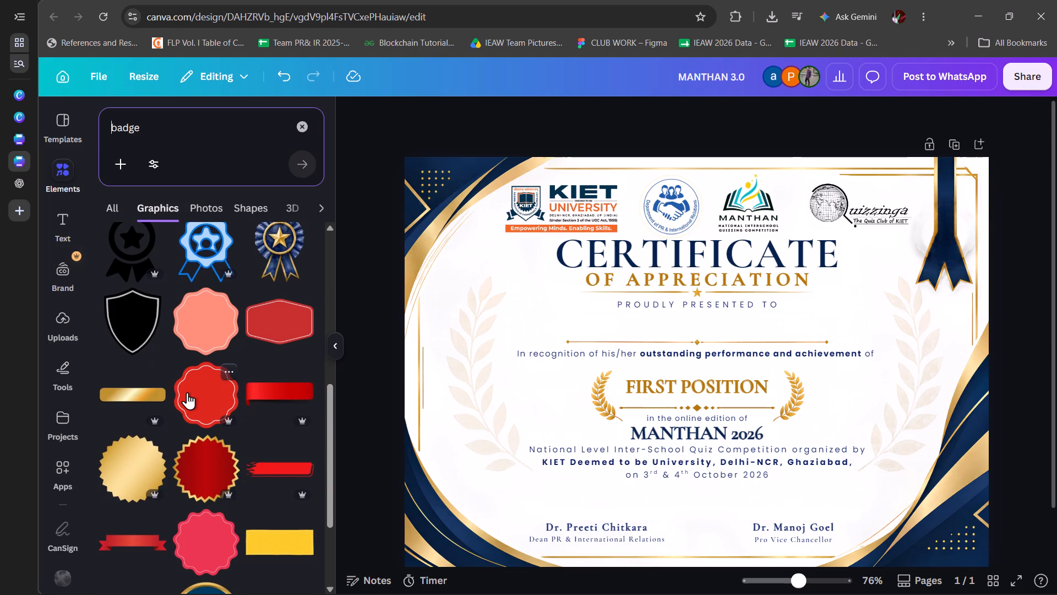
scroll(187, 392, down, 6)
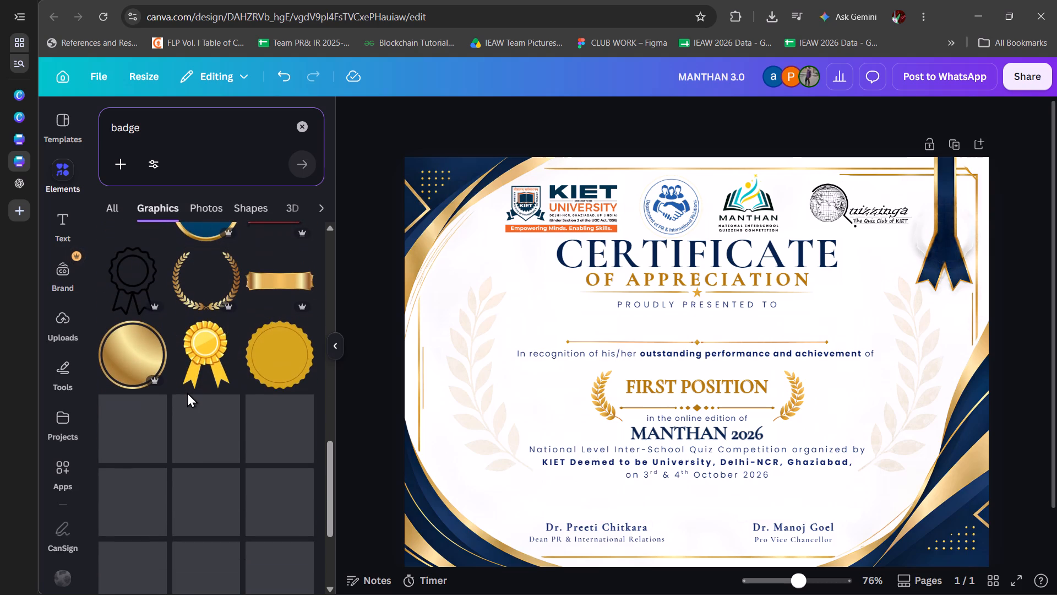
scroll(187, 392, down, 1)
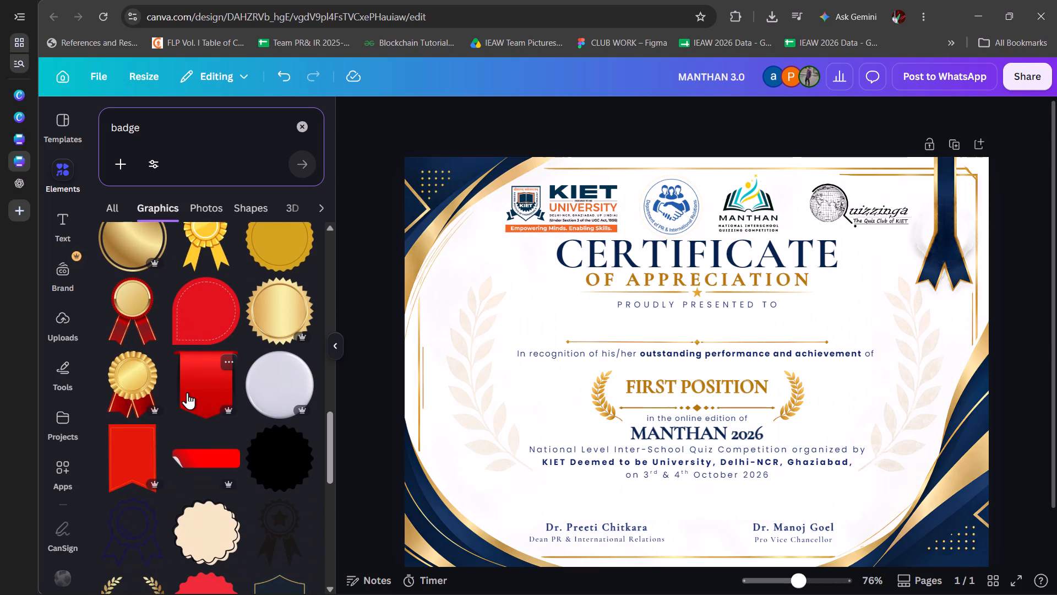
scroll(187, 392, down, 3)
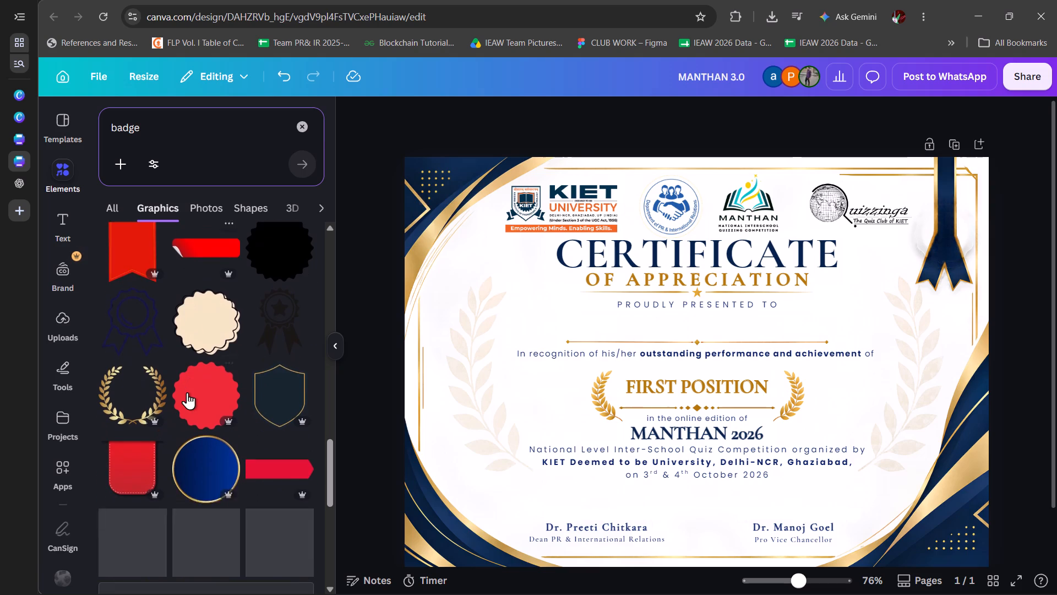
scroll(187, 392, down, 5)
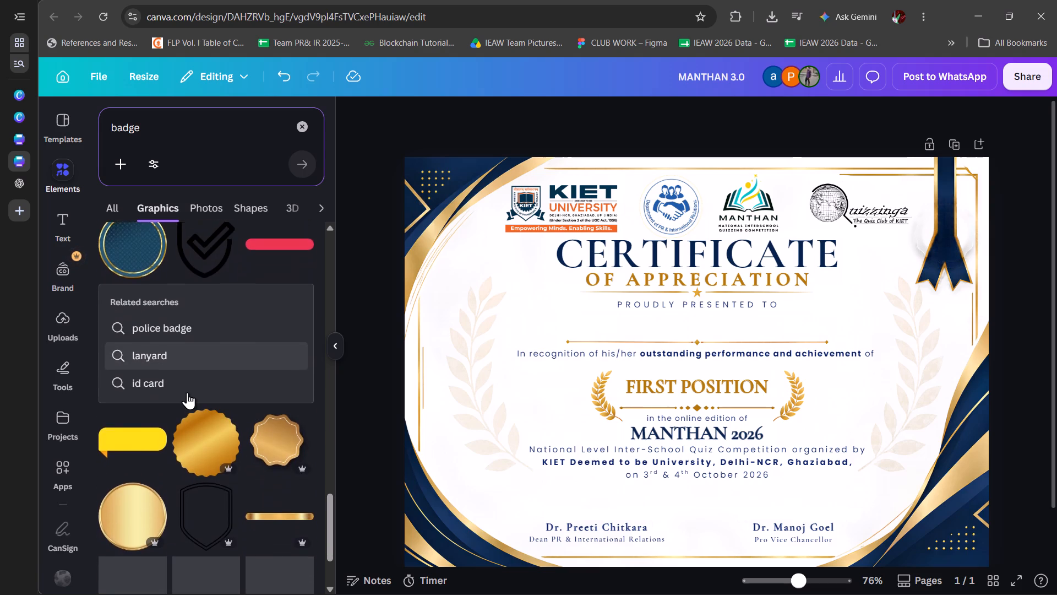
scroll(187, 392, down, 1)
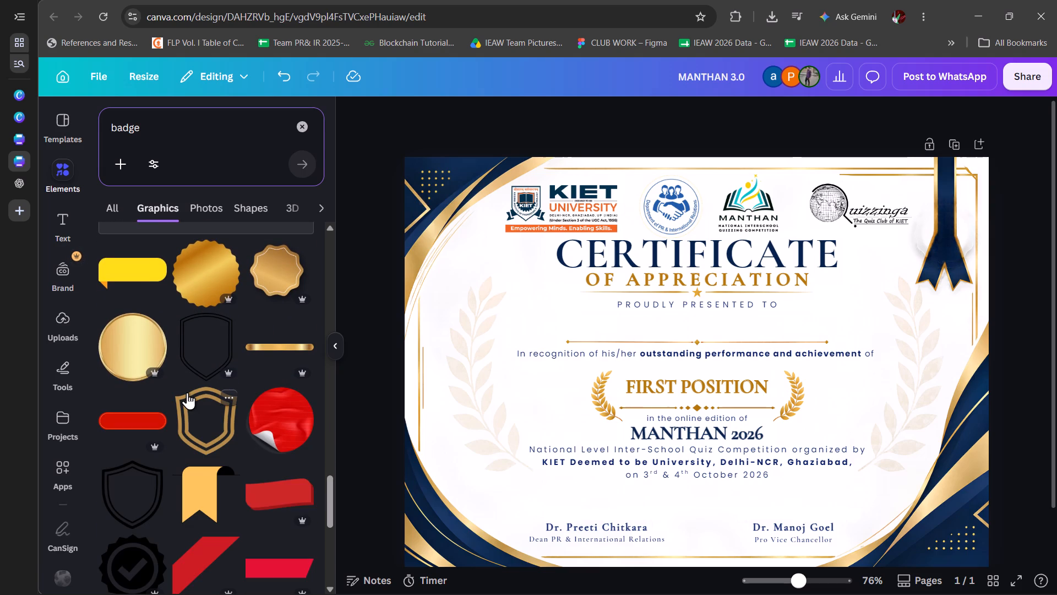
scroll(187, 392, down, 2)
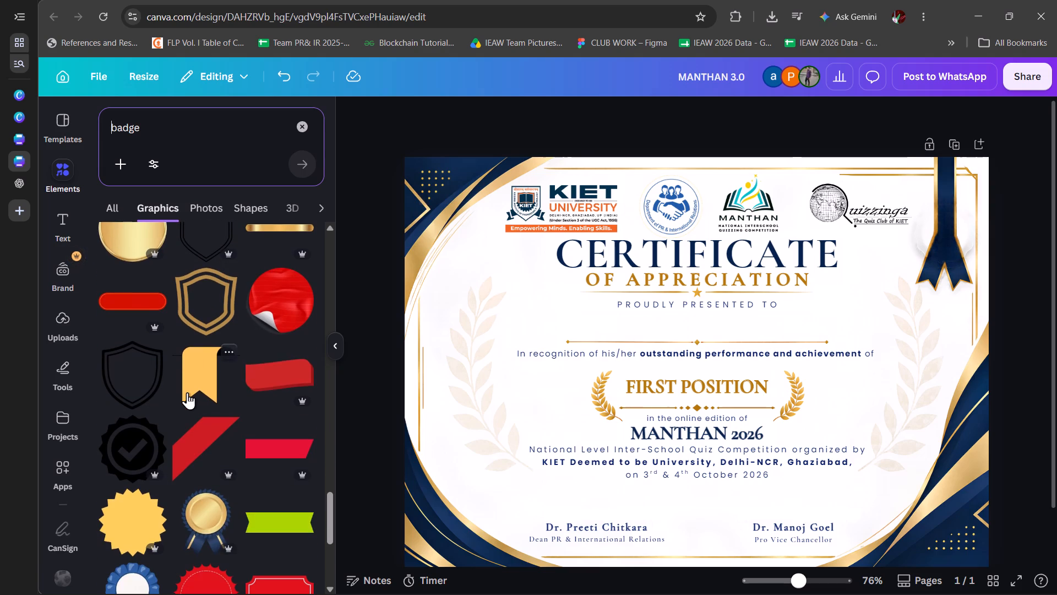
scroll(187, 392, down, 2)
scroll(187, 392, up, 1)
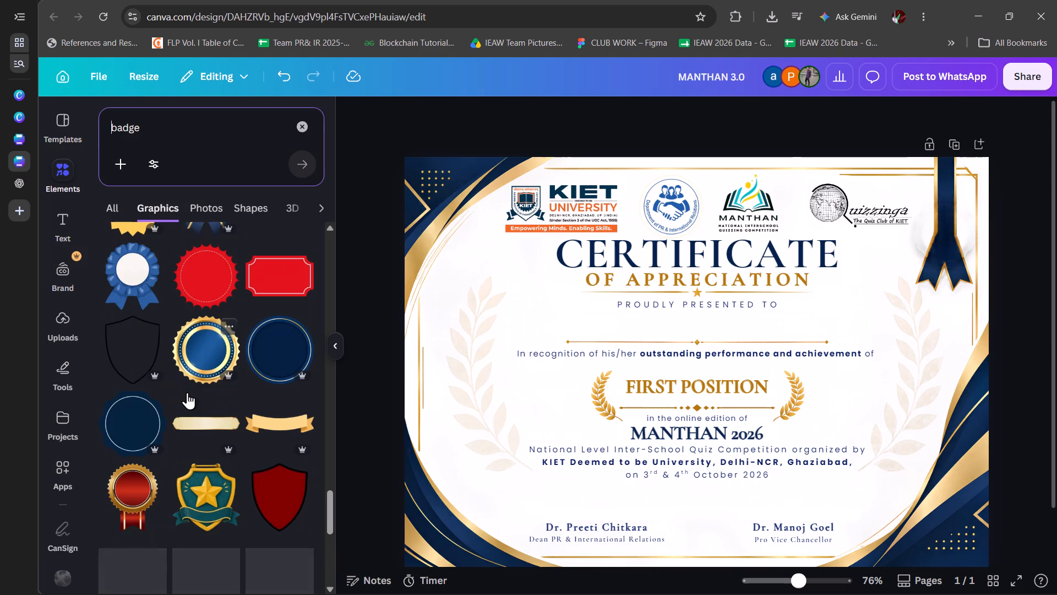
scroll(187, 392, up, 13)
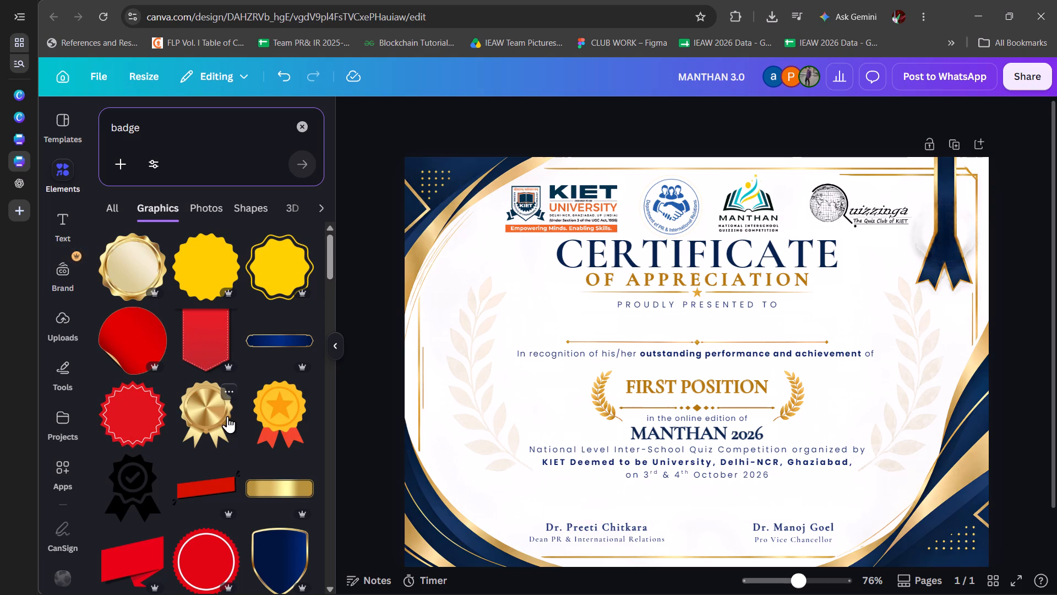
Add the round gold badge with the scalloped edge and pale centre to the certificate, setting its first colour to orange.
click(138, 266)
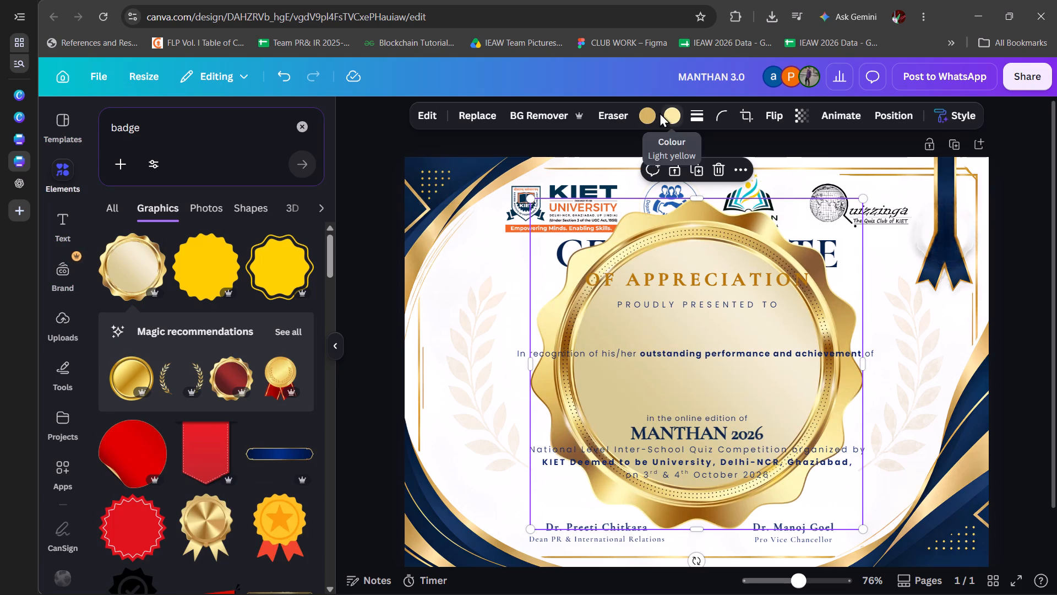
click(655, 112)
scroll(257, 488, down, 6)
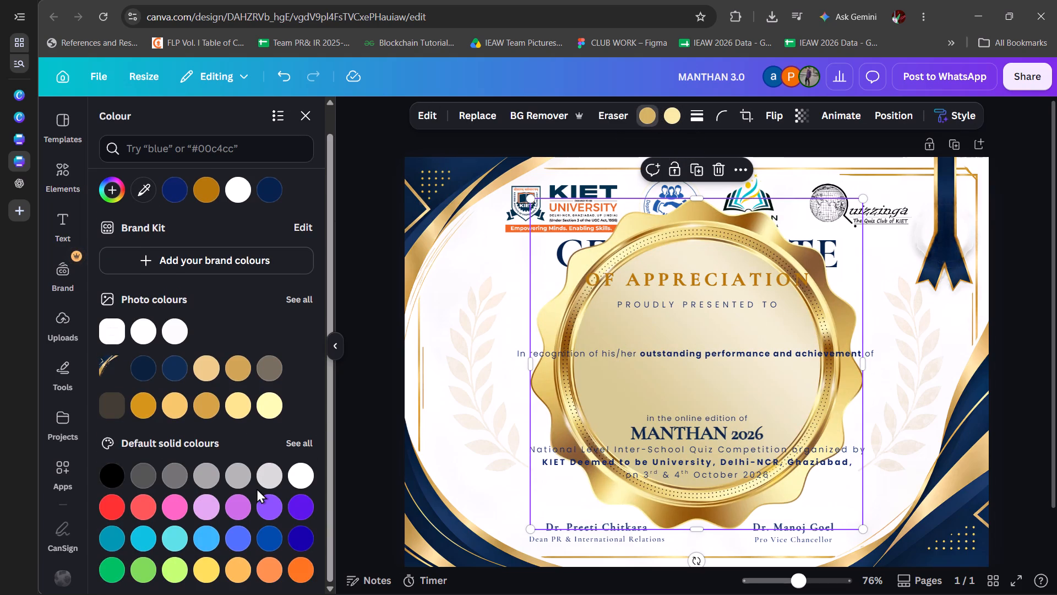
click(297, 563)
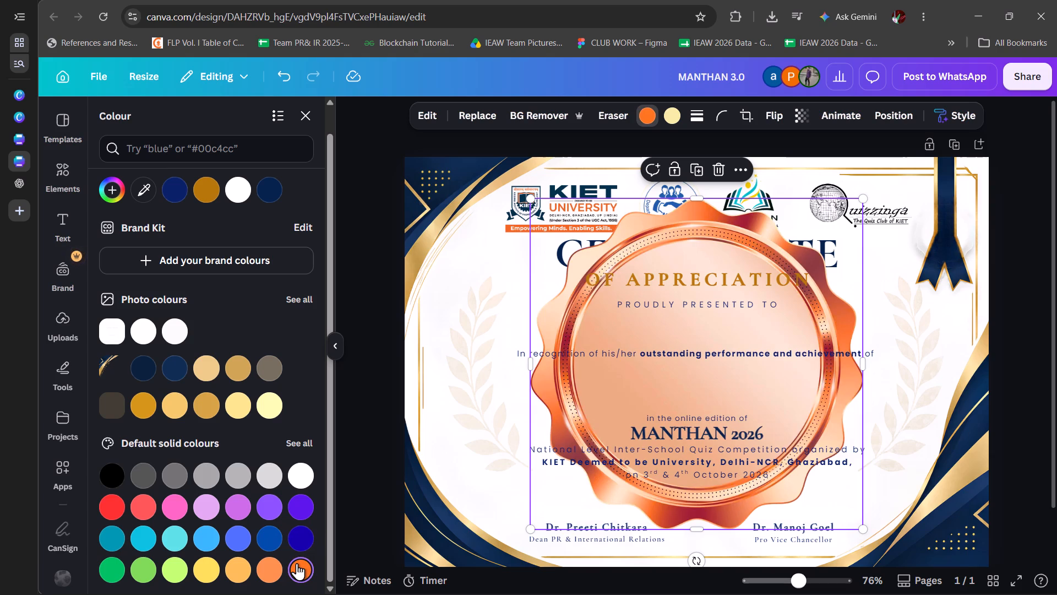
Try different shades for the badge's second colour, including orange, black, white, purple, blue and pink, ending on yellow.
click(661, 116)
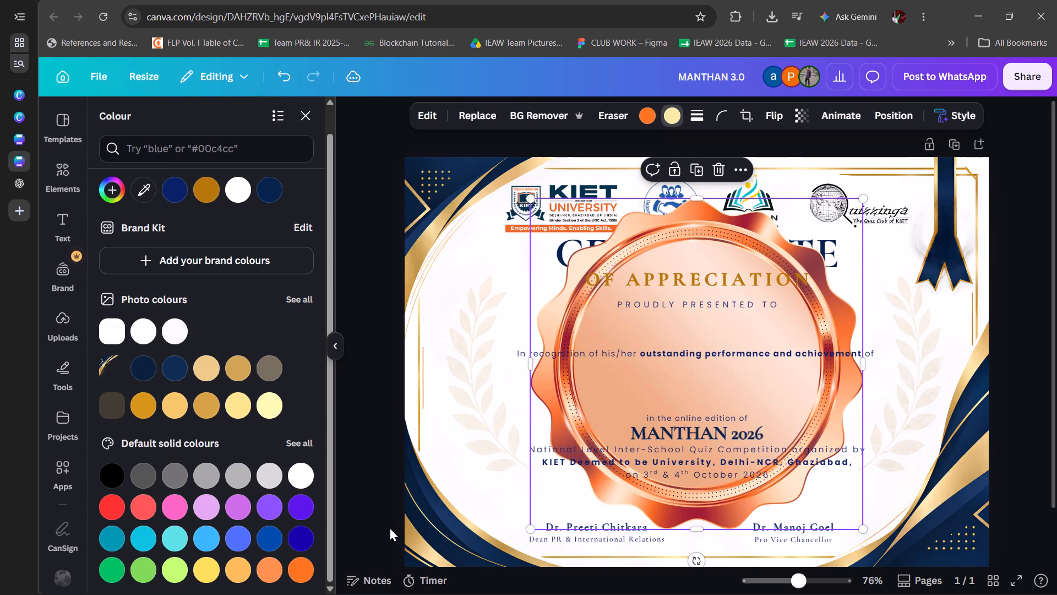
click(301, 561)
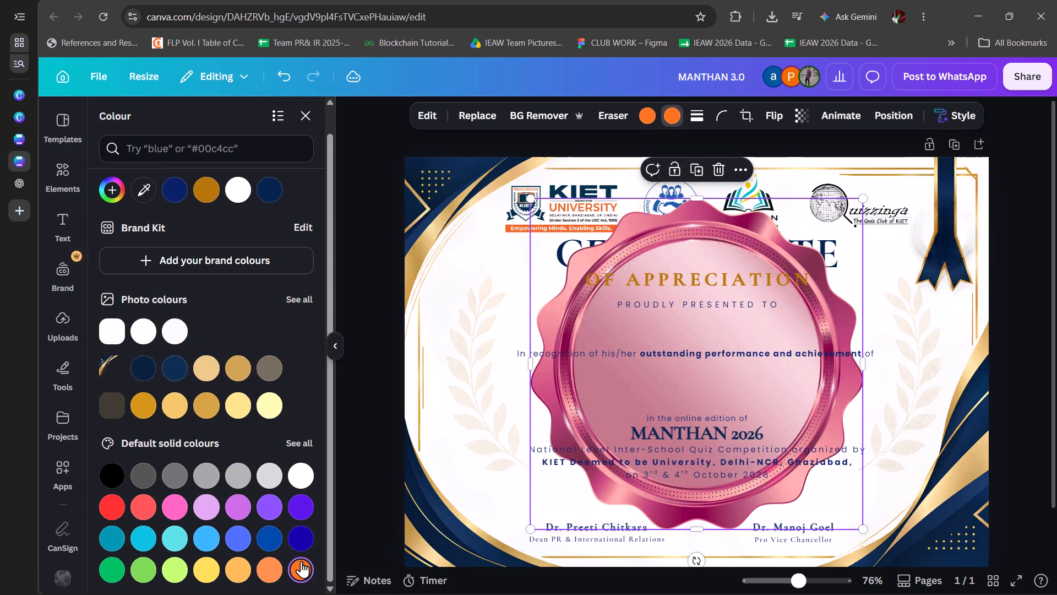
click(141, 480)
click(113, 473)
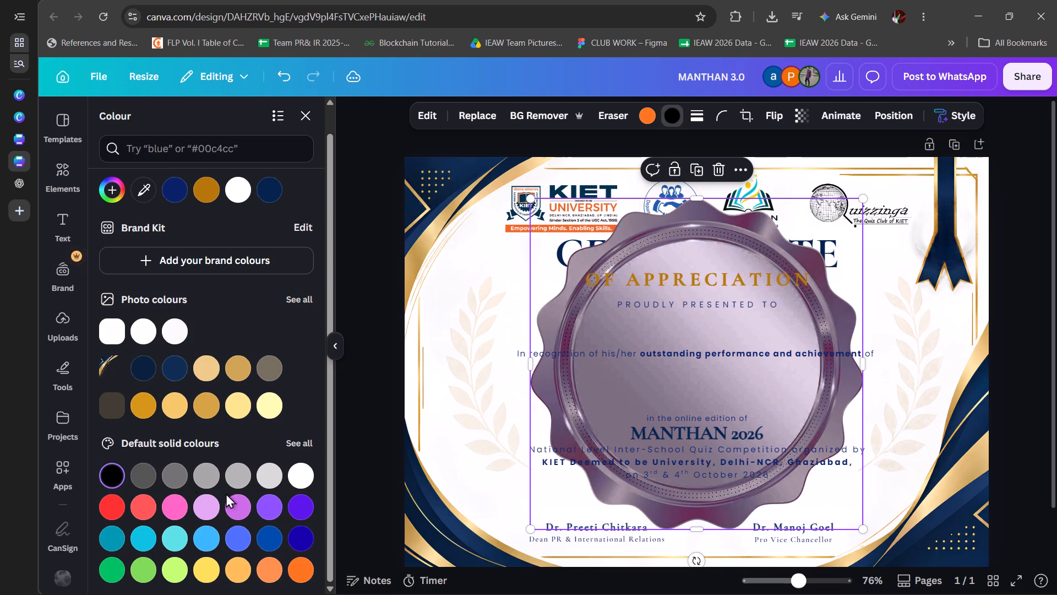
click(303, 472)
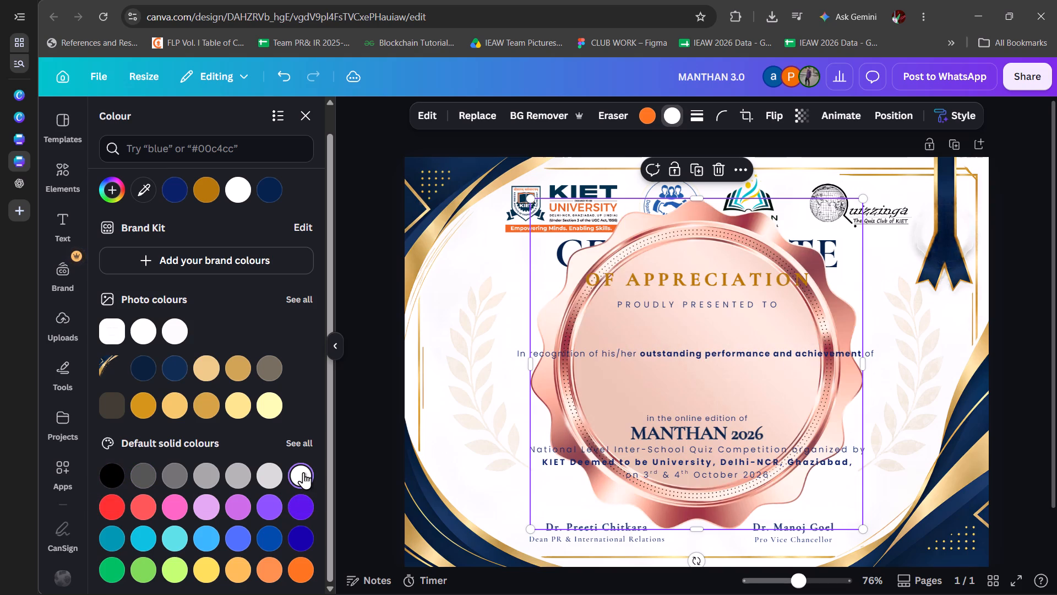
click(298, 510)
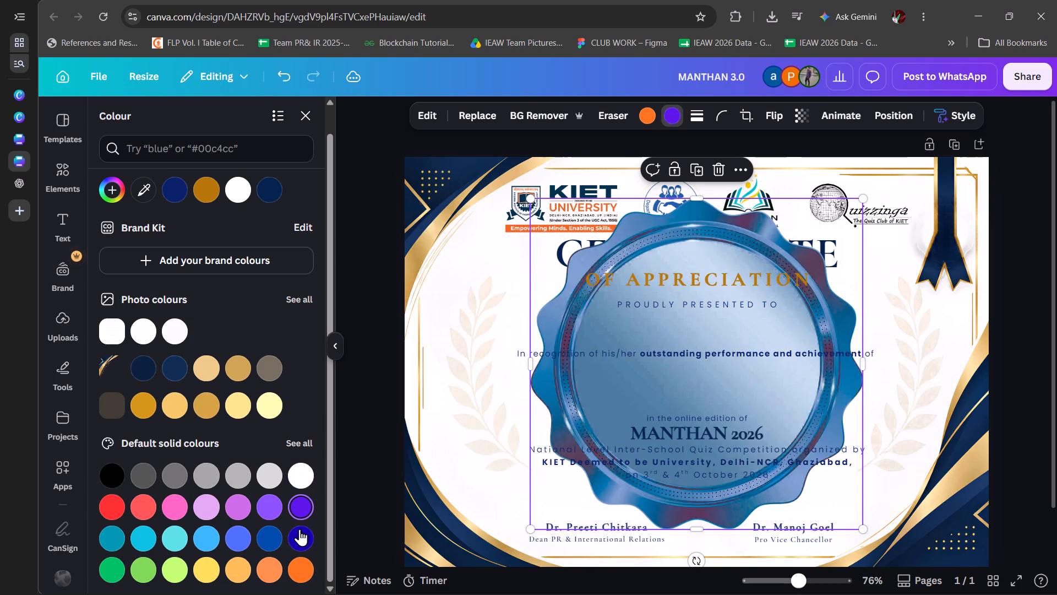
click(299, 529)
click(269, 534)
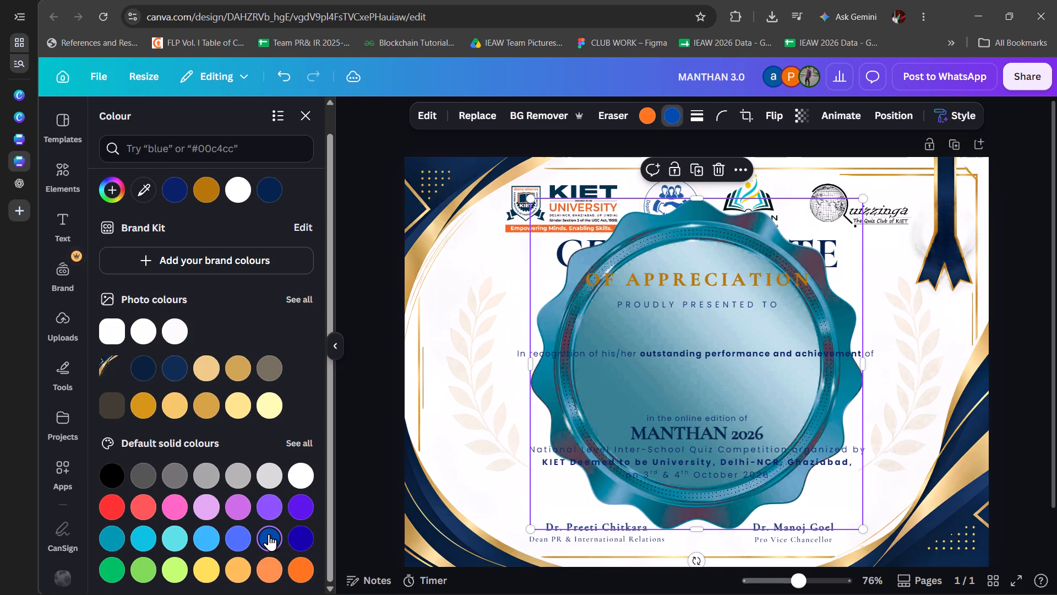
click(126, 509)
click(140, 509)
click(186, 509)
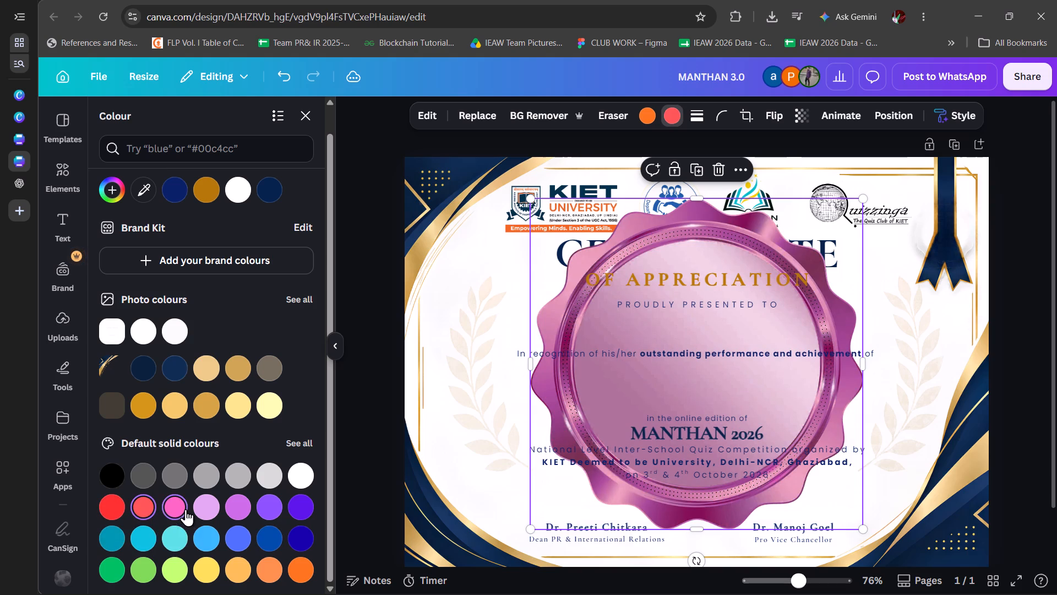
click(206, 509)
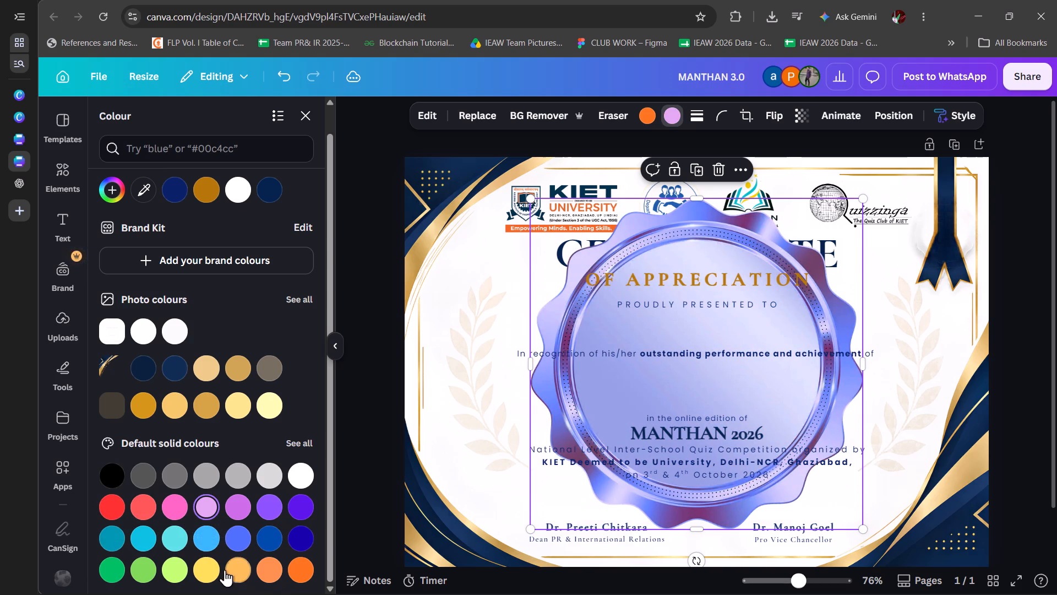
click(204, 569)
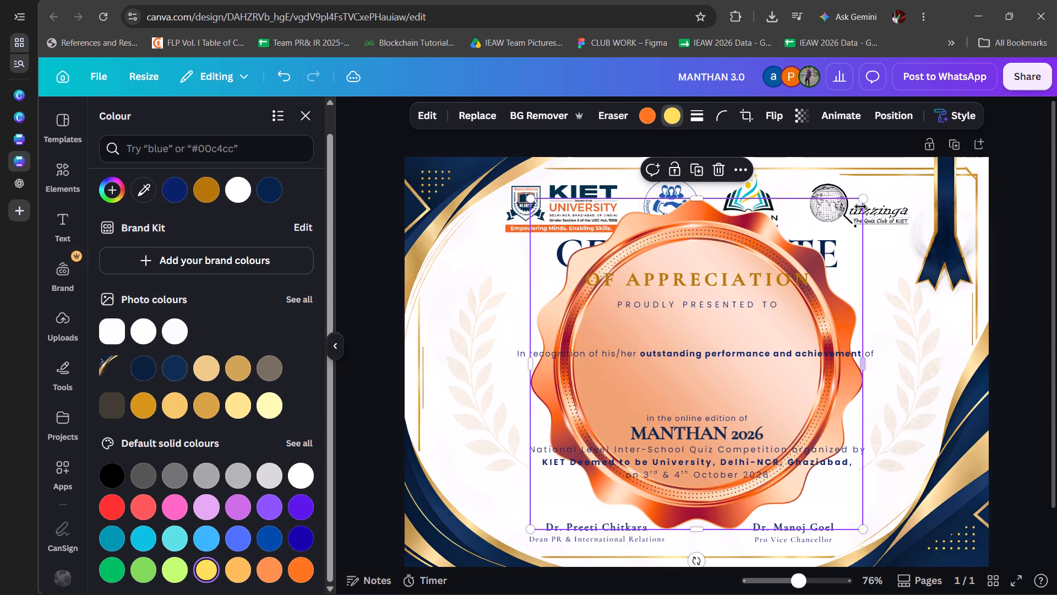
Shrink the round badge and centre it over the navy ribbon in the certificate's upper corner, above the ribbon tails.
drag(864, 201, 647, 393)
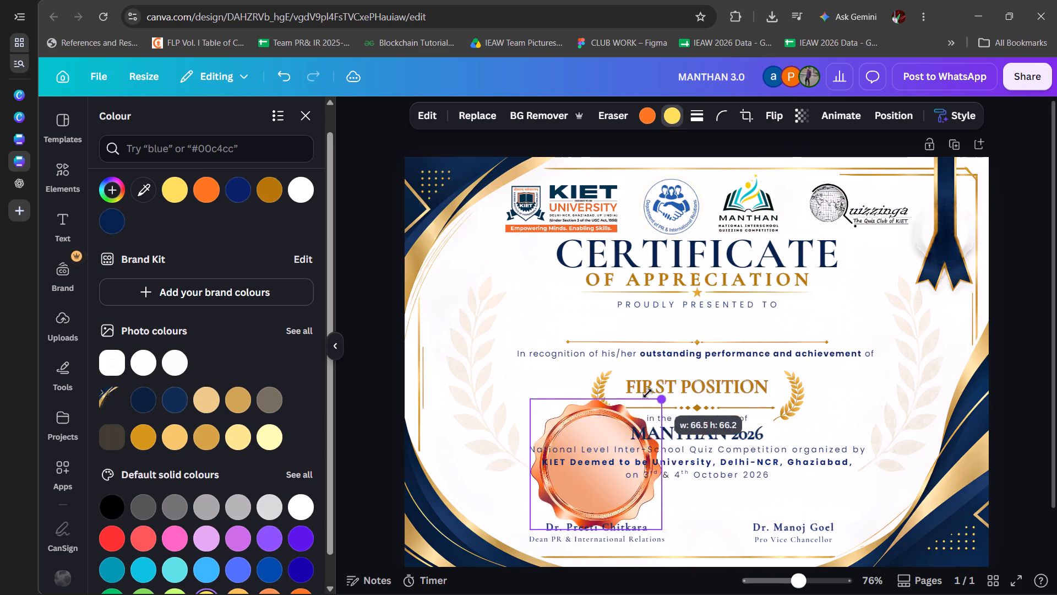
drag(647, 393, 595, 438)
drag(569, 506, 927, 237)
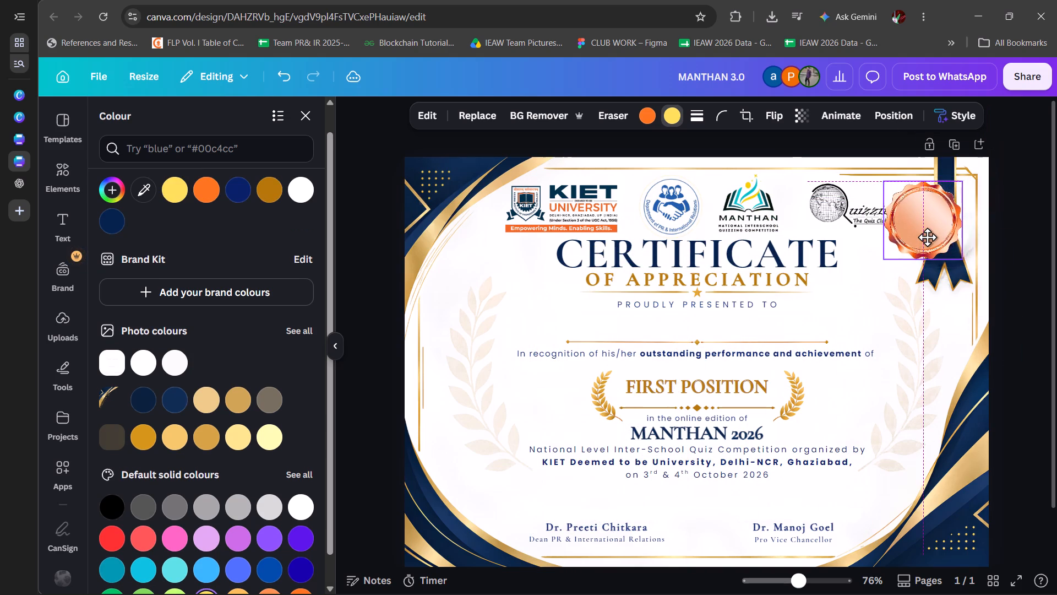
drag(927, 237, 946, 239)
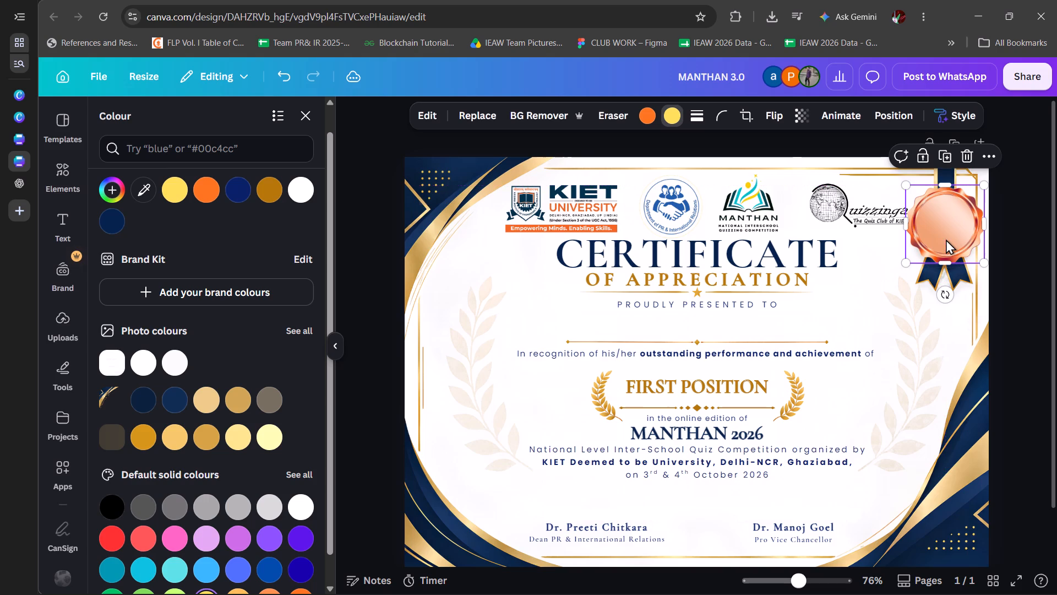
drag(987, 185, 975, 204)
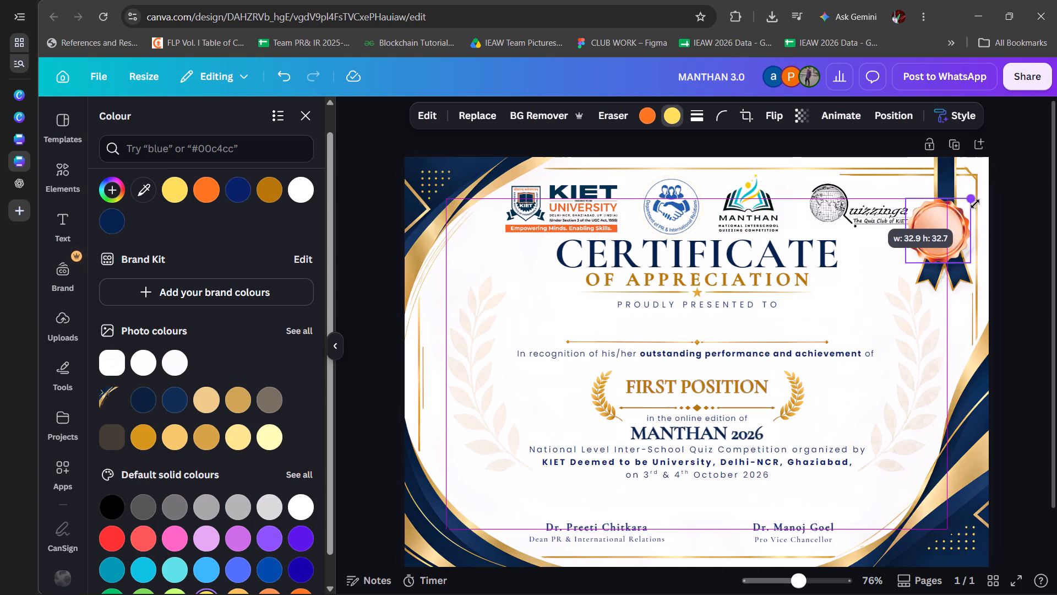
drag(975, 204, 974, 204)
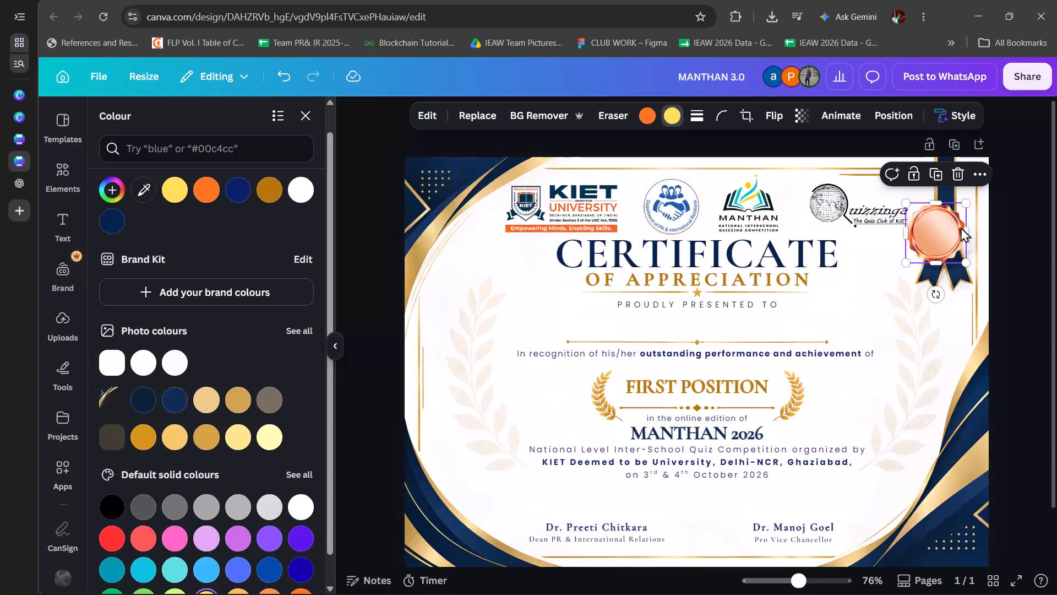
drag(940, 234, 948, 235)
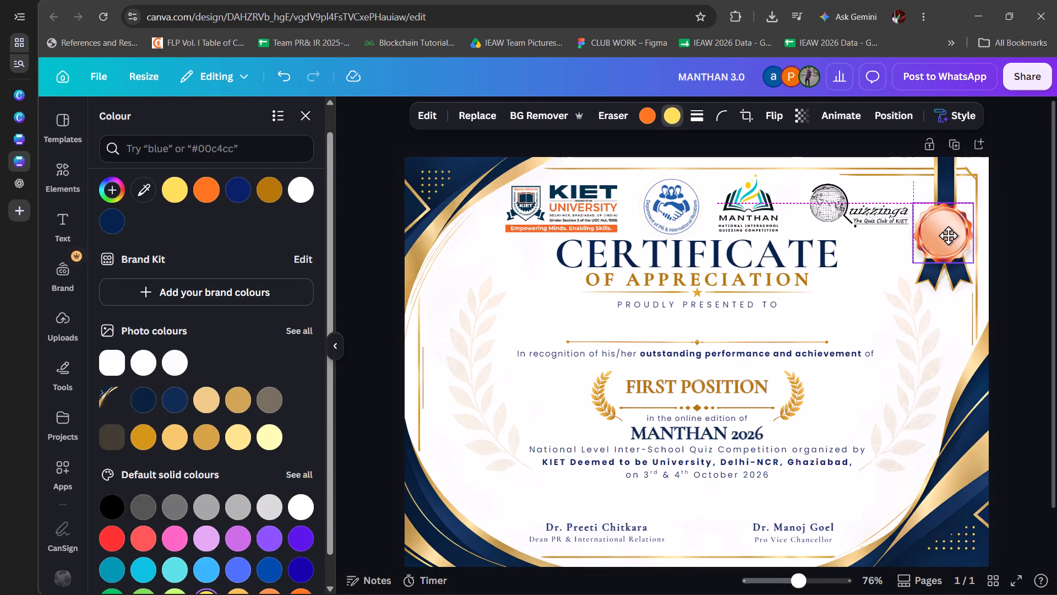
drag(948, 235, 951, 235)
click(1037, 278)
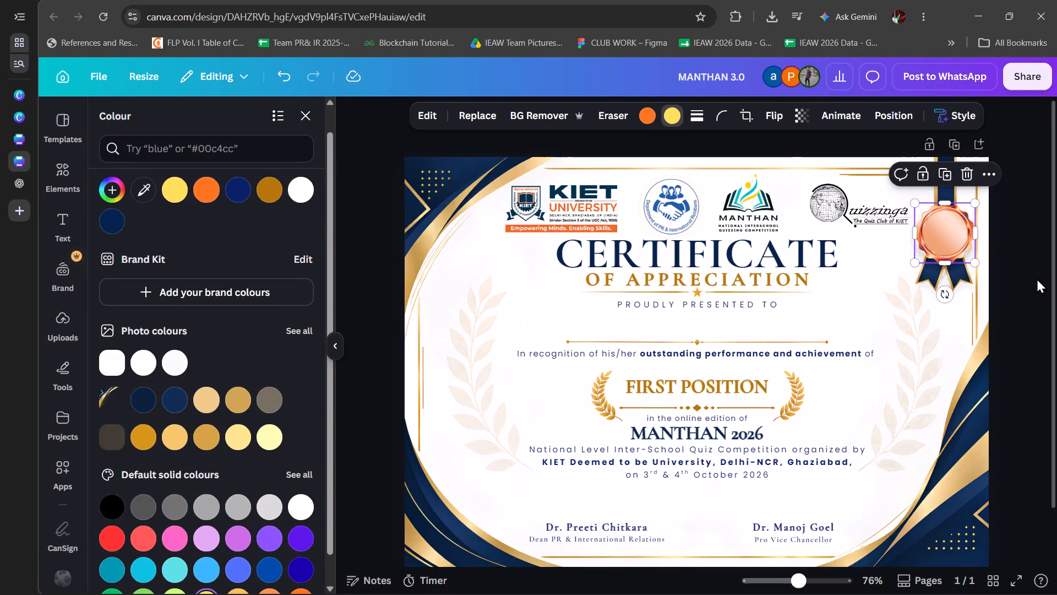
click(1037, 278)
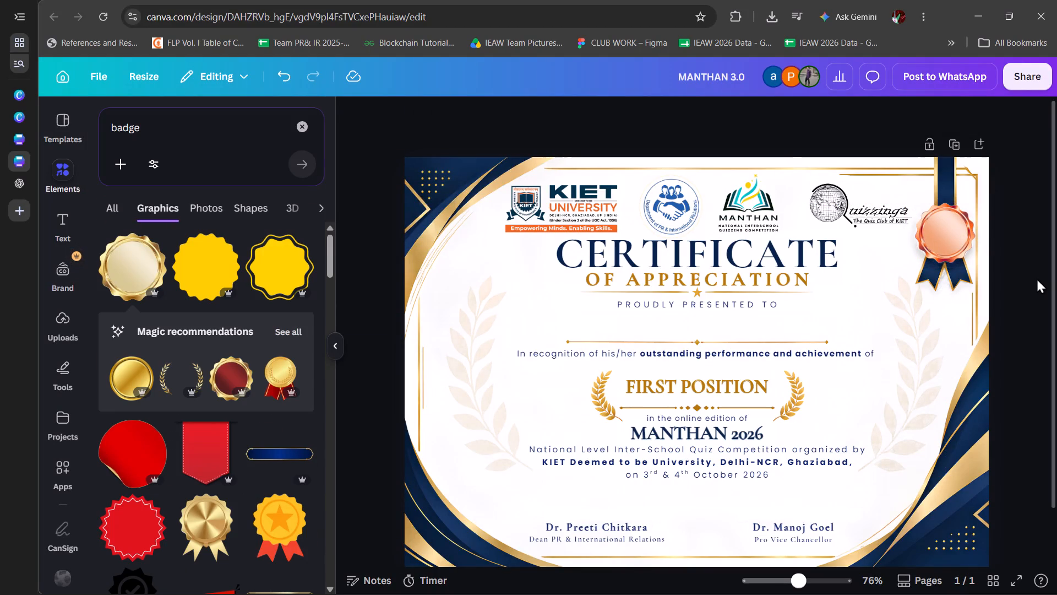
Open the ribbon badge's image adjustments and set its white balance temperature to 100.
click(955, 237)
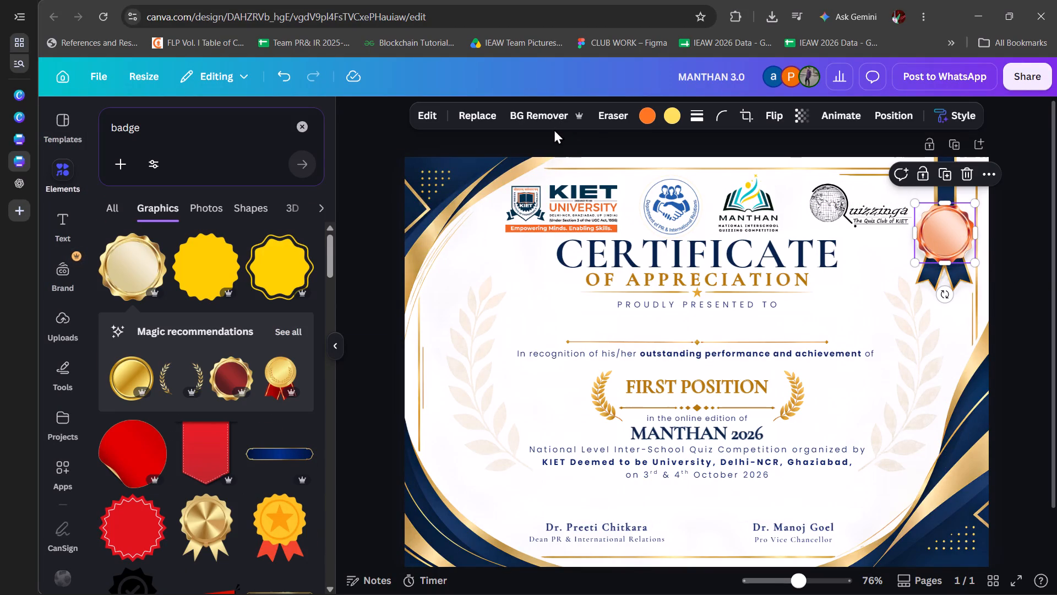
click(424, 116)
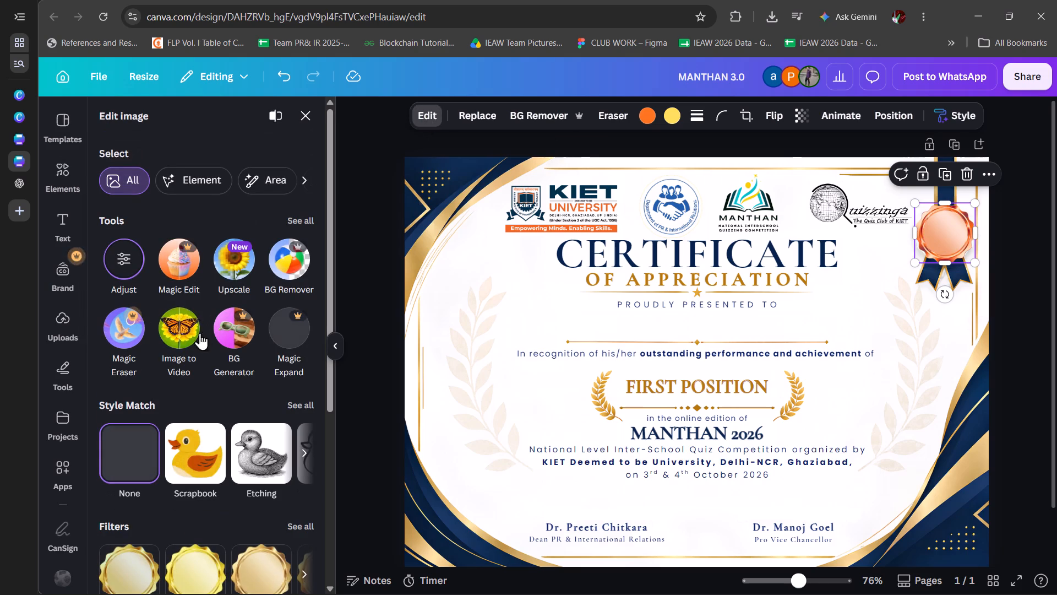
click(128, 258)
scroll(168, 374, down, 1)
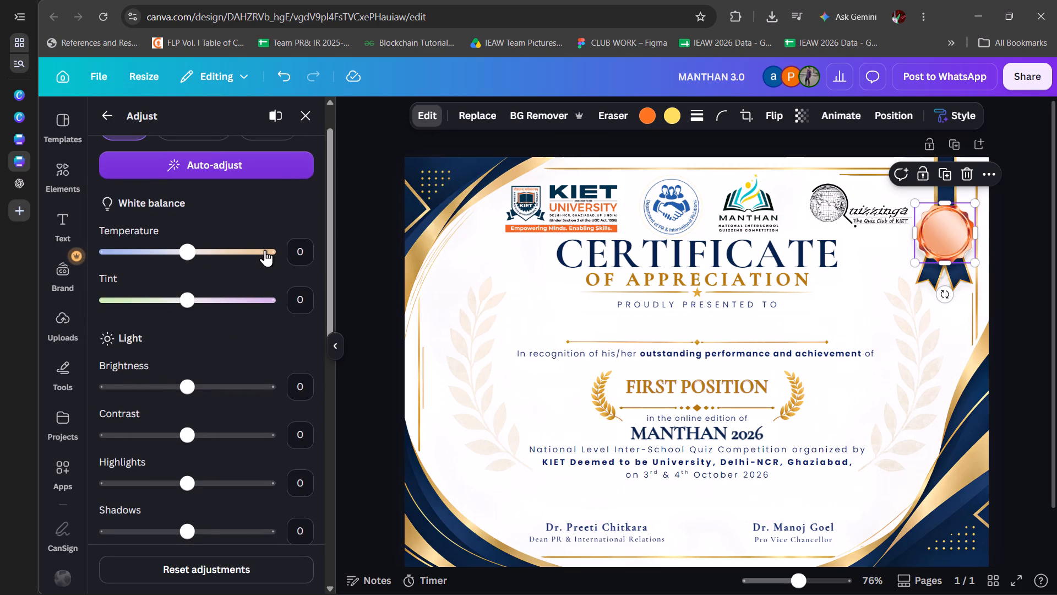
click(265, 249)
drag(265, 249, 277, 249)
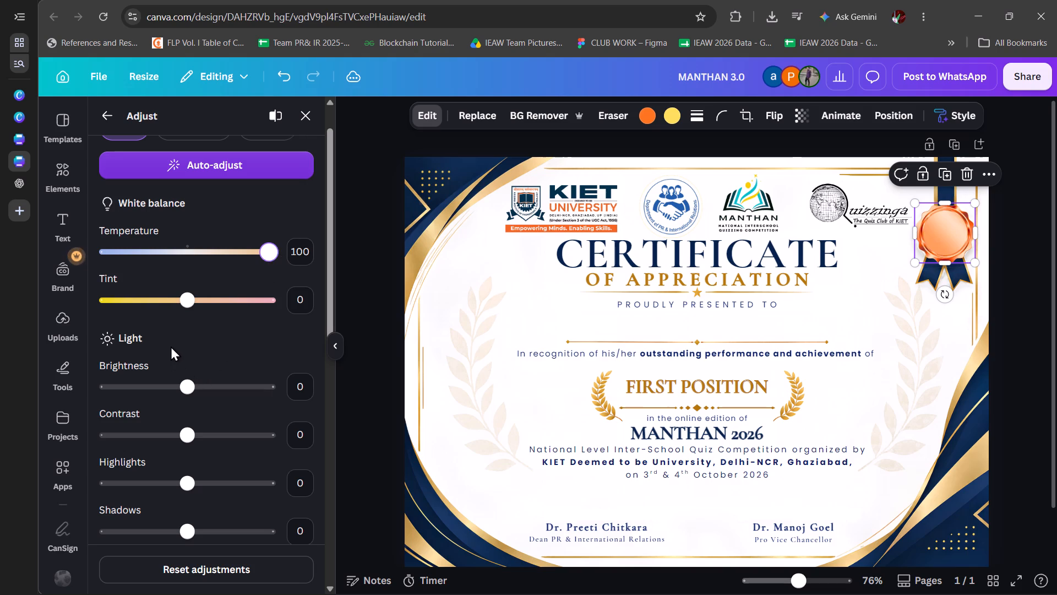
Adjust the badge's light settings to brightness -39, contrast 12 and highlights -12.
scroll(171, 346, down, 2)
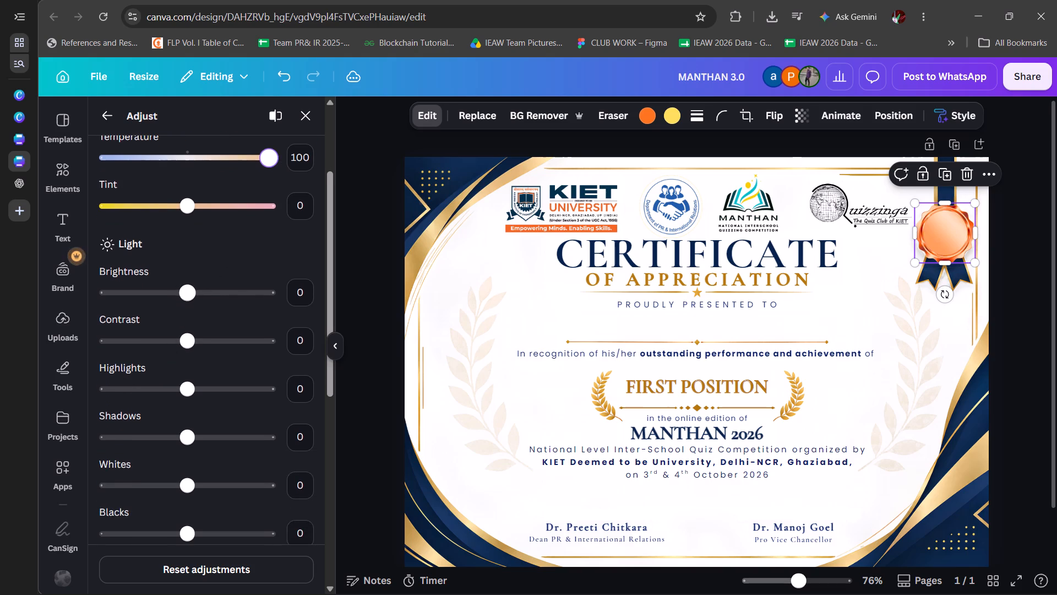
drag(186, 289, 155, 293)
drag(188, 343, 211, 343)
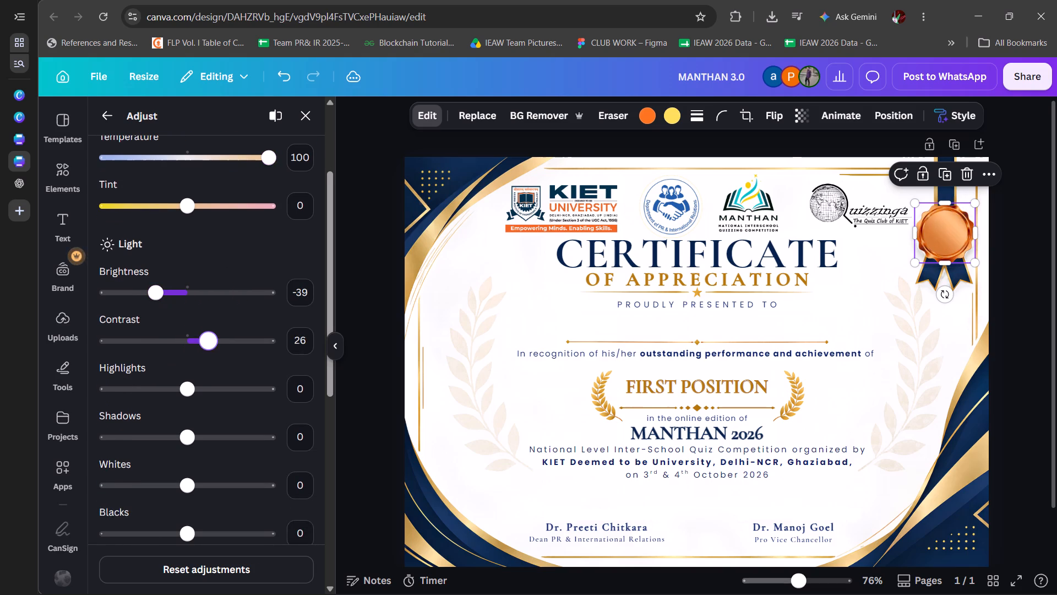
drag(211, 343, 248, 340)
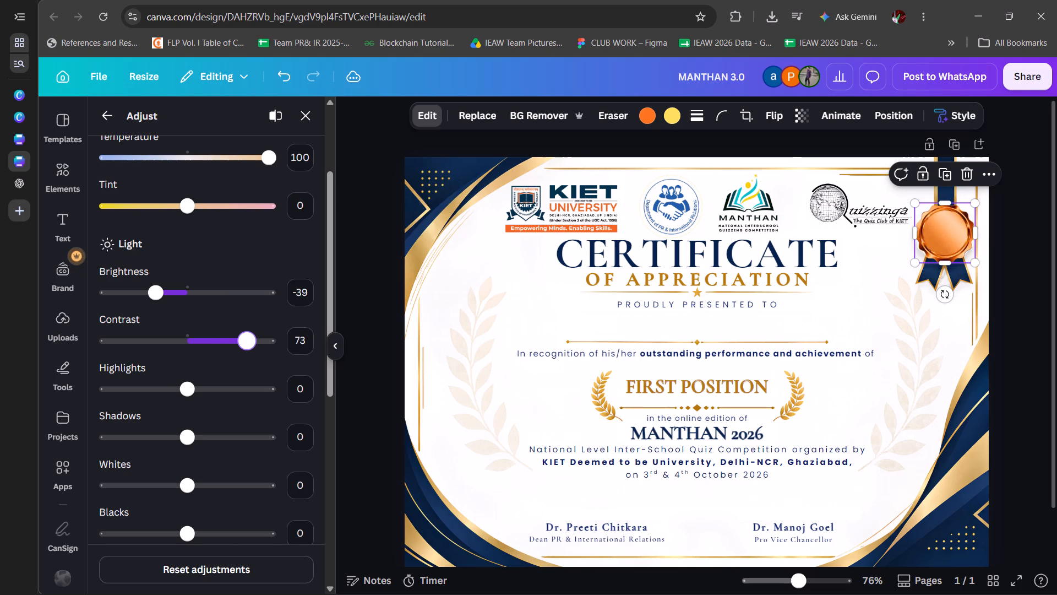
drag(213, 392, 193, 393)
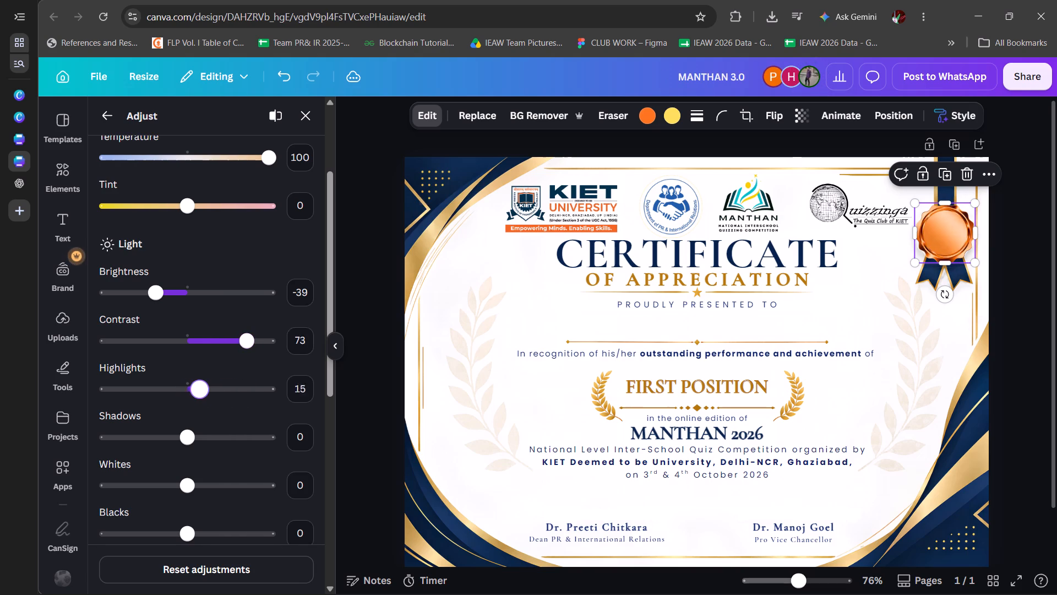
drag(193, 393, 177, 394)
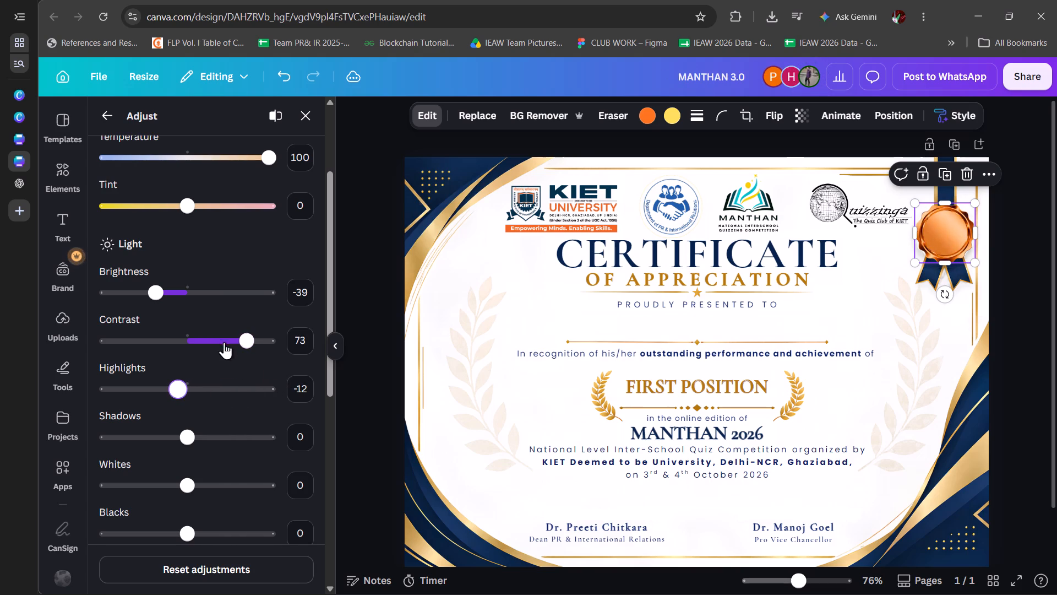
click(217, 338)
drag(217, 338, 191, 343)
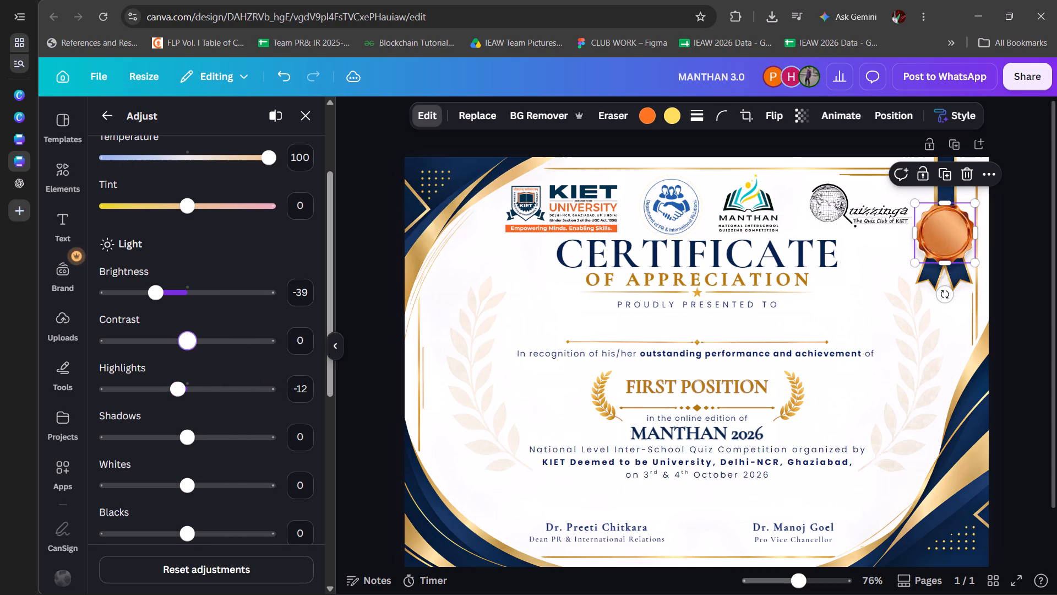
drag(191, 343, 197, 344)
Set the badge's whites to 29 and its blacks to 76.
scroll(214, 404, down, 1)
click(214, 404)
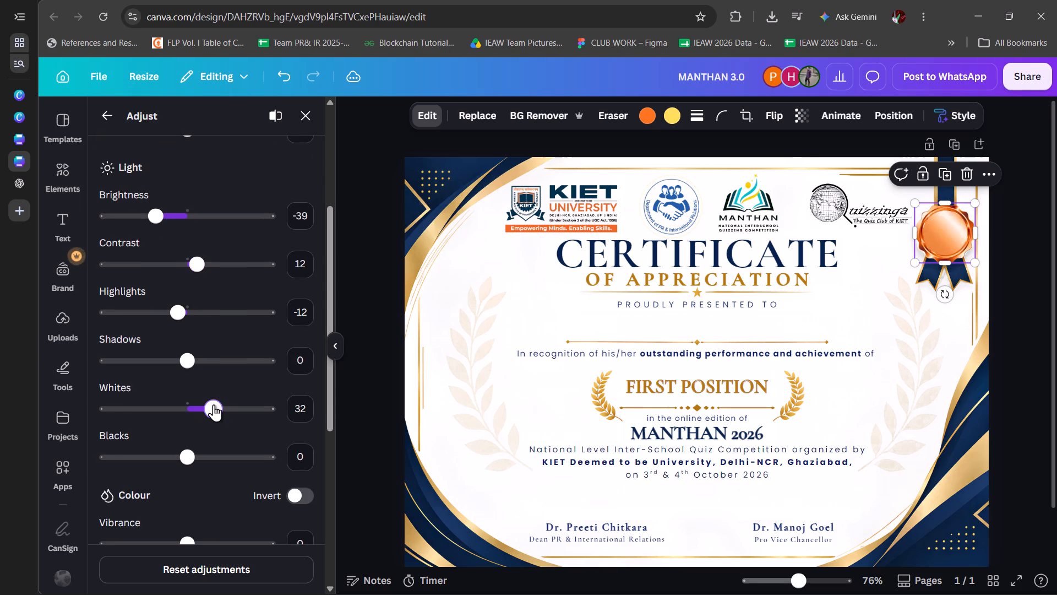
drag(230, 402, 220, 413)
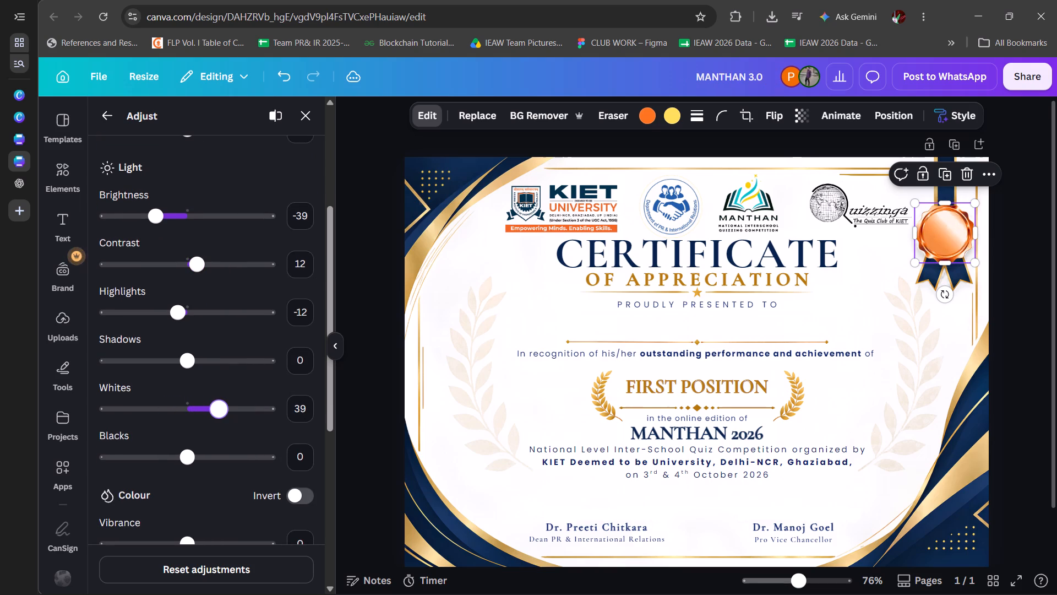
drag(220, 413, 211, 415)
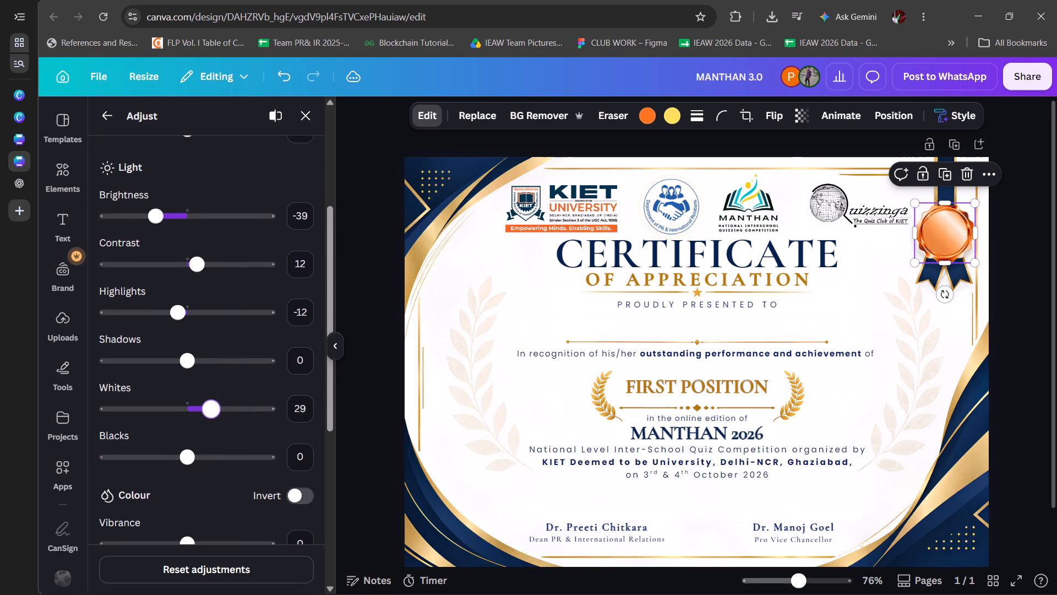
click(211, 415)
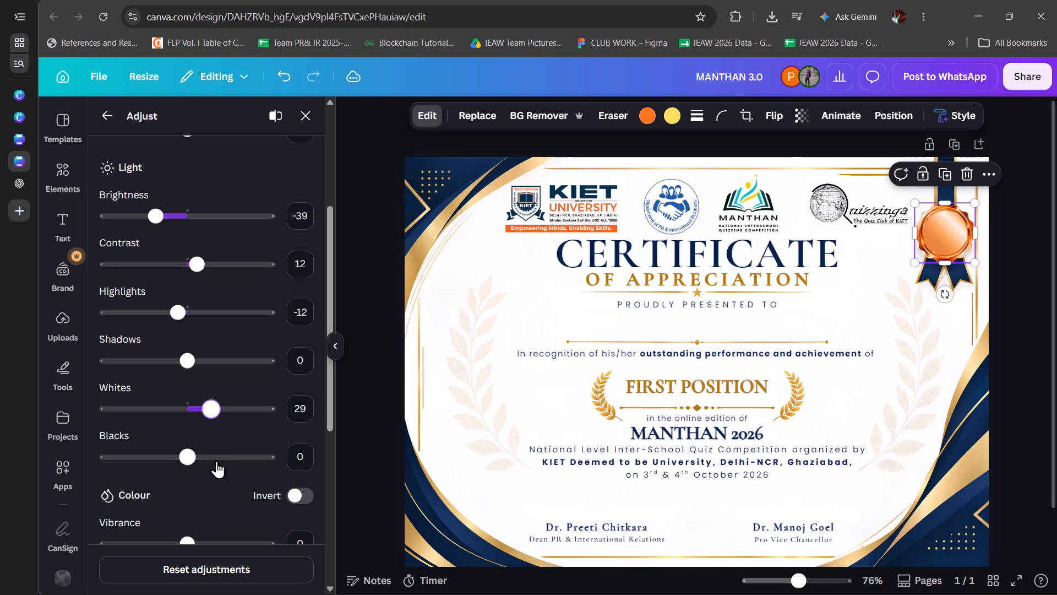
click(216, 461)
drag(216, 461, 244, 472)
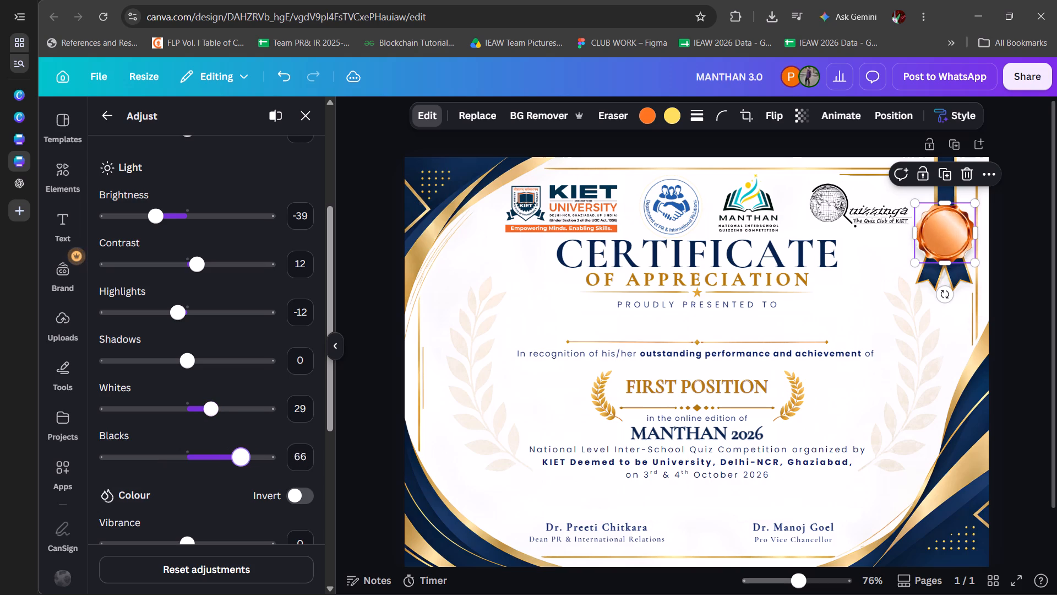
drag(244, 472, 250, 472)
Set the badge's colour vibrance to 15 and saturation to 39.
scroll(188, 426, down, 4)
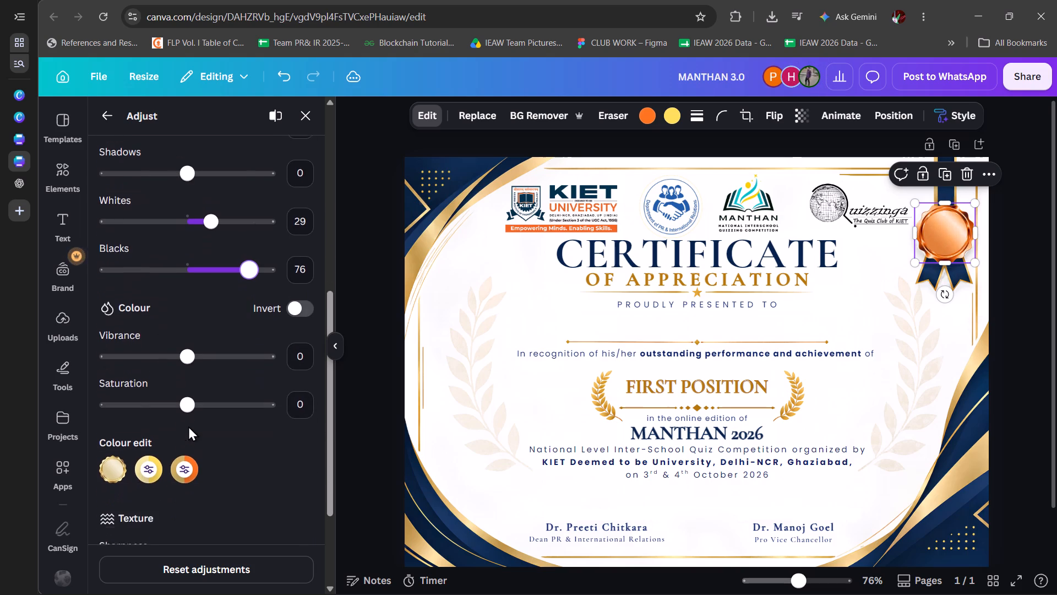
drag(195, 352, 226, 348)
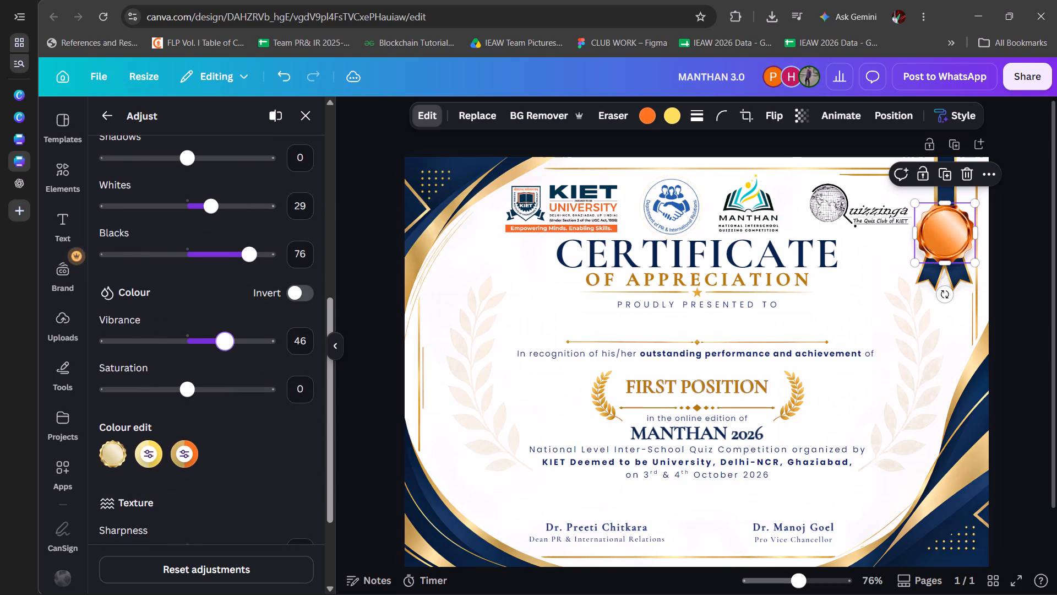
drag(226, 348, 227, 348)
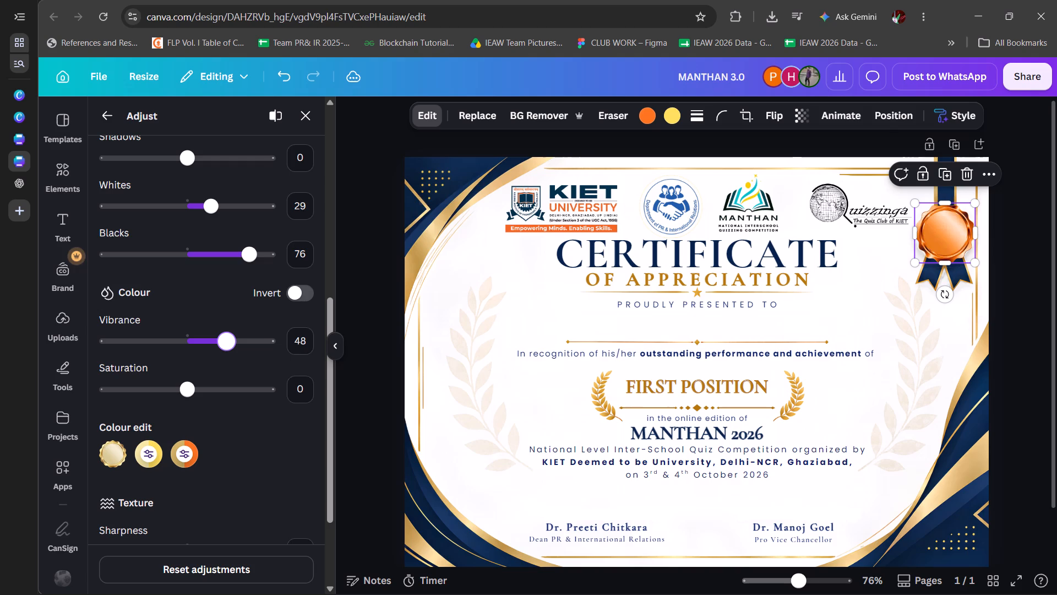
drag(227, 348, 213, 348)
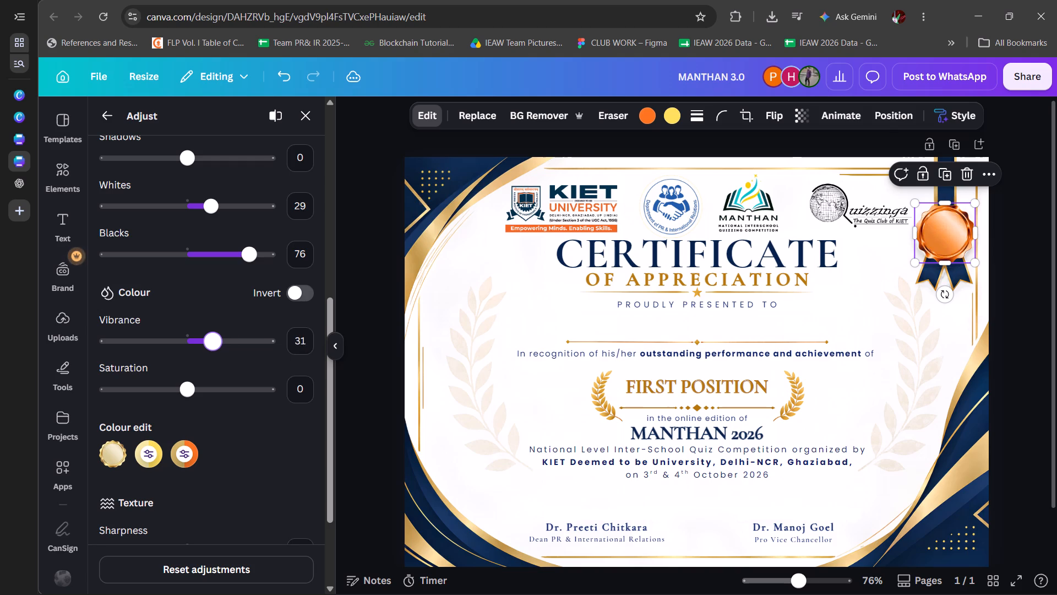
drag(213, 348, 199, 348)
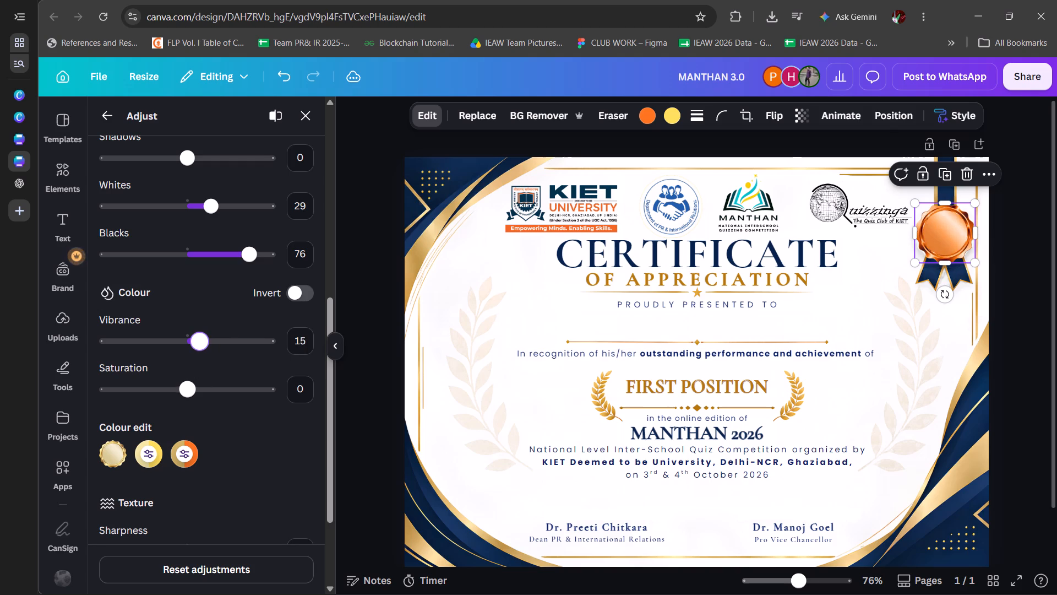
double_click(257, 390)
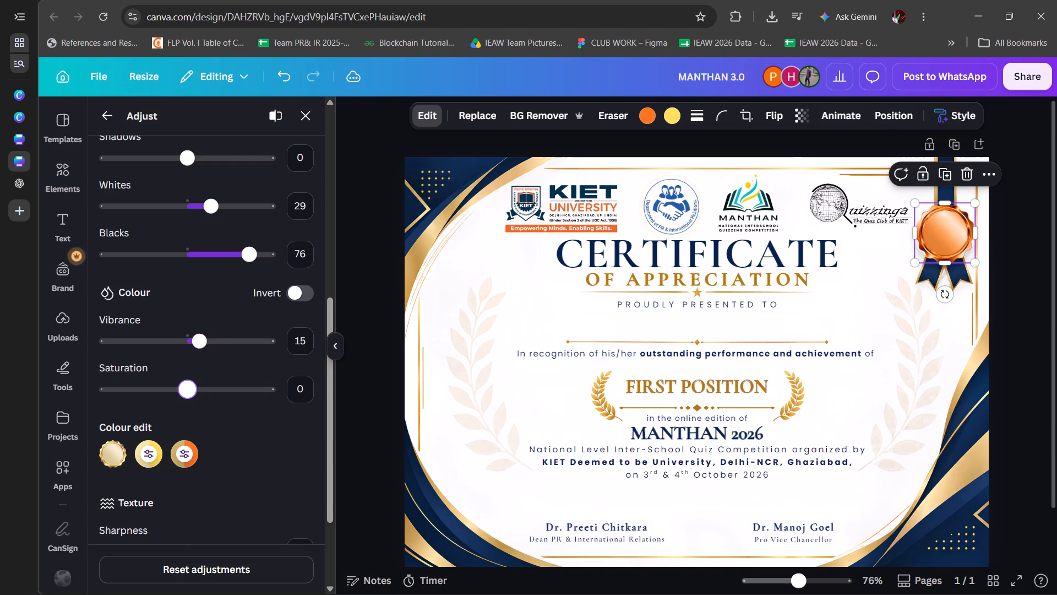
click(257, 390)
drag(257, 390, 264, 390)
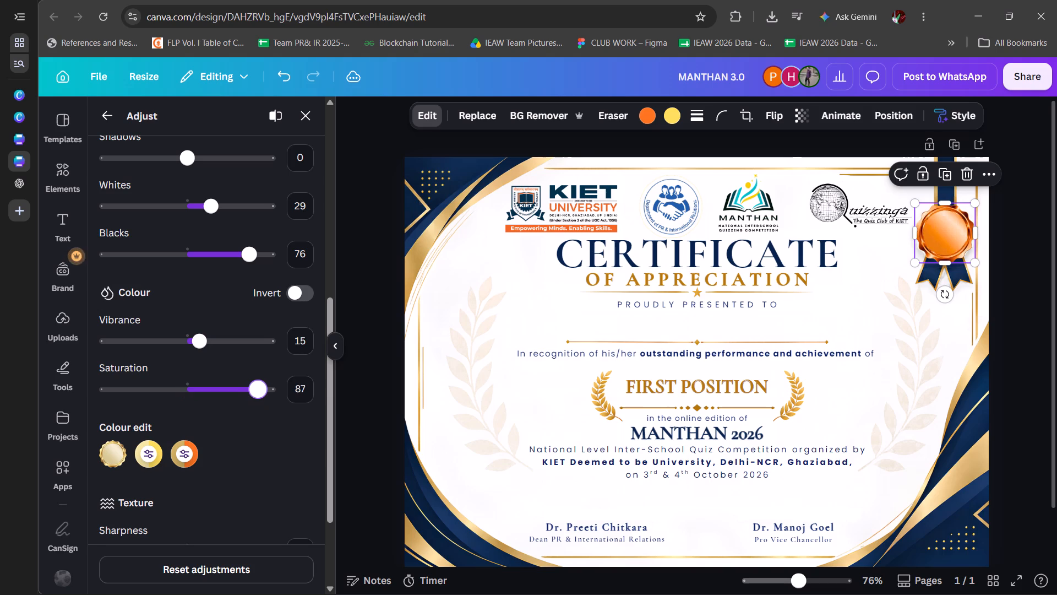
drag(264, 390, 220, 398)
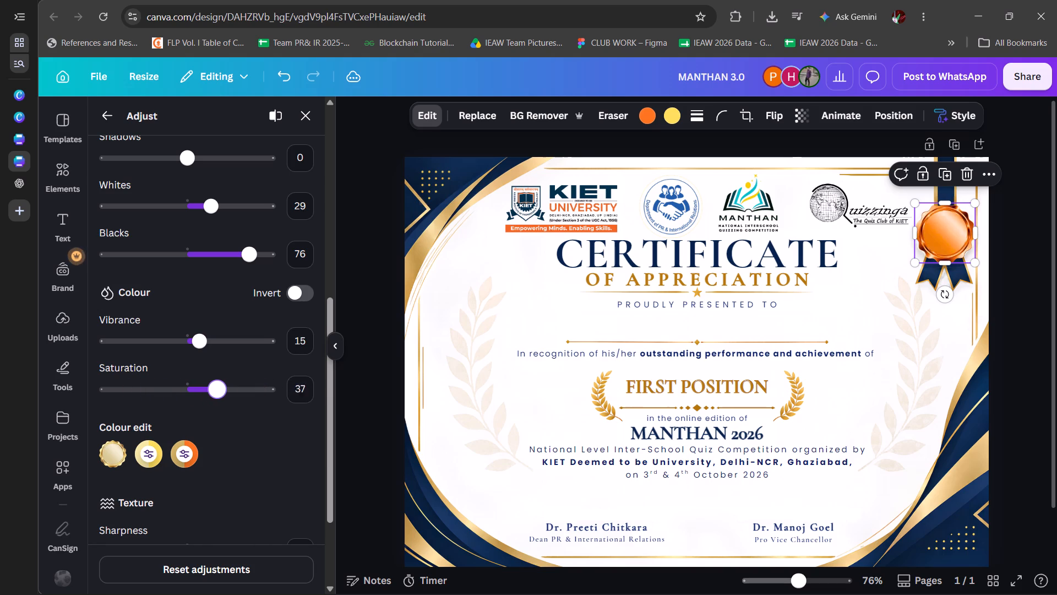
drag(220, 398, 220, 398)
Adjust the ribbon badge's texture to sharpness 100 and clarity -100.
scroll(227, 448, down, 3)
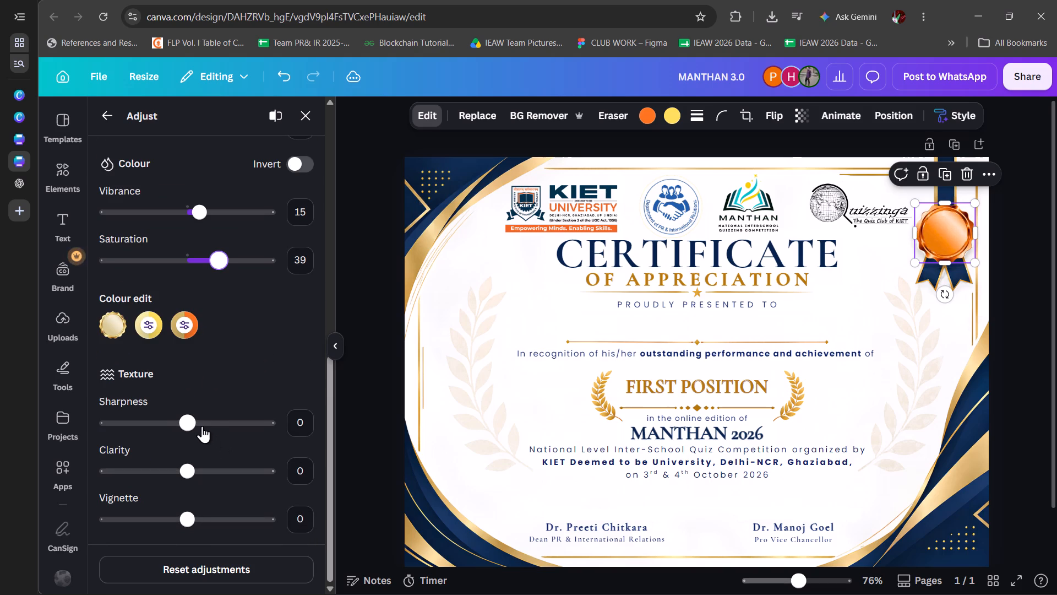
drag(202, 426, 270, 419)
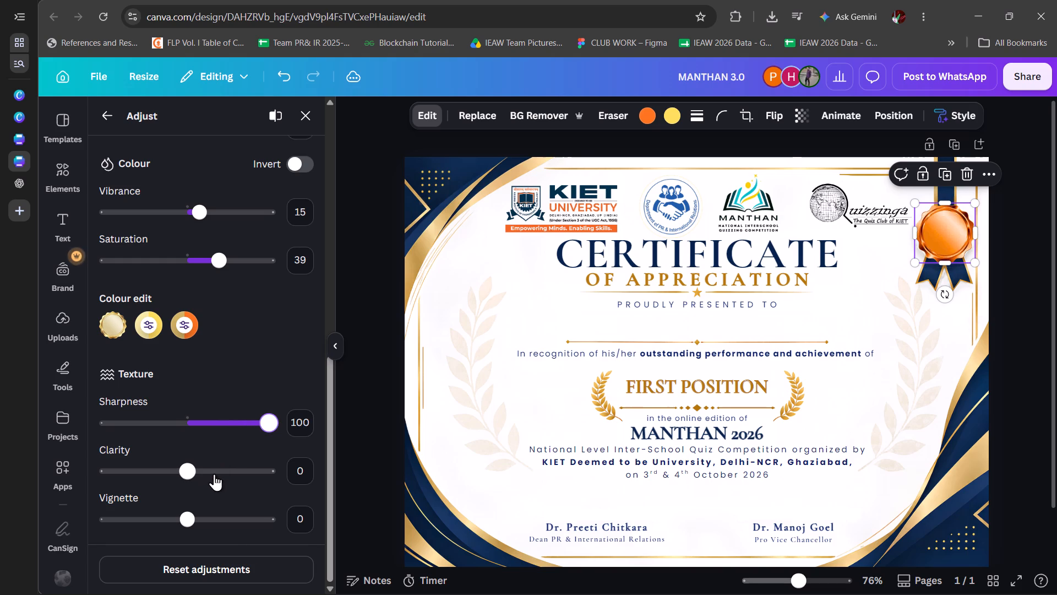
drag(214, 474, 149, 479)
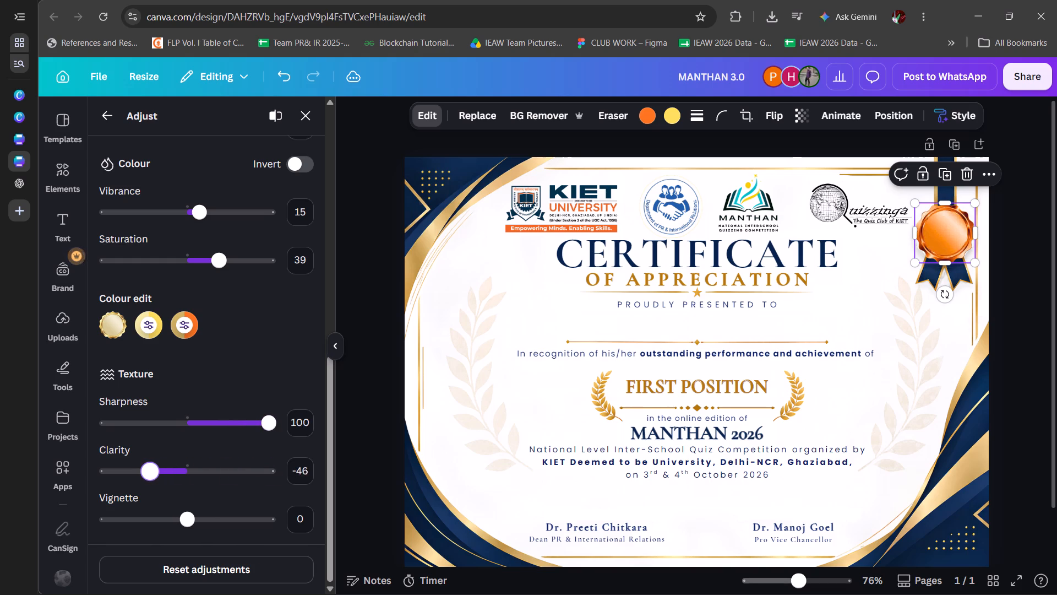
drag(149, 479, 72, 482)
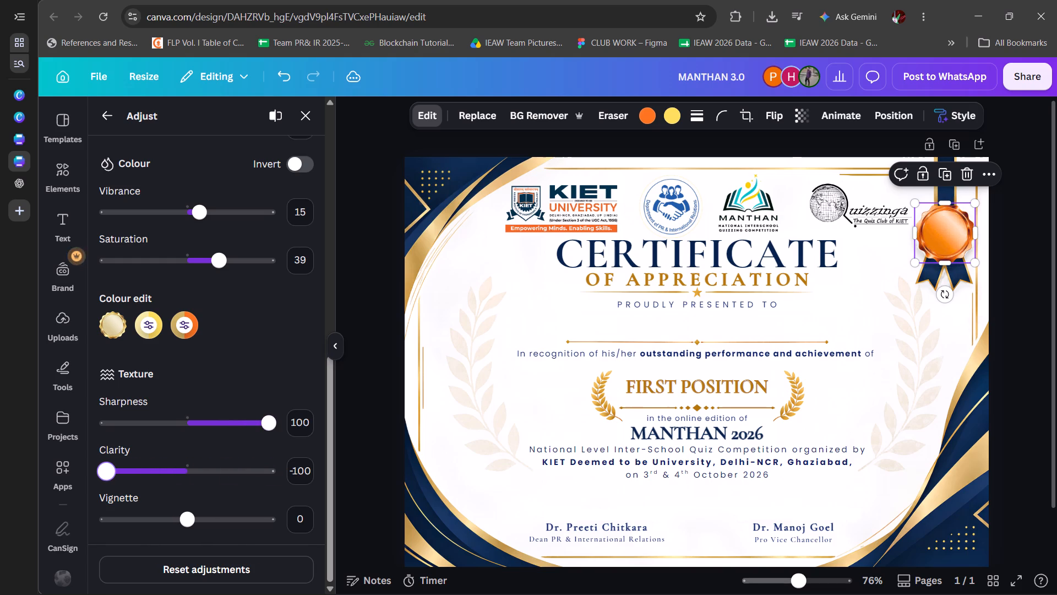
drag(72, 482, 53, 483)
In the badge's colour edit, set the orange tone's saturation to 57 and brightness to -21.
scroll(211, 310, up, 1)
click(187, 352)
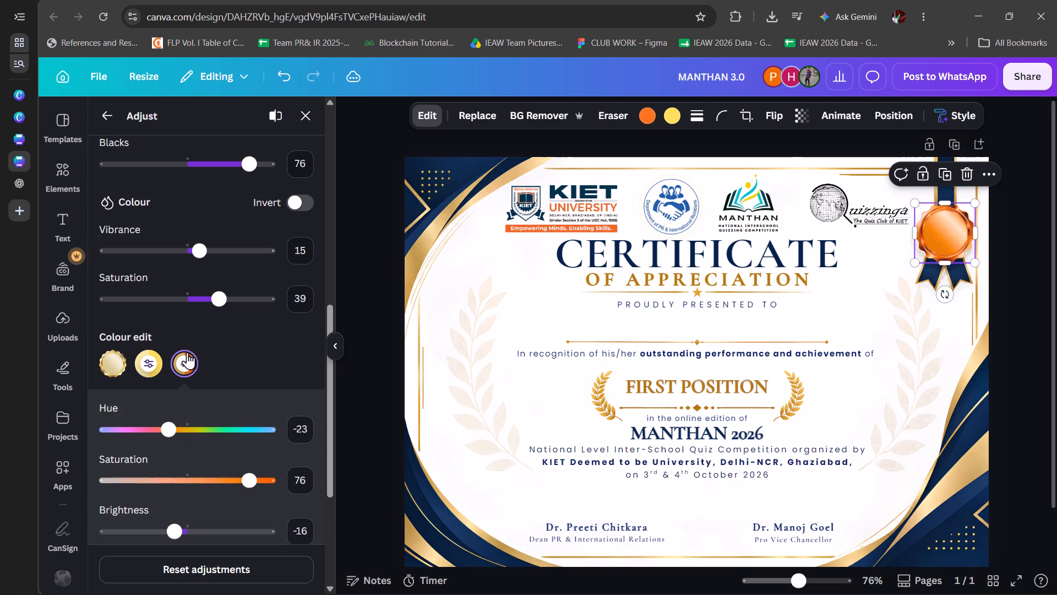
drag(246, 482, 190, 483)
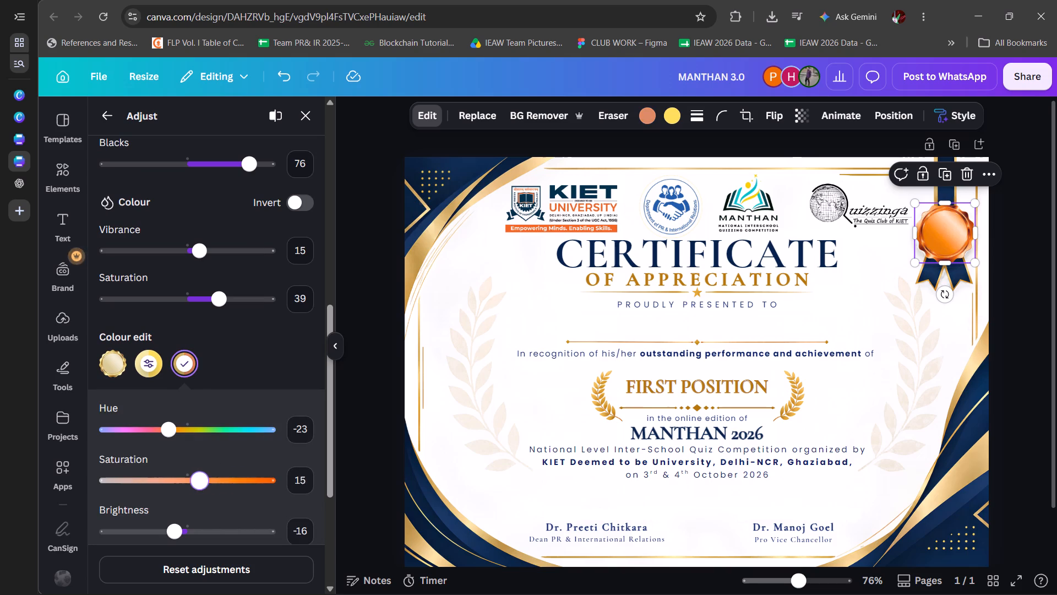
drag(190, 483, 96, 486)
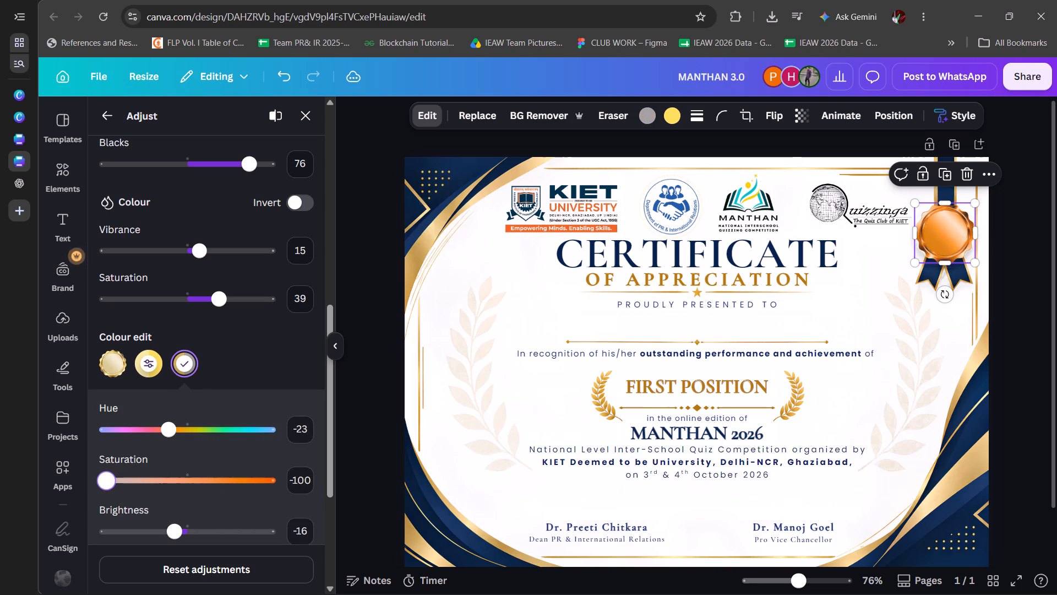
drag(96, 486, 123, 491)
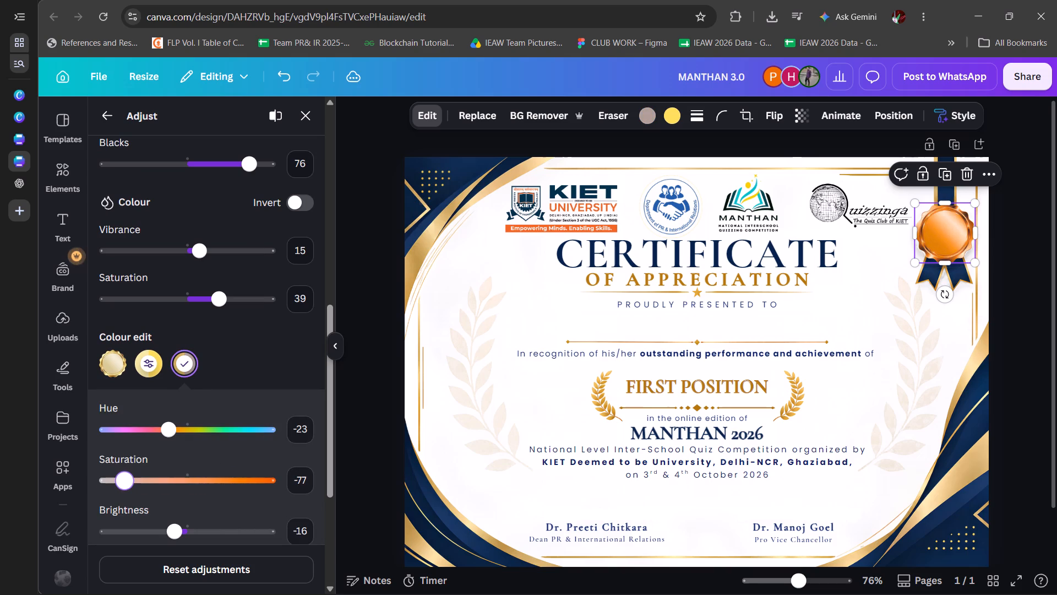
click(254, 489)
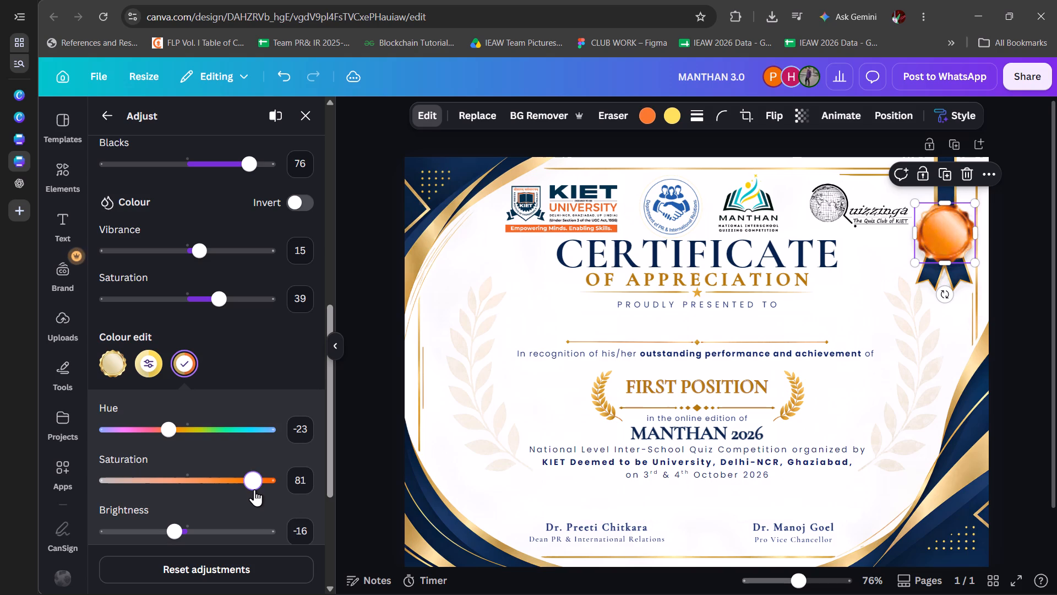
drag(254, 489, 235, 489)
scroll(217, 547, down, 1)
click(221, 477)
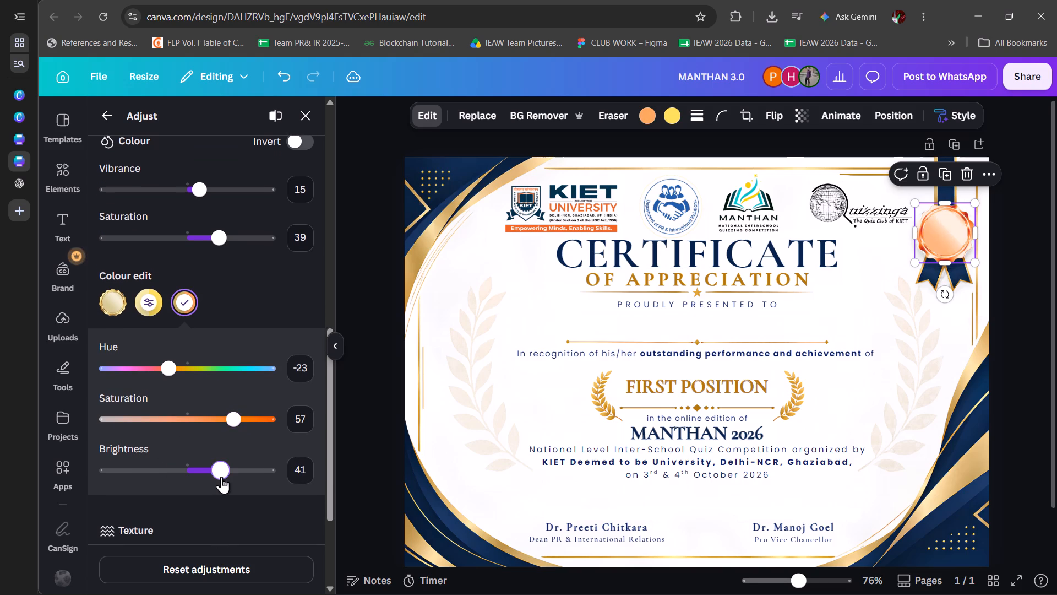
click(197, 472)
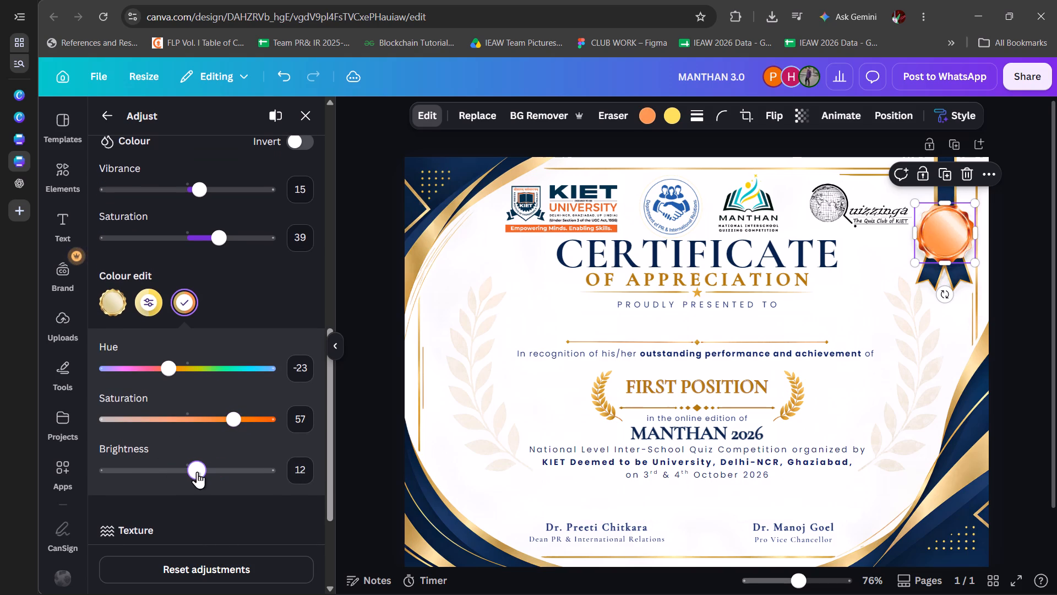
drag(197, 472, 172, 473)
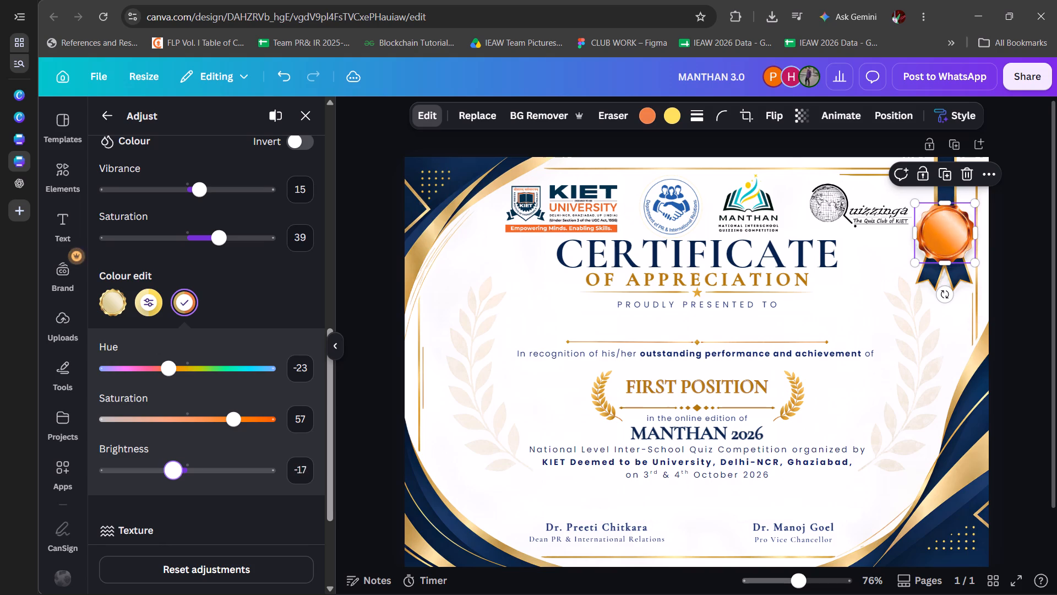
drag(172, 473, 170, 473)
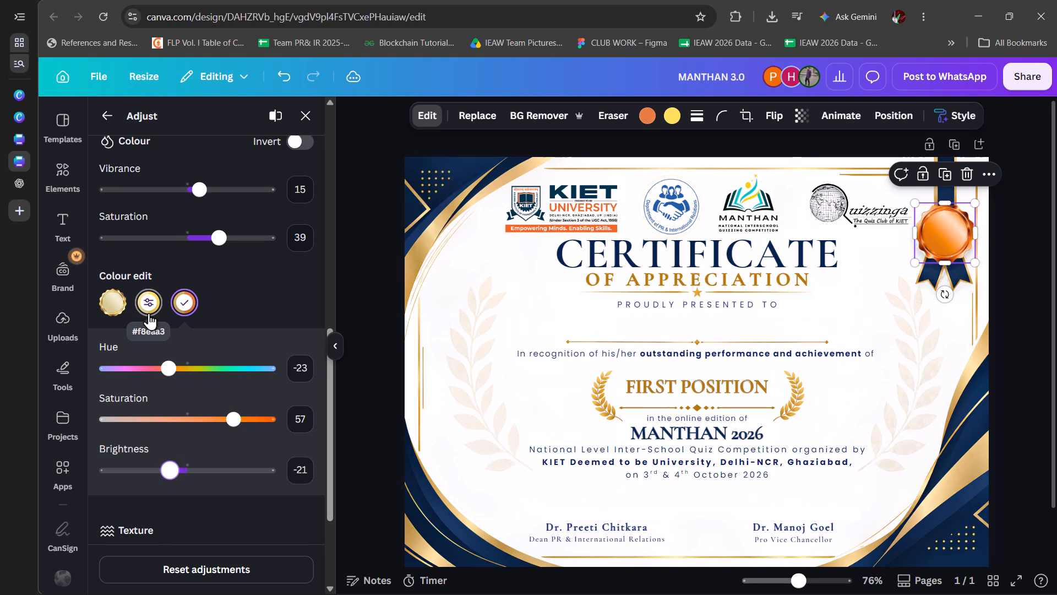
In the badge's colour edit, set the pale yellow tone's saturation to 21 and hue to 0.
click(149, 313)
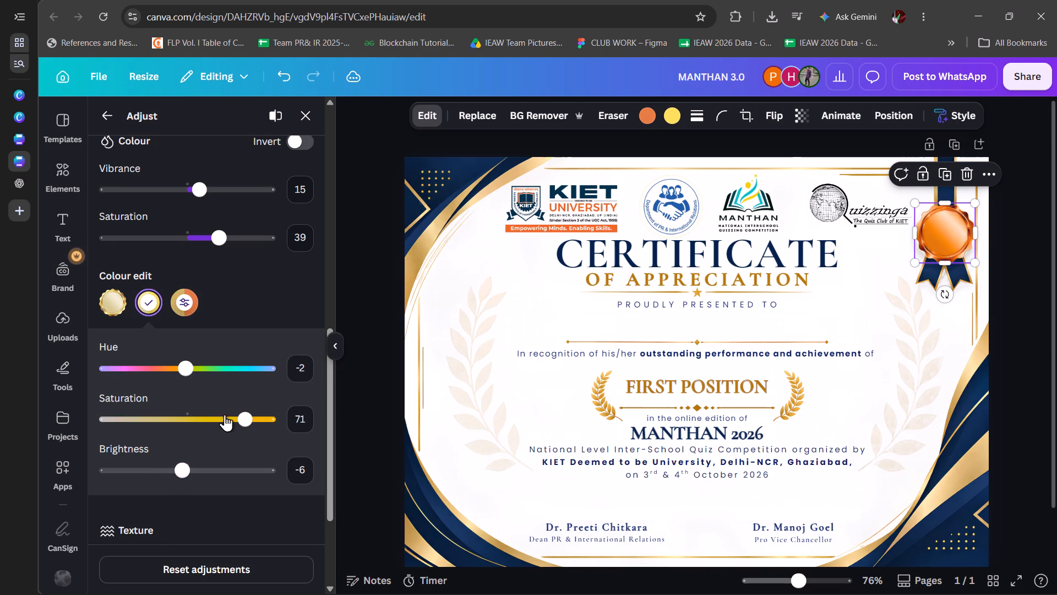
drag(232, 422, 166, 417)
drag(166, 417, 155, 418)
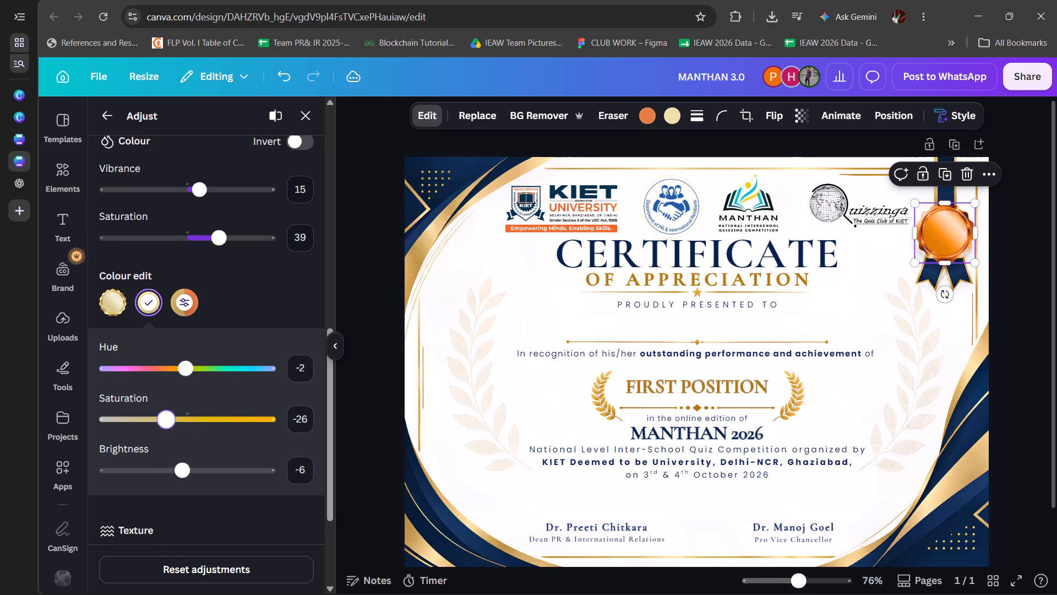
drag(155, 418, 185, 445)
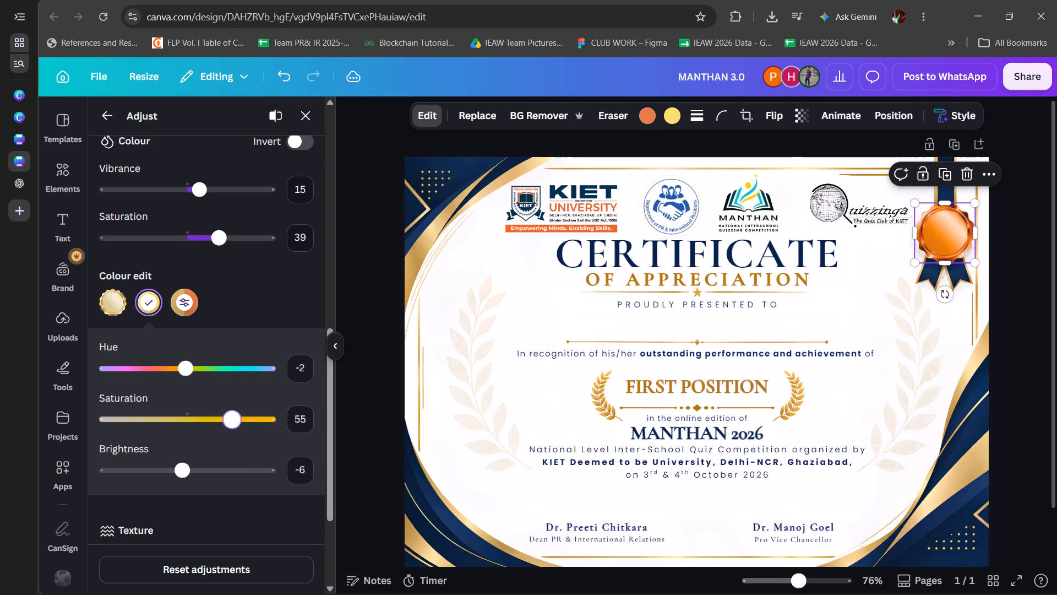
drag(185, 445, 205, 442)
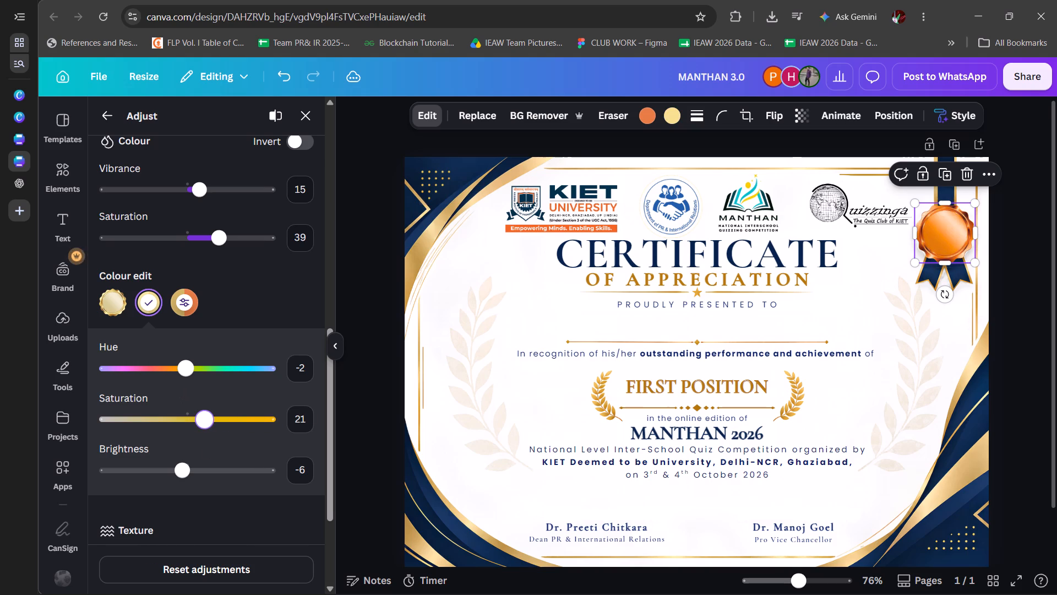
click(169, 371)
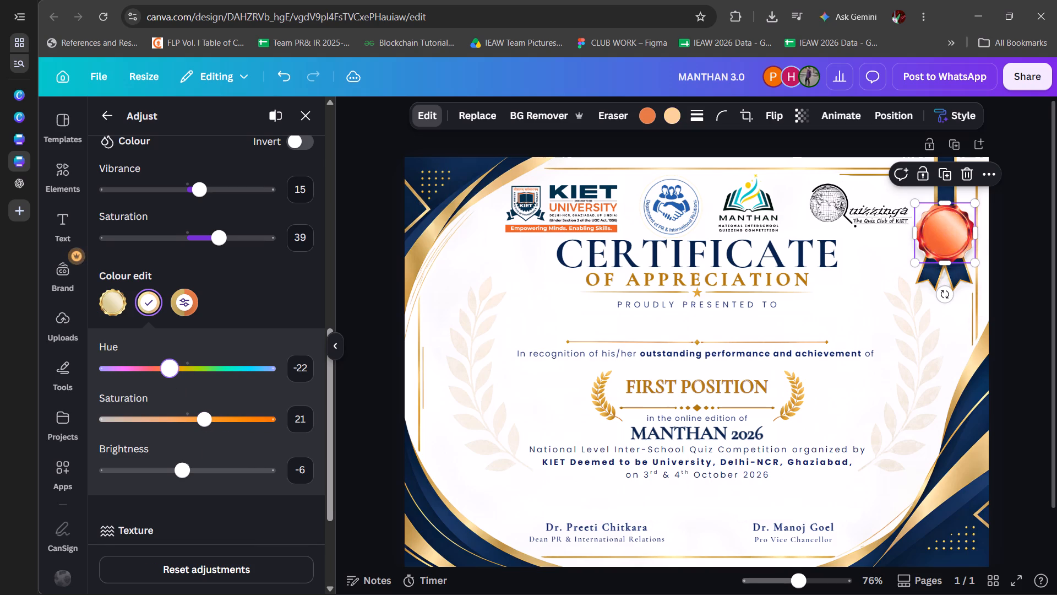
double_click(172, 370)
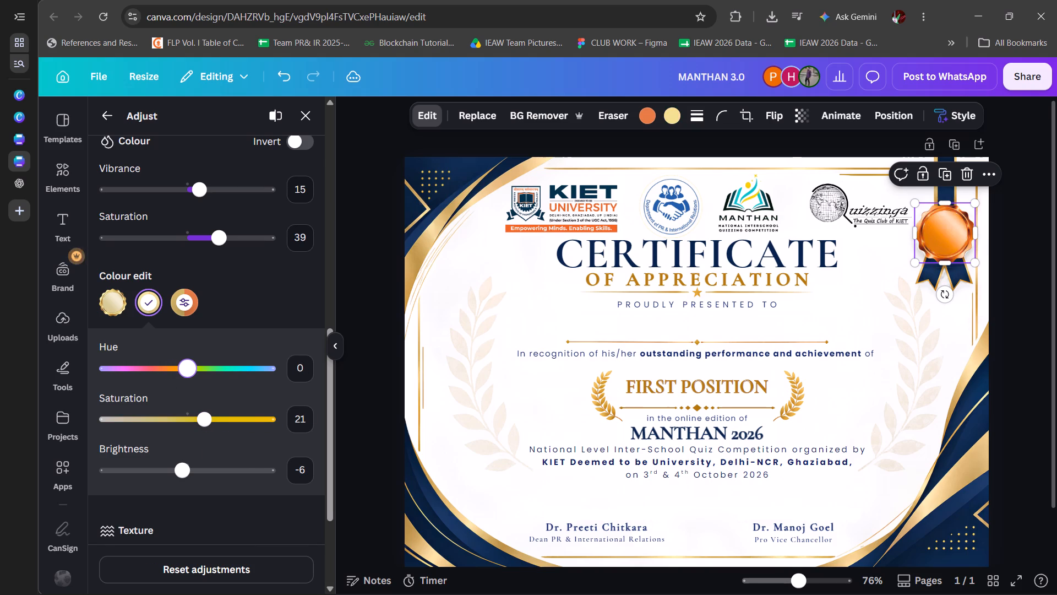
drag(172, 370, 168, 370)
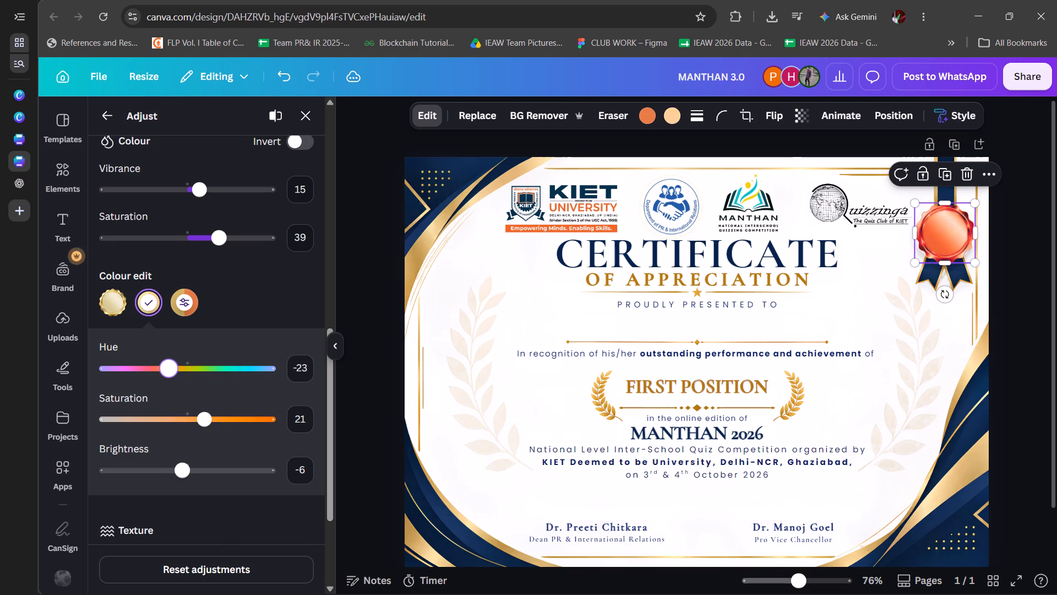
drag(168, 370, 187, 370)
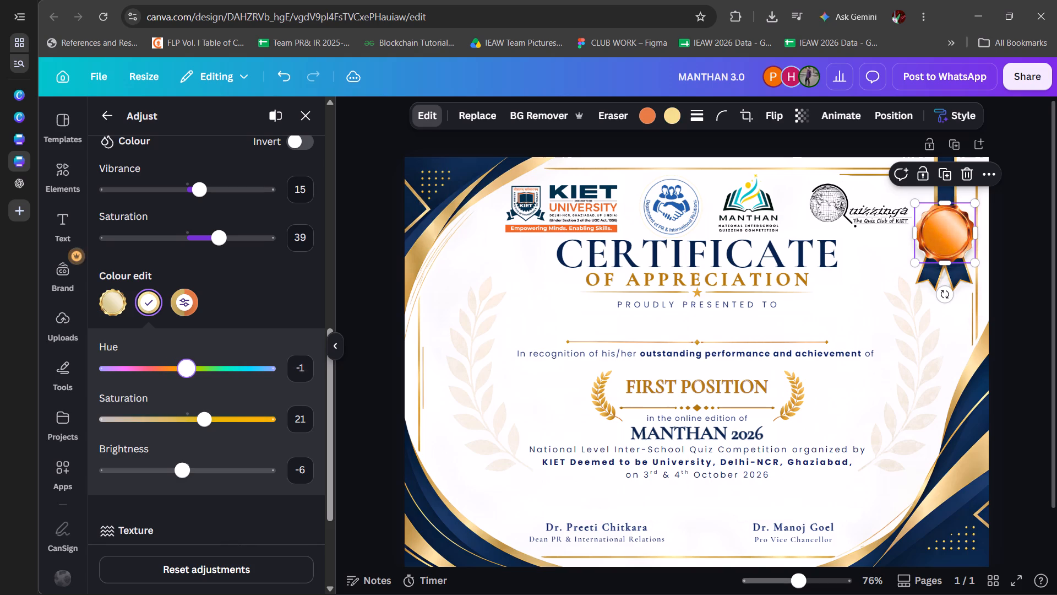
drag(187, 370, 191, 370)
click(224, 308)
Set the badge's pale yellow tone brightness to -27, then close the image adjustments and deselect the badge.
click(206, 474)
click(202, 474)
drag(202, 474, 192, 474)
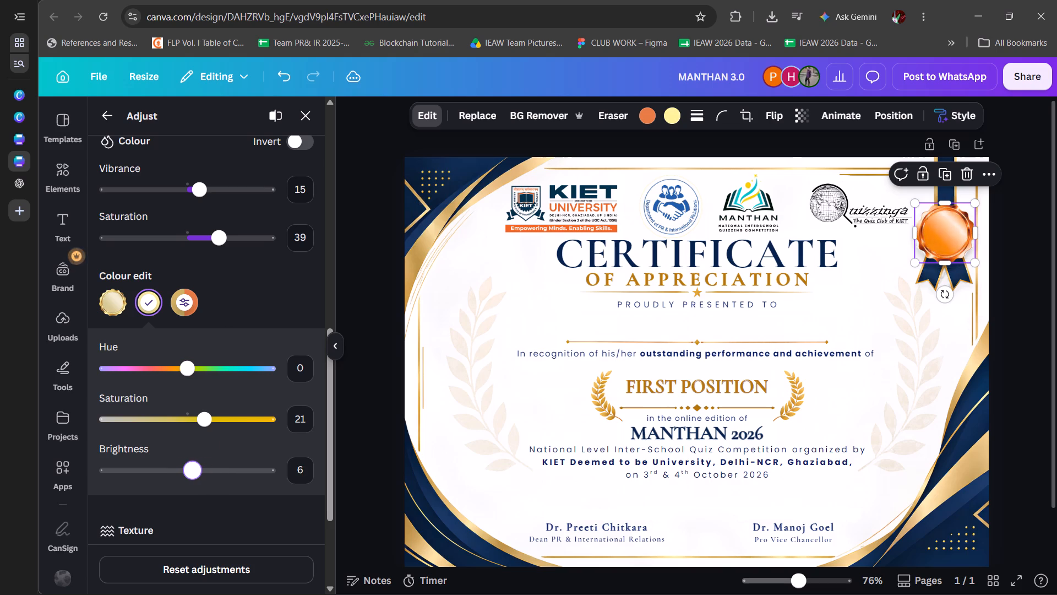
drag(192, 474, 183, 479)
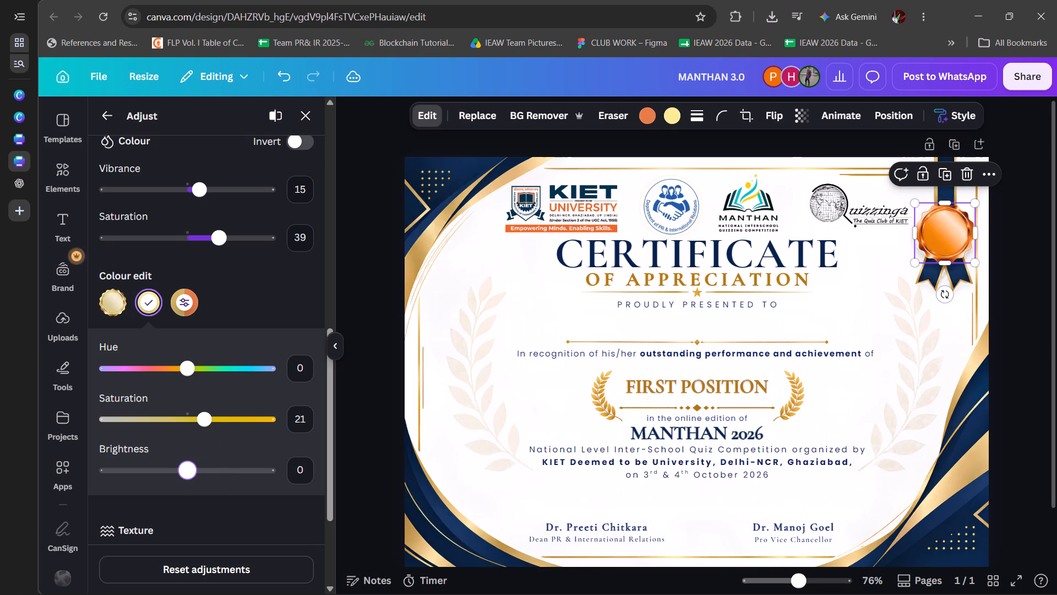
drag(183, 479, 165, 479)
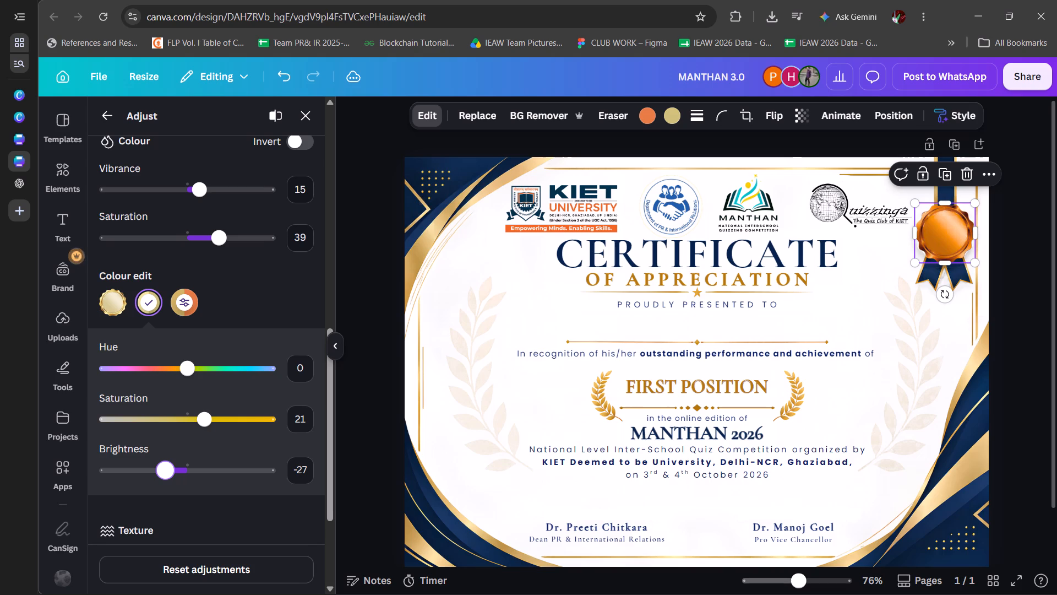
click(262, 284)
scroll(262, 284, up, 4)
click(307, 123)
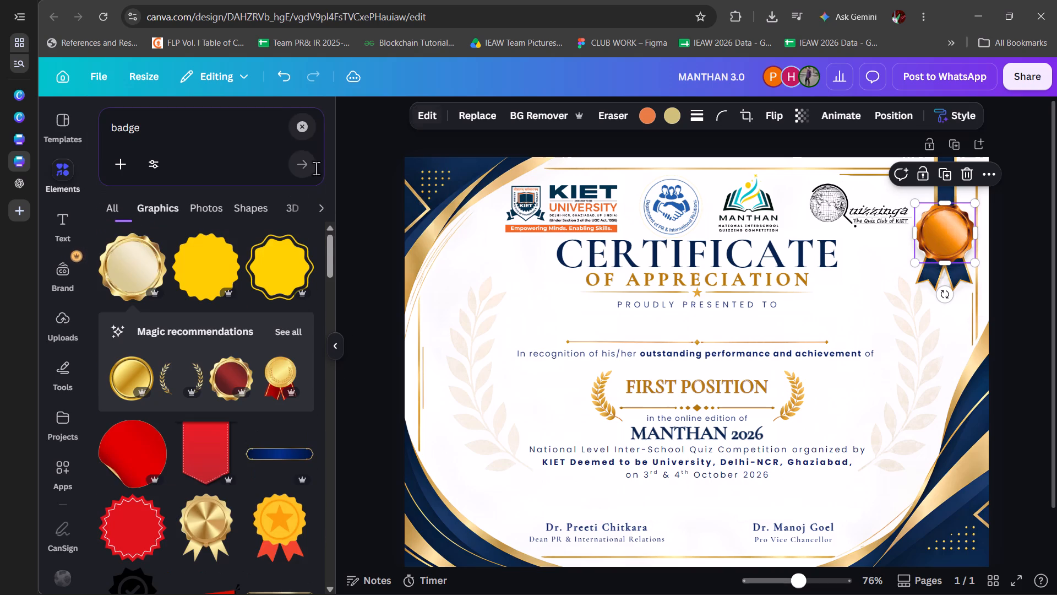
click(374, 273)
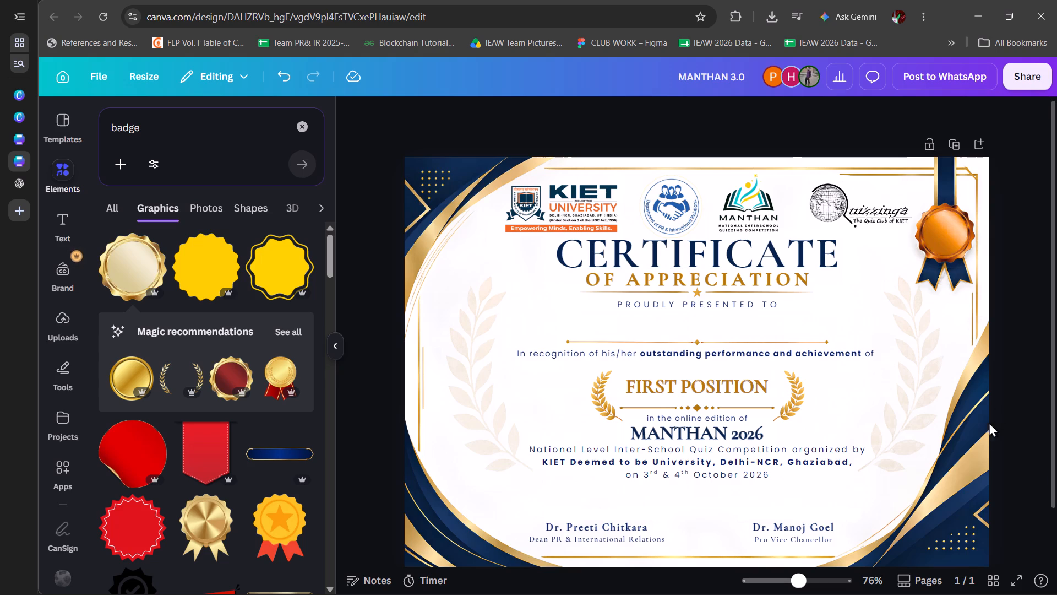
Recolour the gold in the certificate's bottom-right corner decoration to the default solid orange.
click(961, 472)
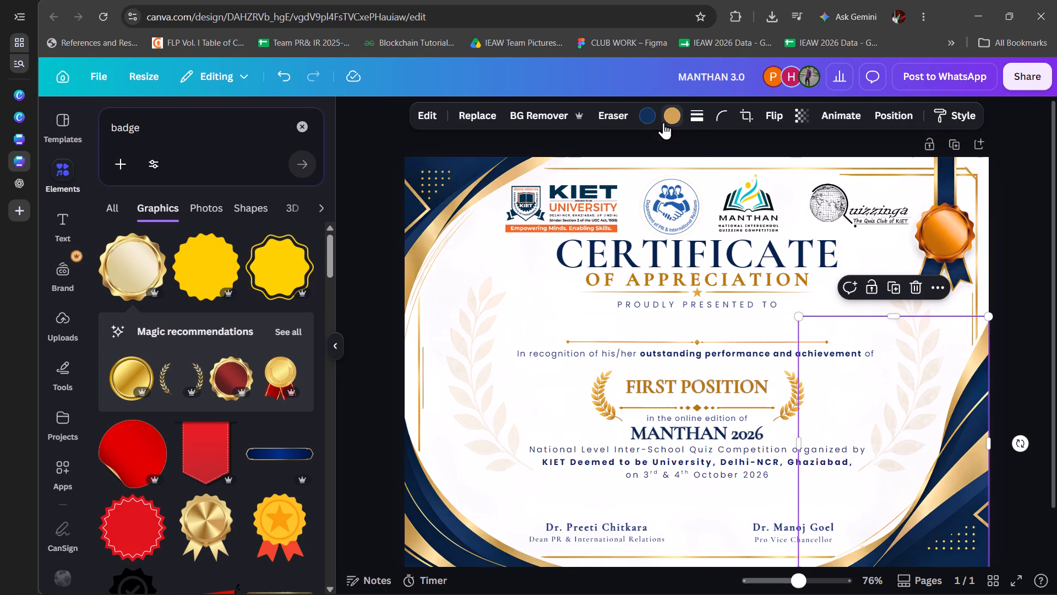
click(663, 122)
scroll(234, 531, down, 2)
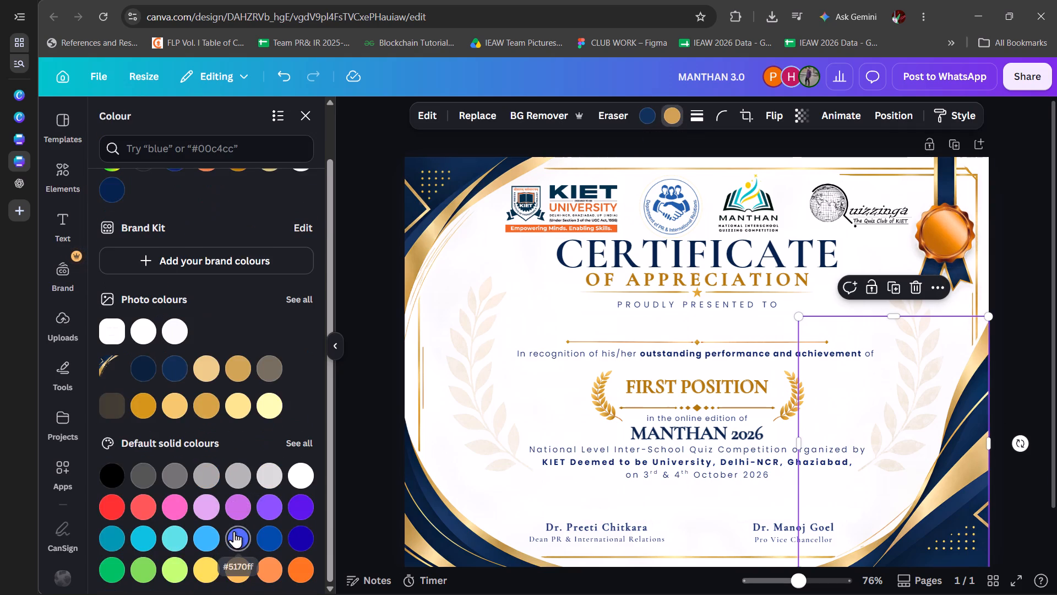
scroll(234, 531, down, 1)
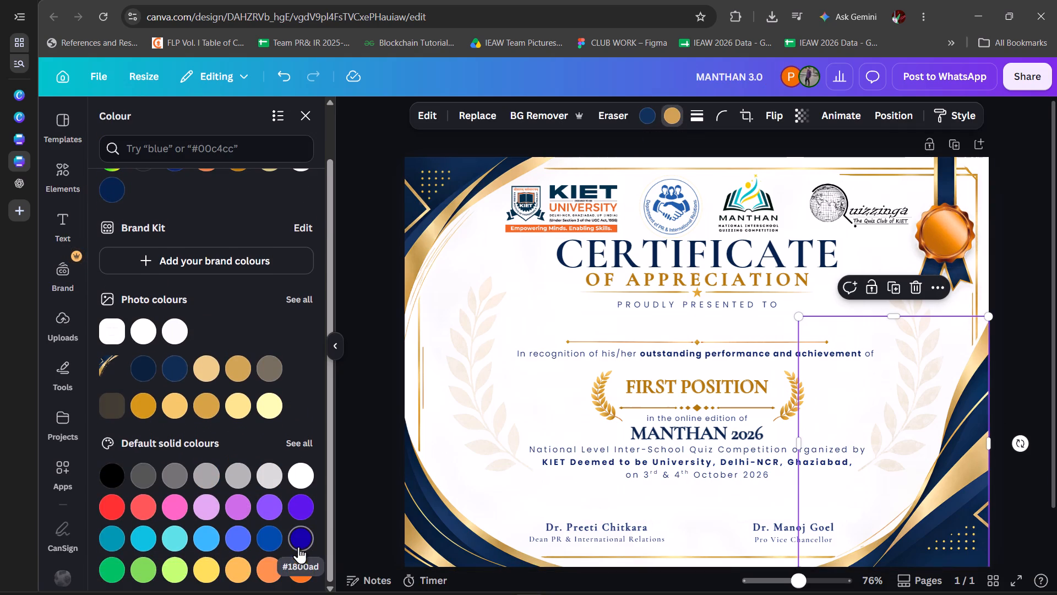
click(302, 564)
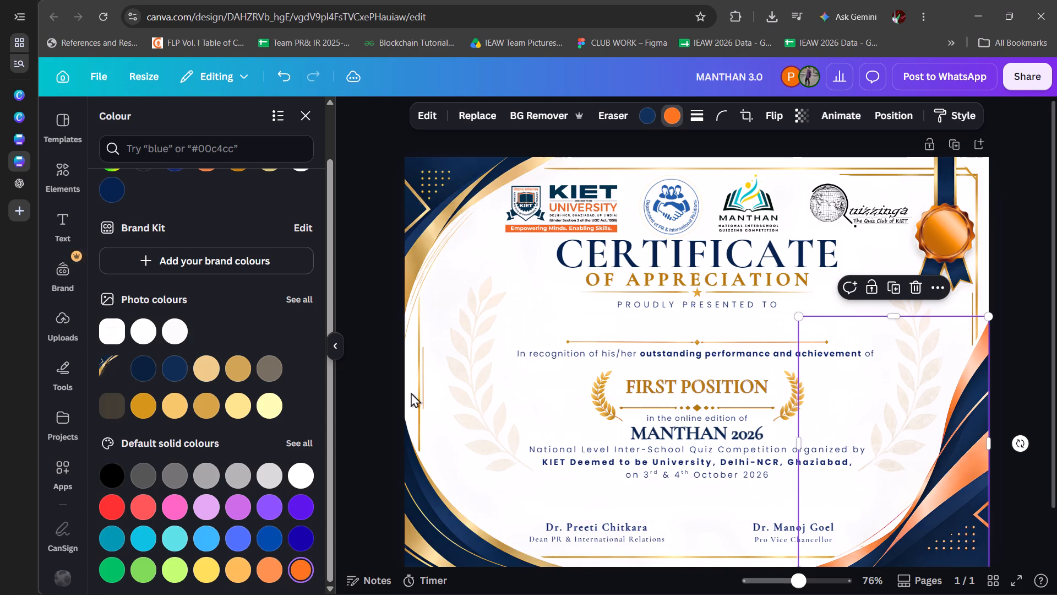
Recolour the gold in the certificate's top-left corner decoration to the default solid orange.
click(426, 219)
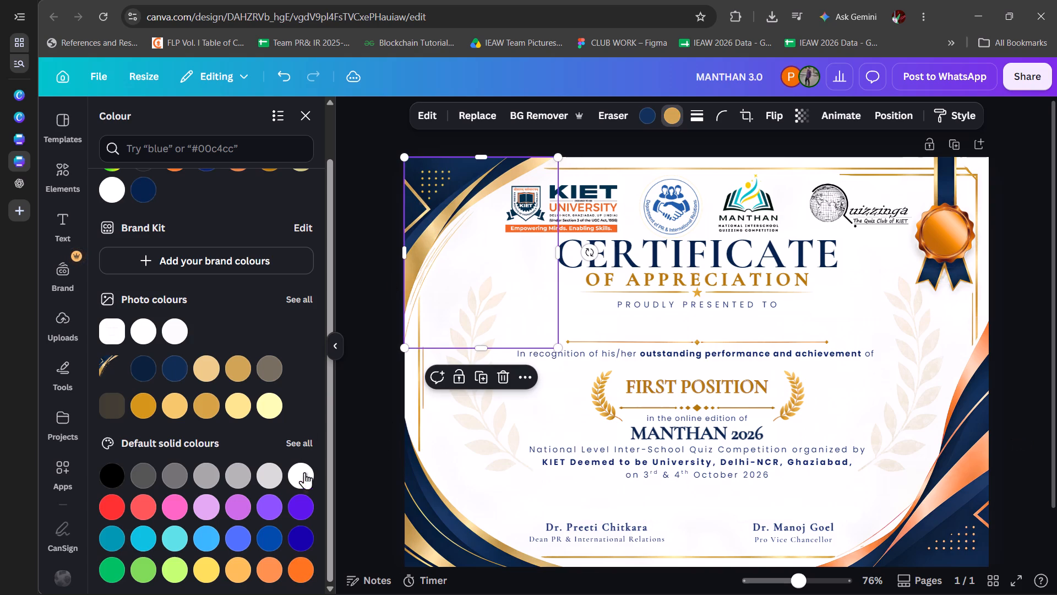
click(305, 574)
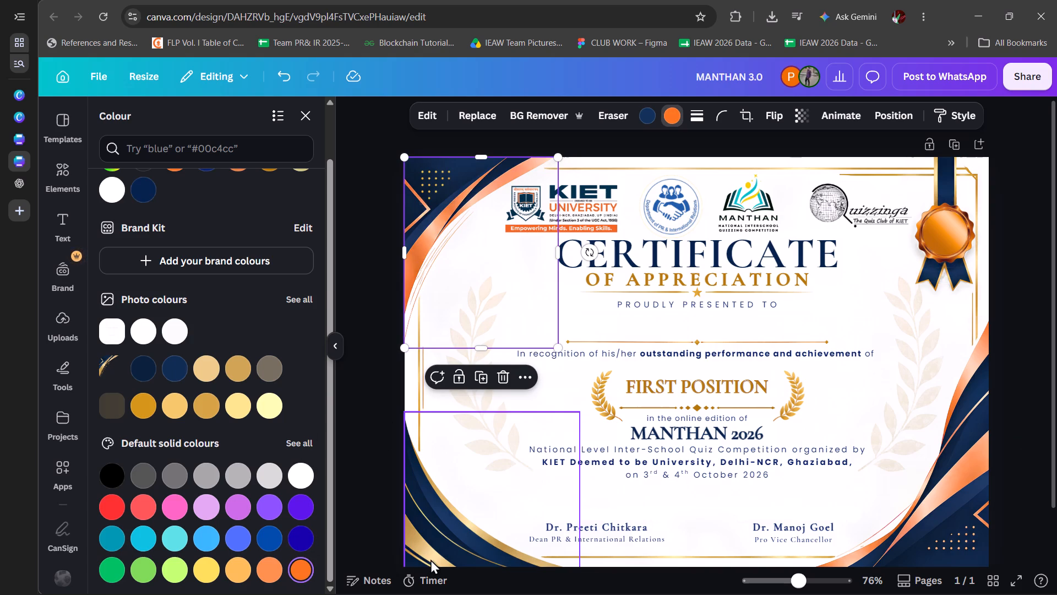
Recolour the light gold in the certificate's bottom-left corner decoration to the same bright orange already used in the design.
click(431, 559)
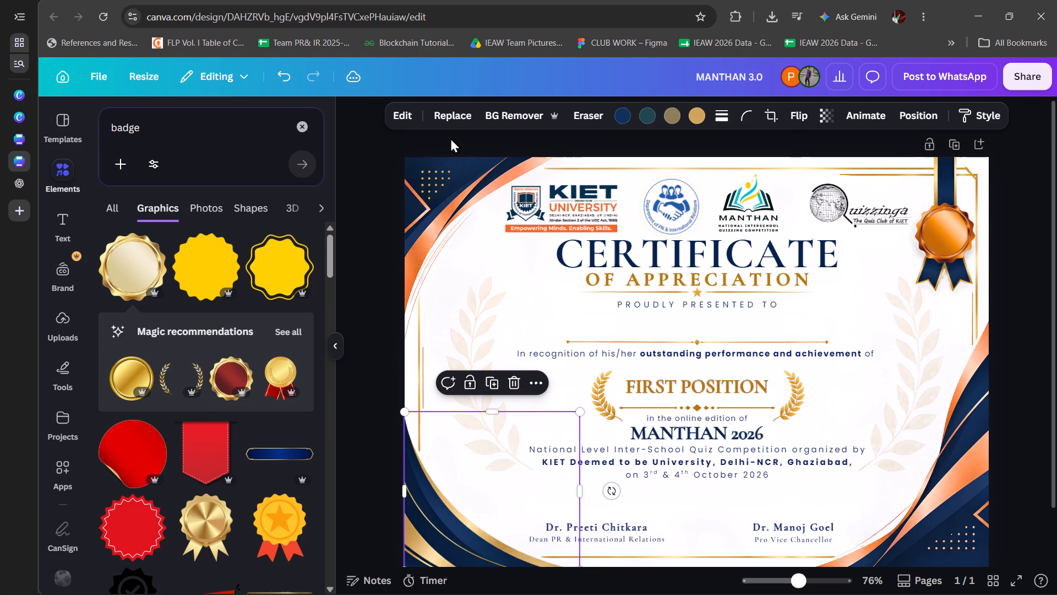
click(705, 109)
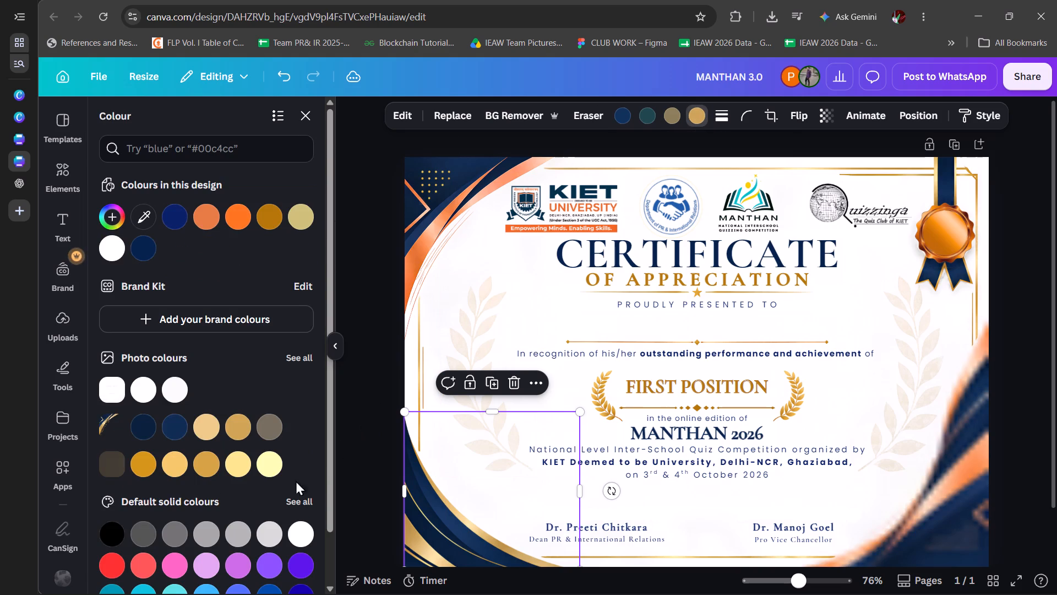
scroll(269, 482, down, 2)
scroll(248, 311, up, 3)
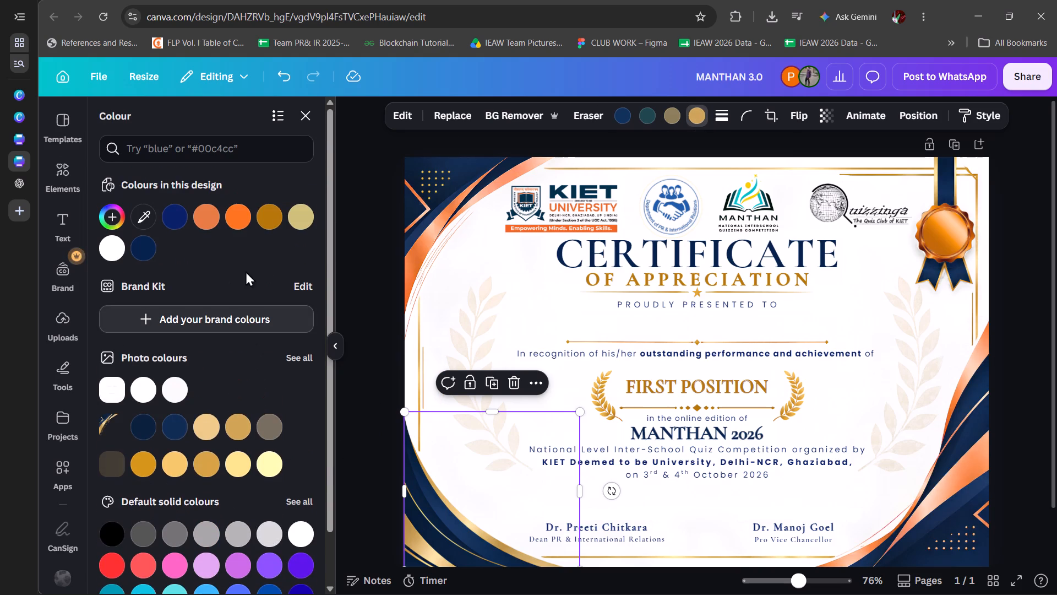
click(241, 212)
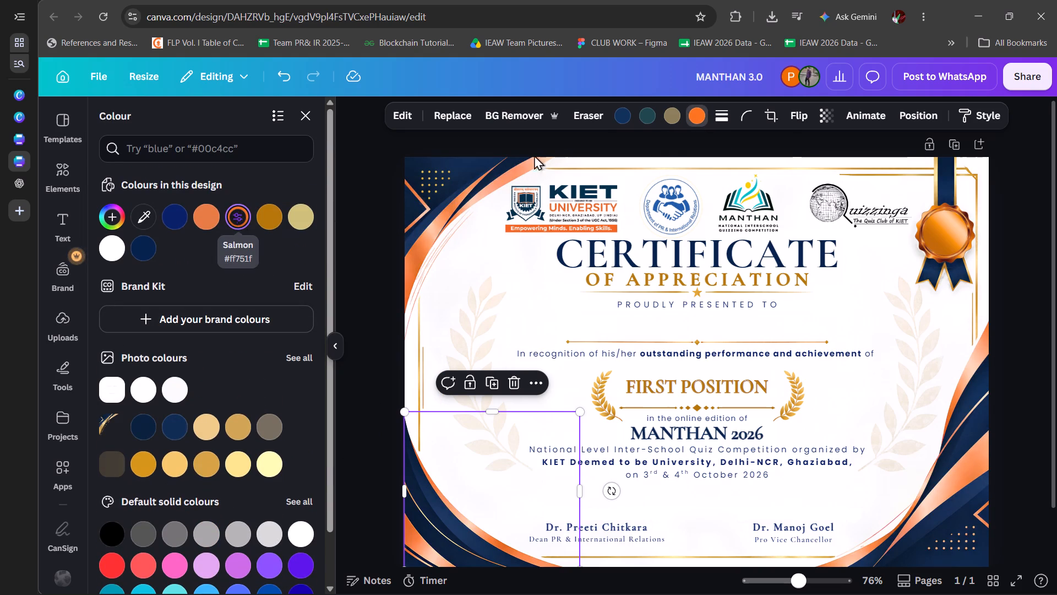
Recolour the gold tone of the ribbon badge in the certificate's top-right corner to the design's bright orange.
click(982, 192)
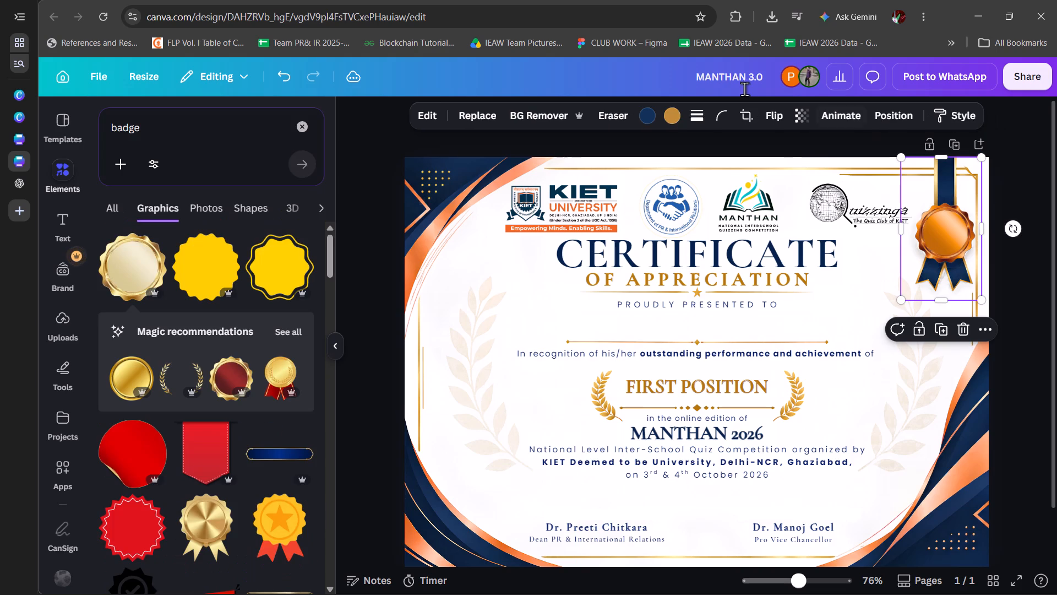
click(680, 113)
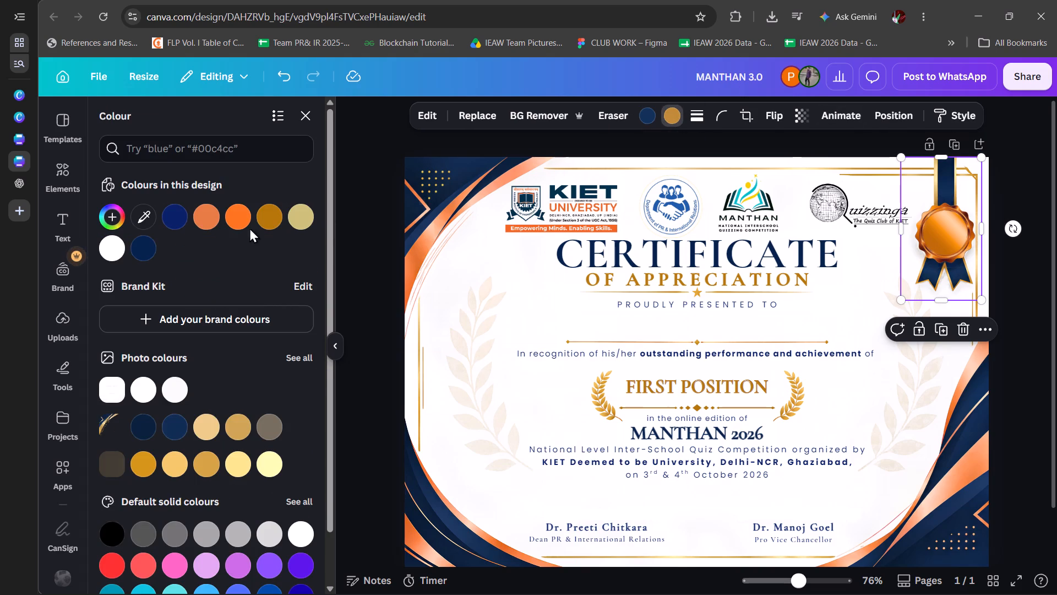
click(244, 219)
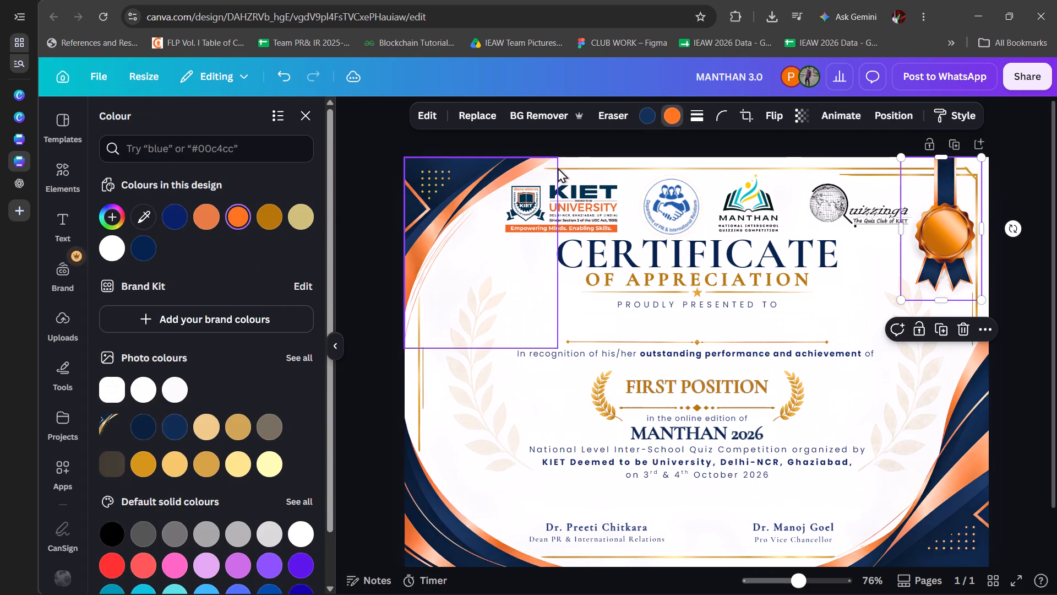
Recolour the pale yellow in the certificate's top horizontal border lines to the design's bright orange.
click(581, 171)
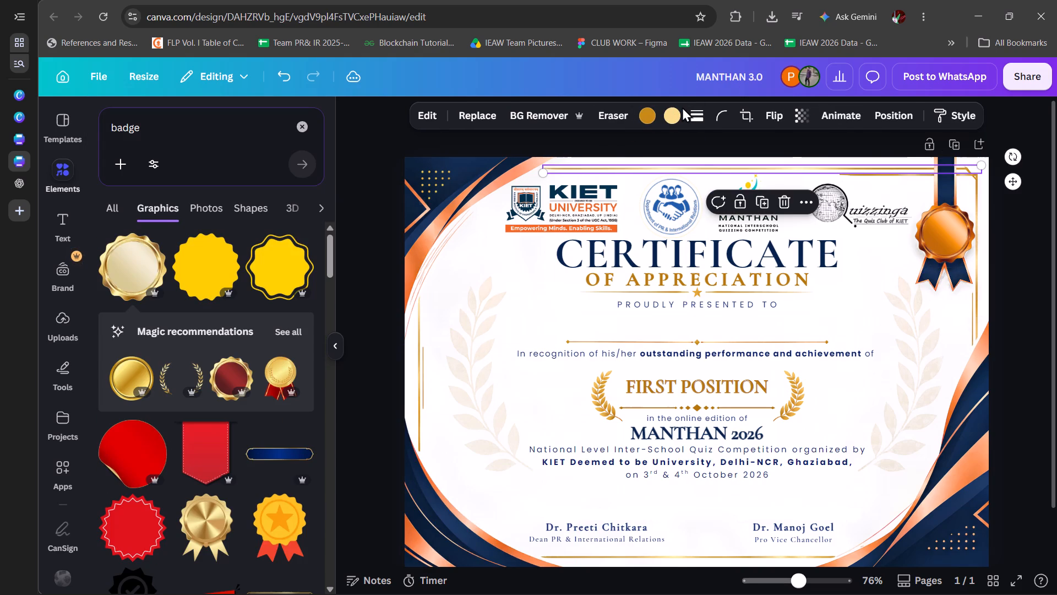
click(675, 115)
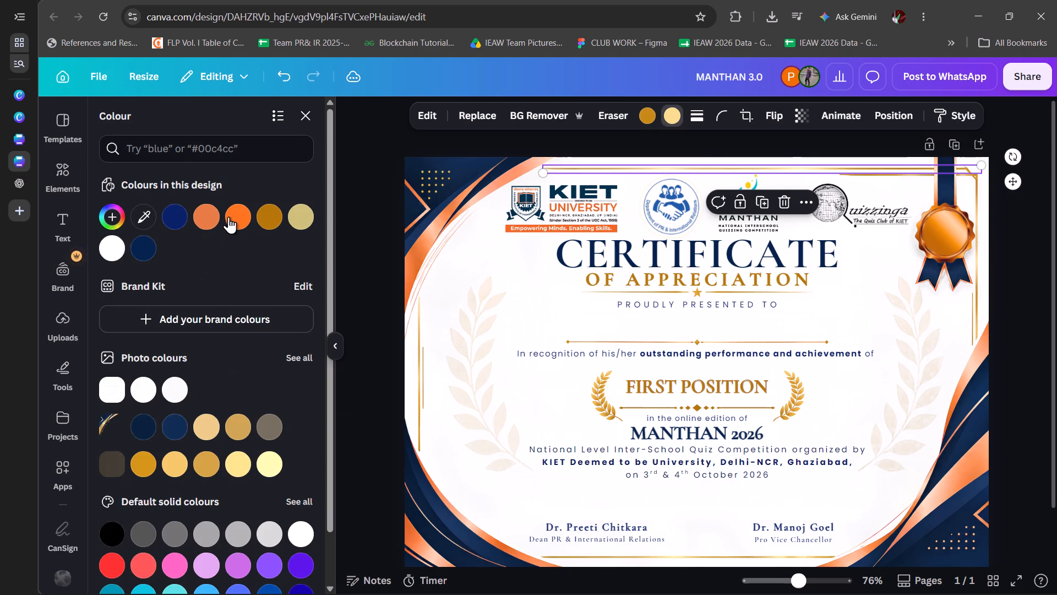
click(230, 217)
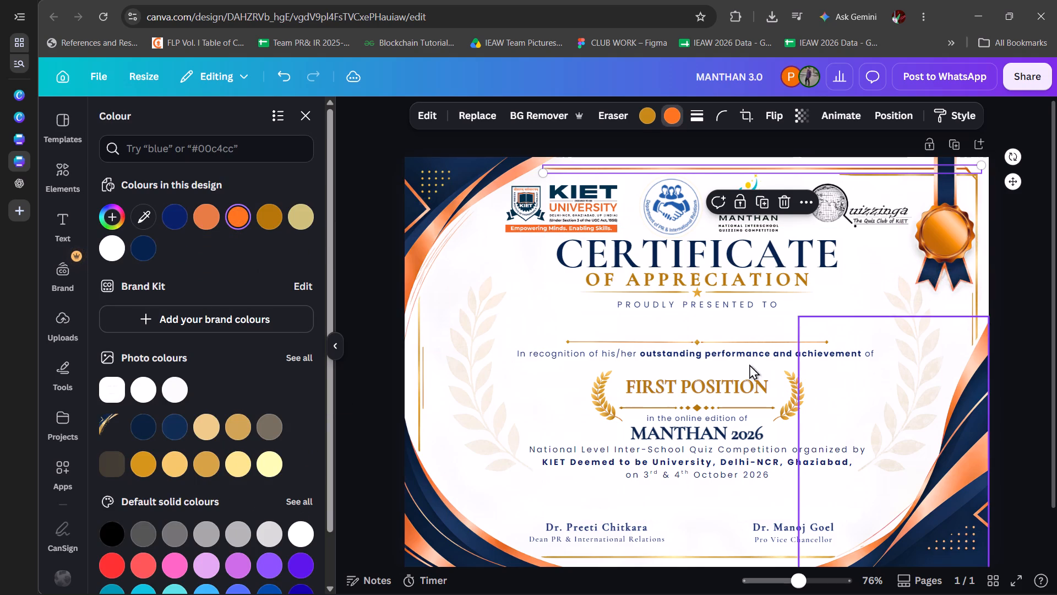
Recolour the gold vertical border lines on the certificate's left edge to the design's bright orange, then deselect them.
click(421, 404)
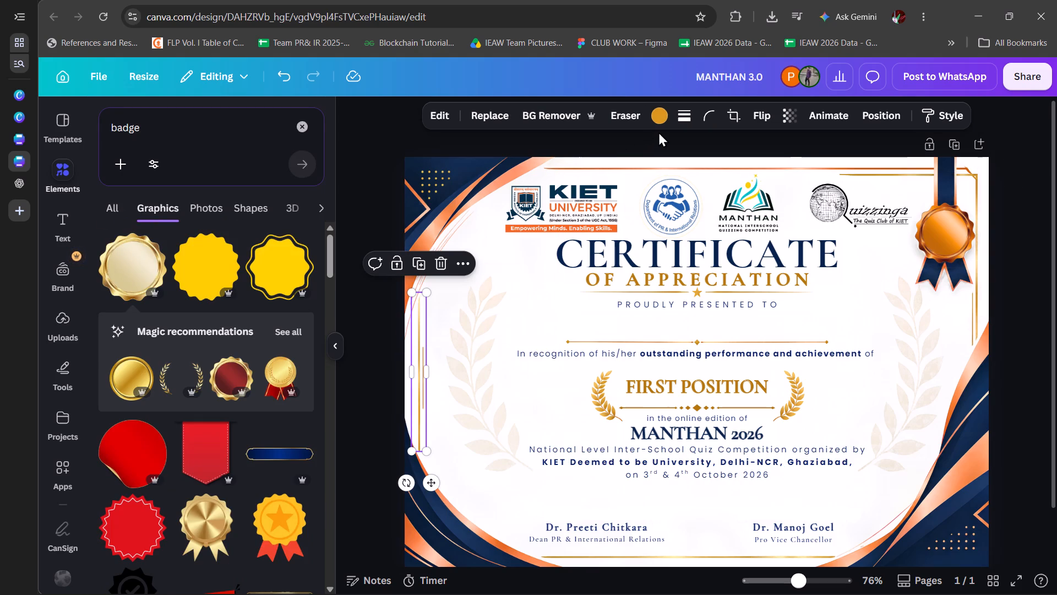
click(658, 127)
click(658, 122)
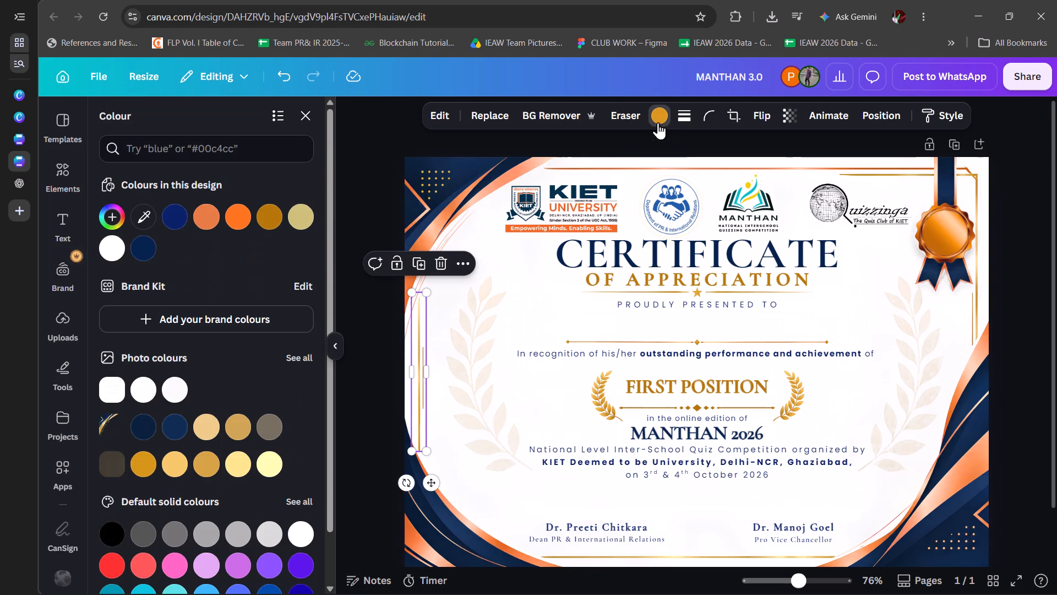
click(243, 210)
click(377, 198)
click(377, 198)
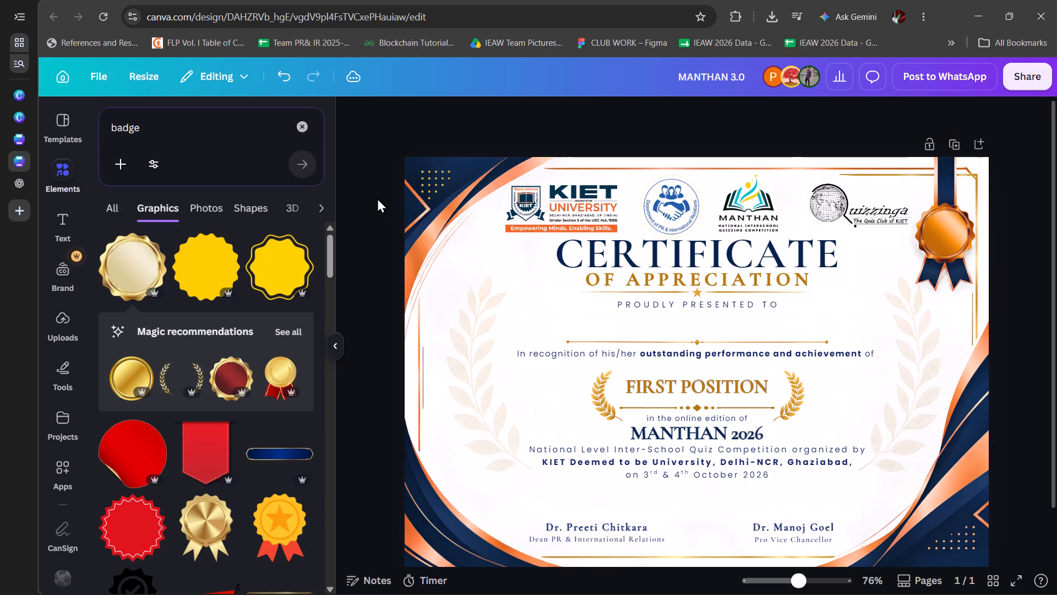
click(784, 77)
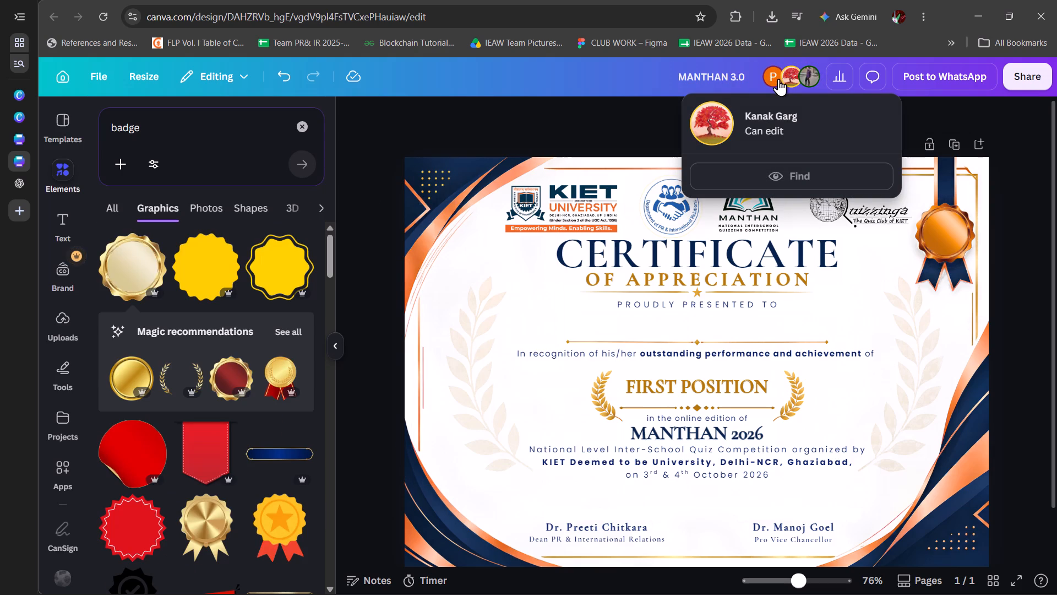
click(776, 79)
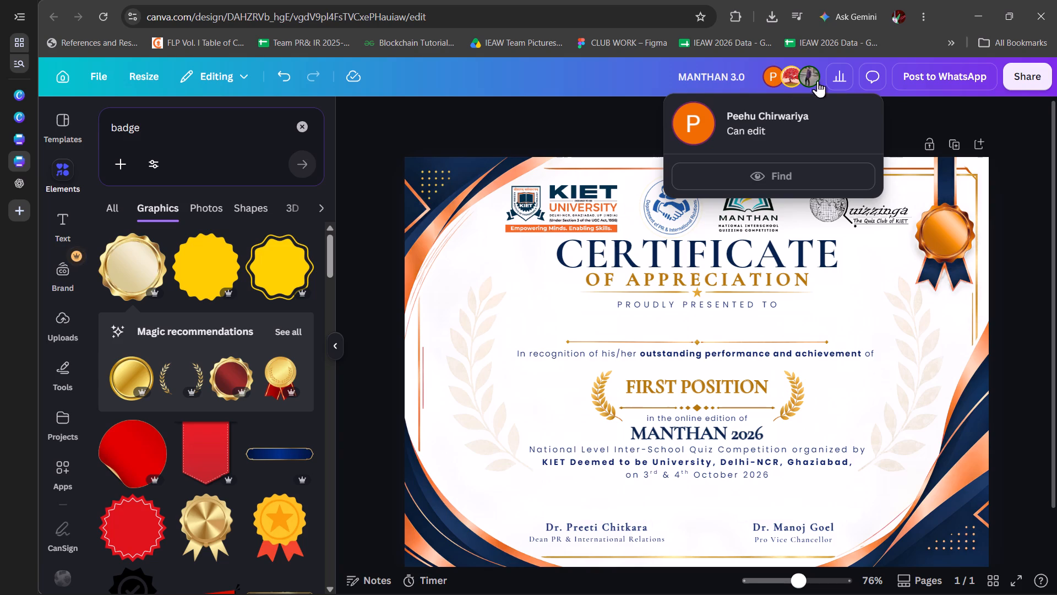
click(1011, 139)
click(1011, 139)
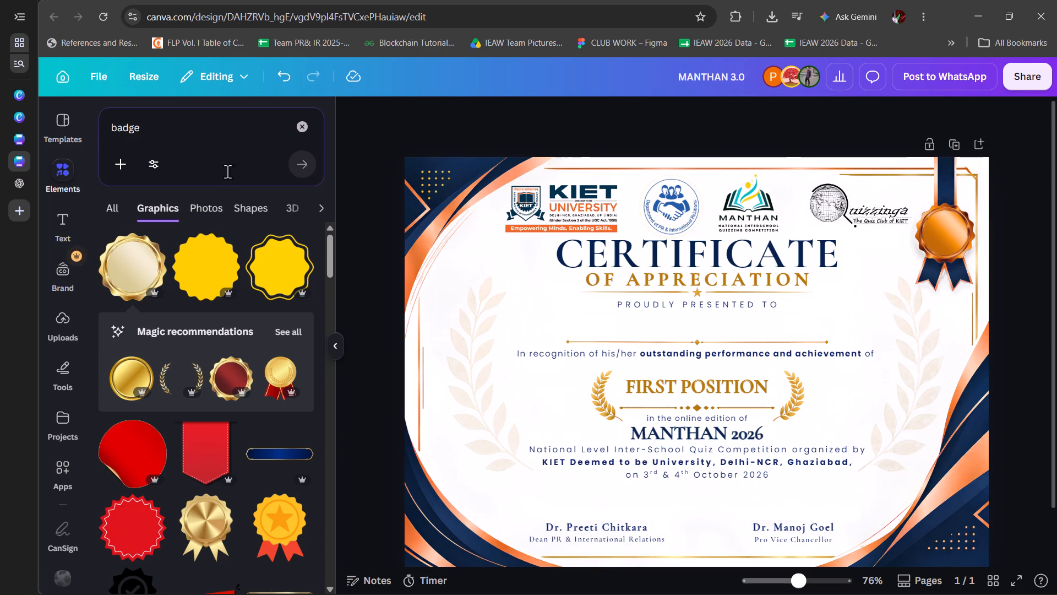
Search the elements for "trophy" and add the gold trophy cup framed by a laurel wreath from the graphics.
click(302, 133)
click(302, 133)
text(trop)
text(hy)
key(Return)
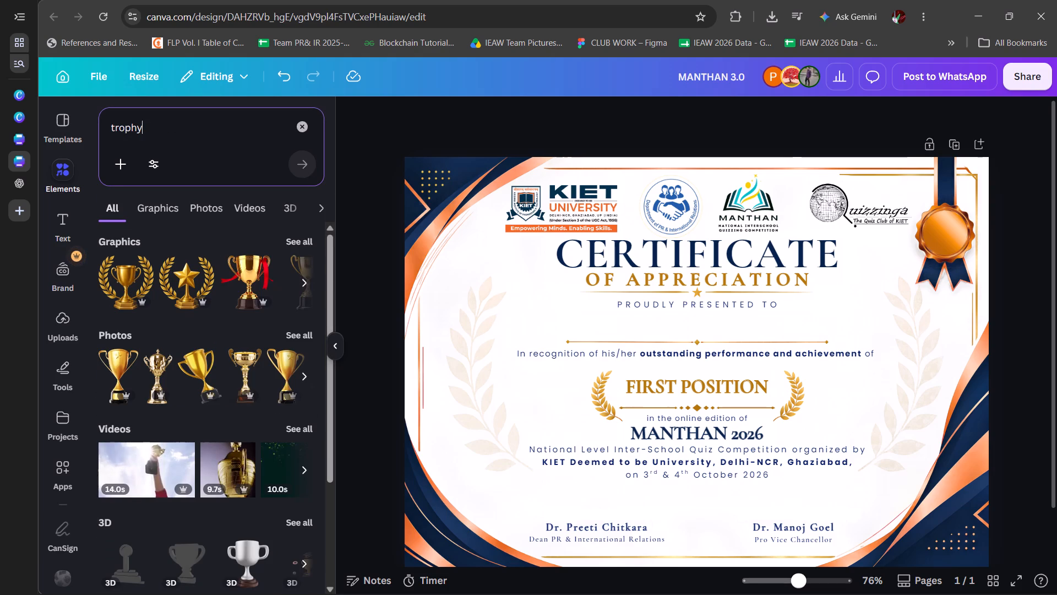
click(298, 240)
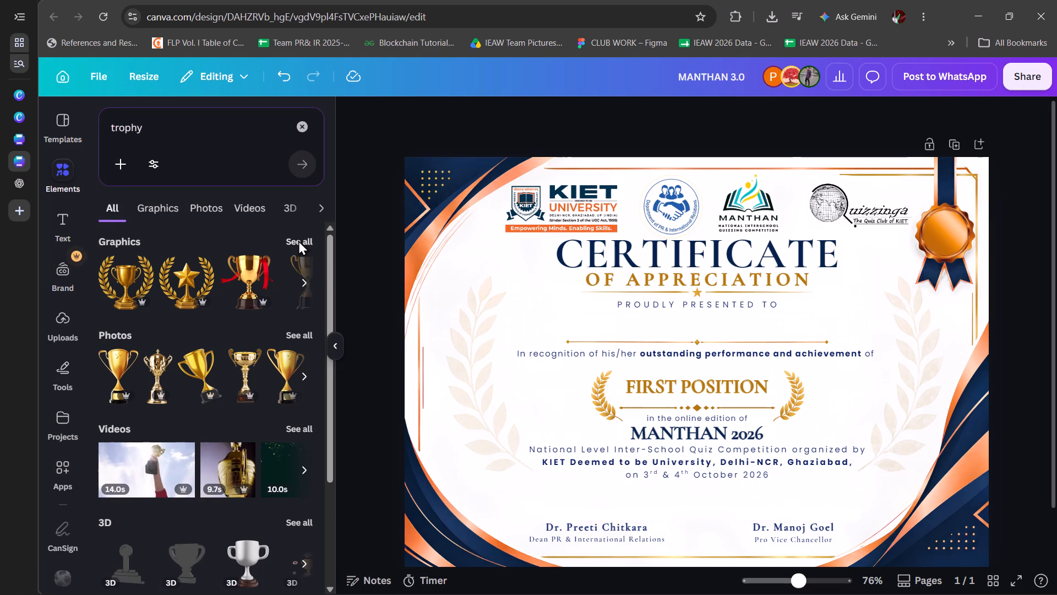
scroll(229, 393, down, 1)
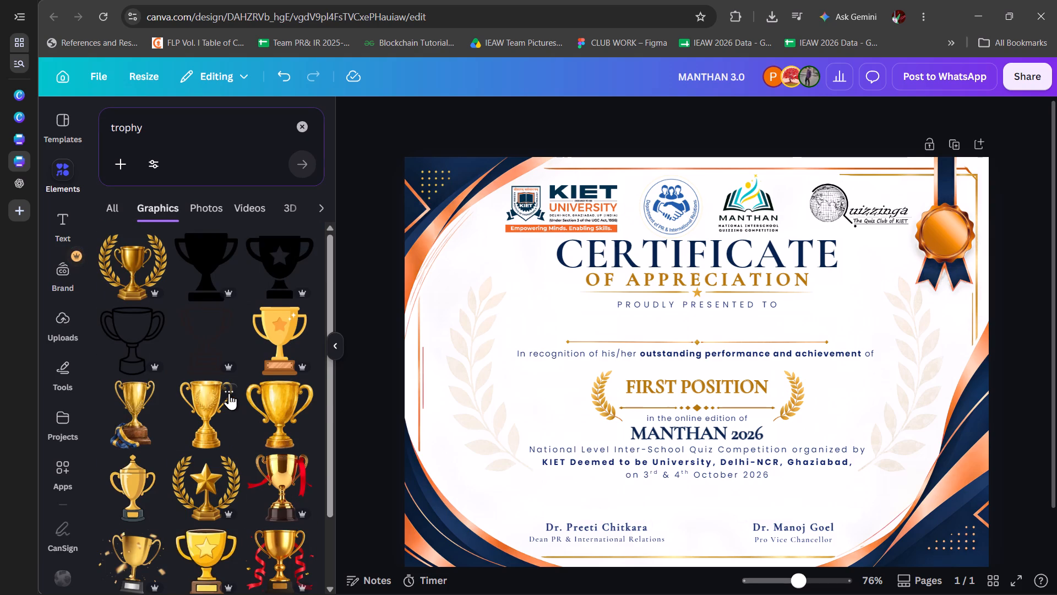
scroll(229, 393, down, 2)
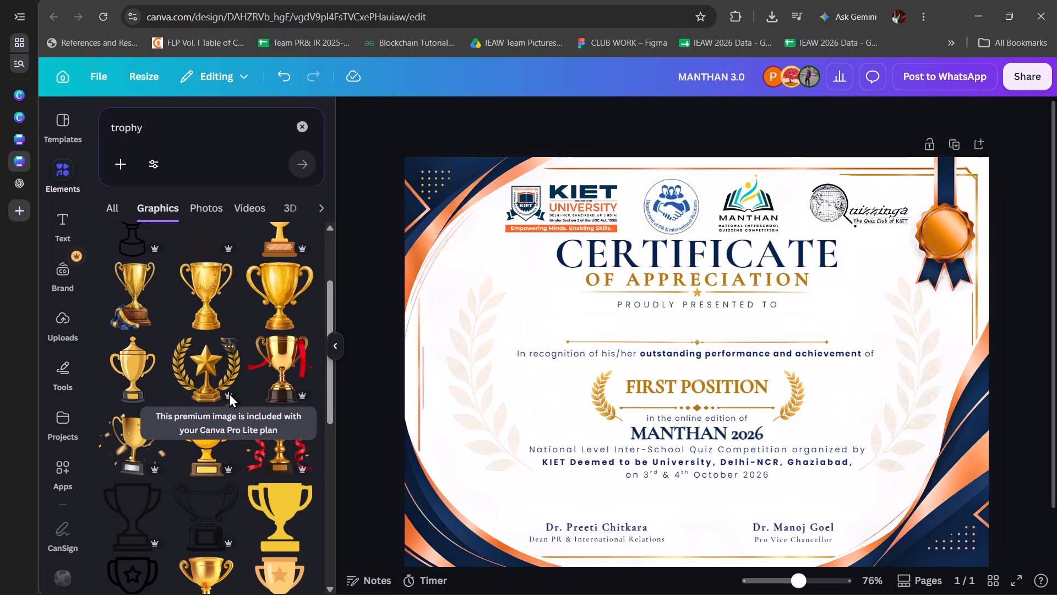
scroll(229, 393, down, 4)
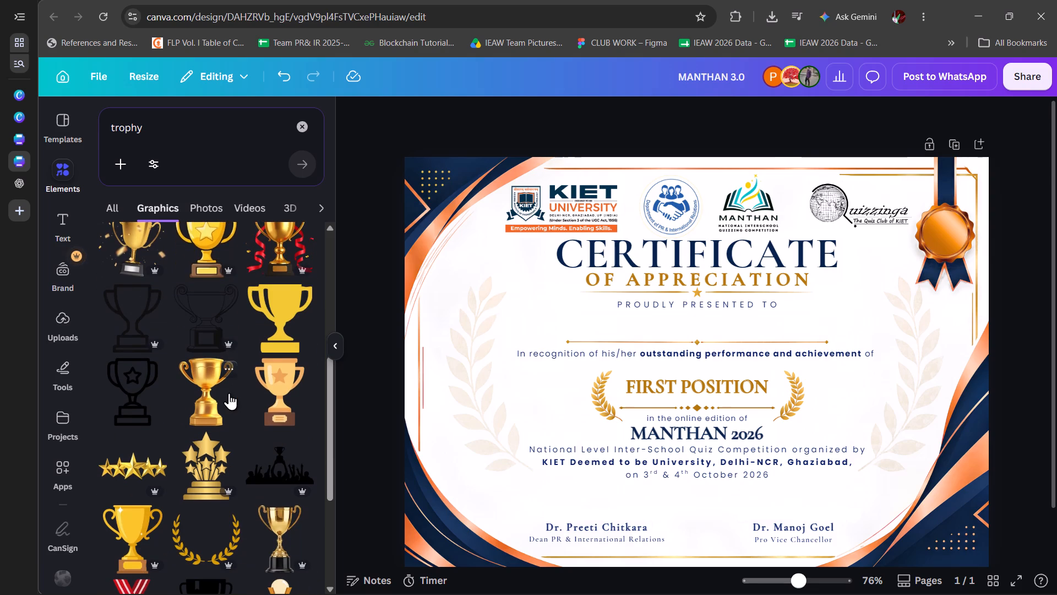
scroll(229, 393, up, 5)
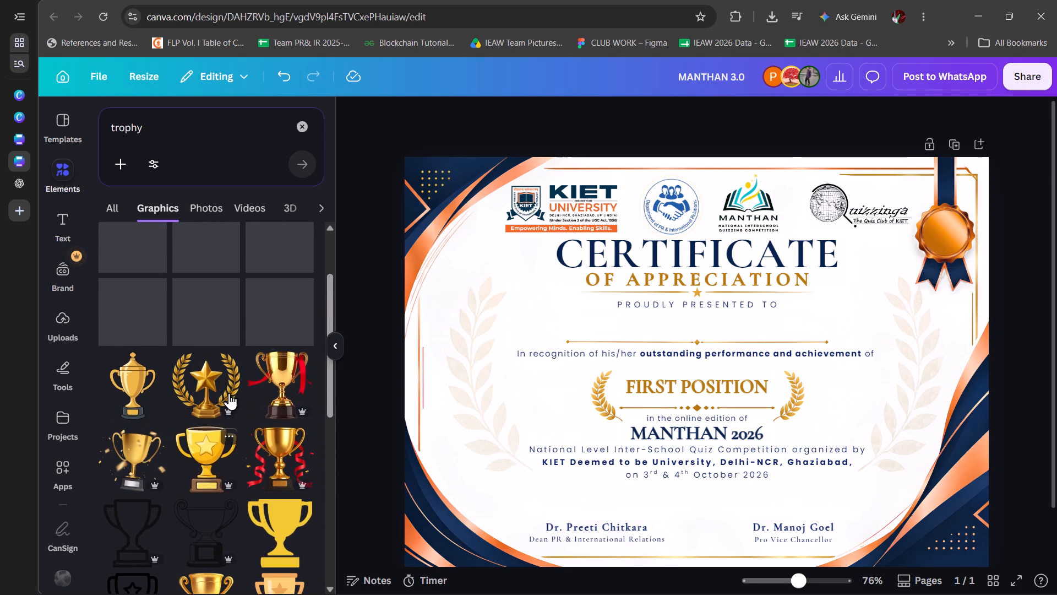
scroll(274, 341, up, 1)
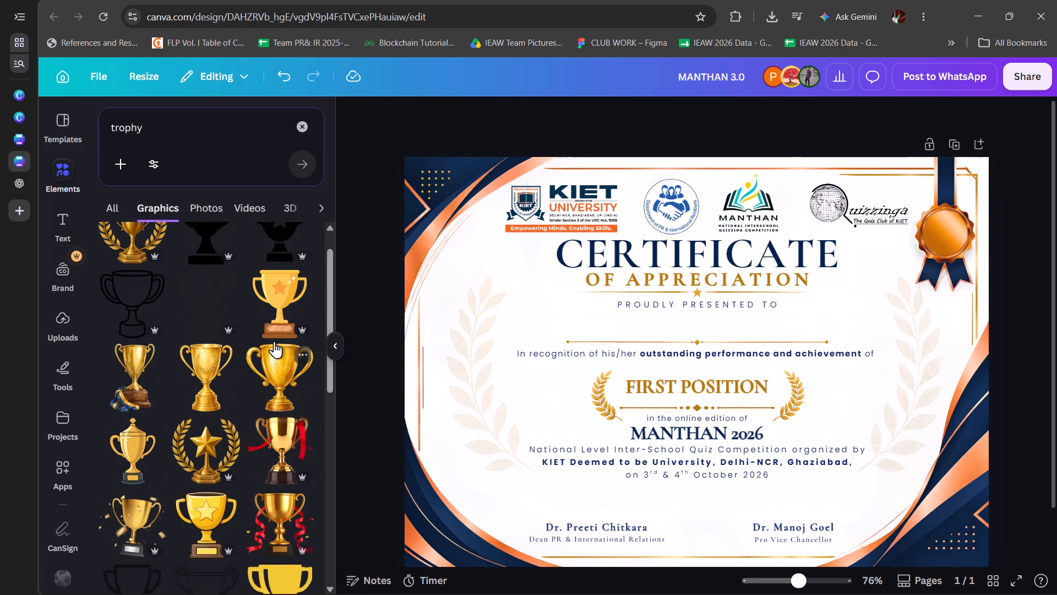
scroll(274, 341, up, 1)
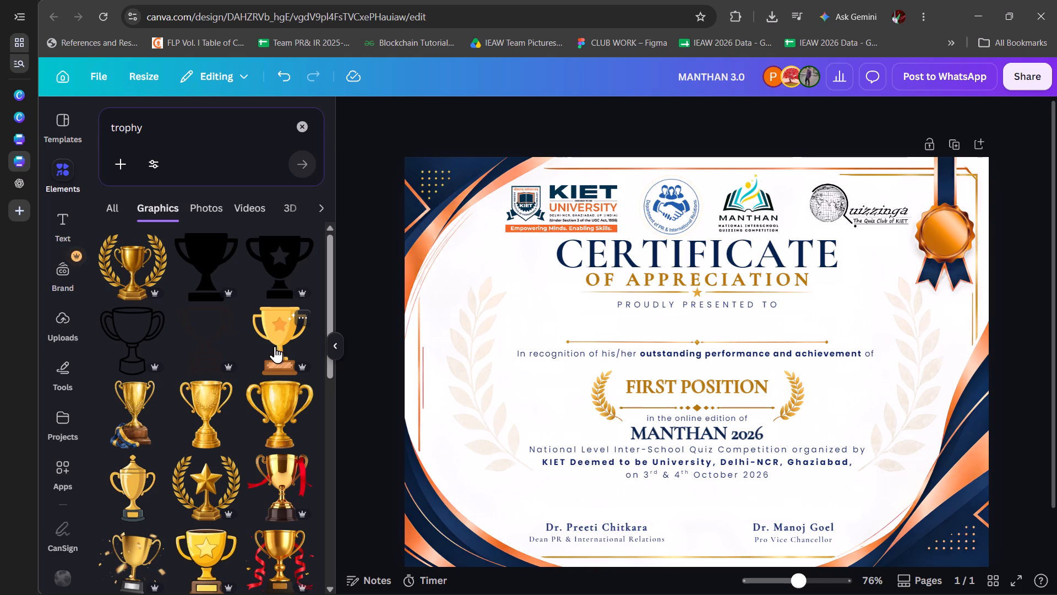
click(122, 270)
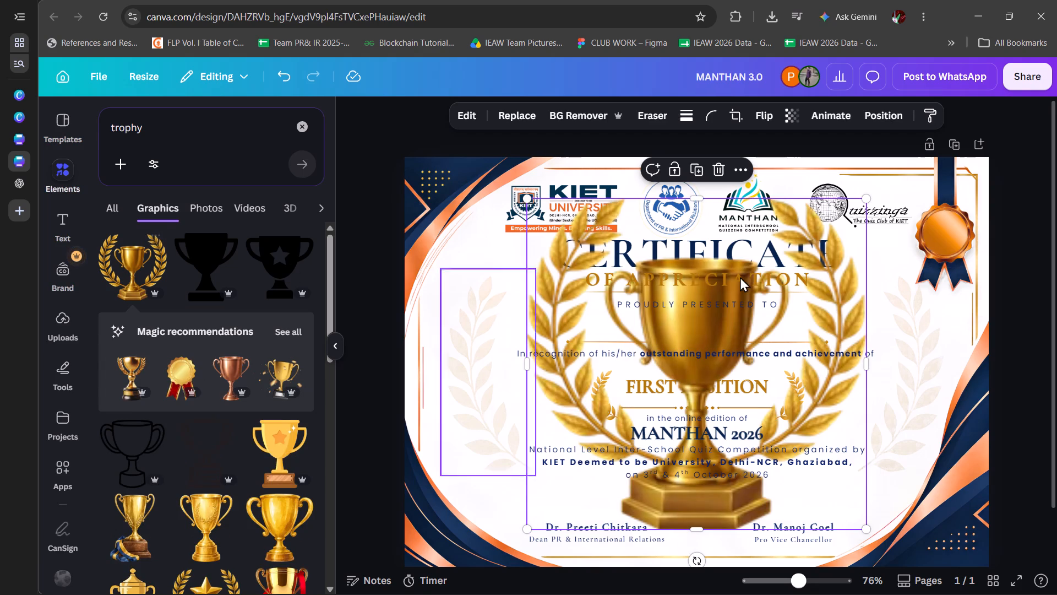
Shrink the trophy graphic to roughly the size of the badge's medallion and move it onto the ribbon badge.
drag(867, 201, 587, 447)
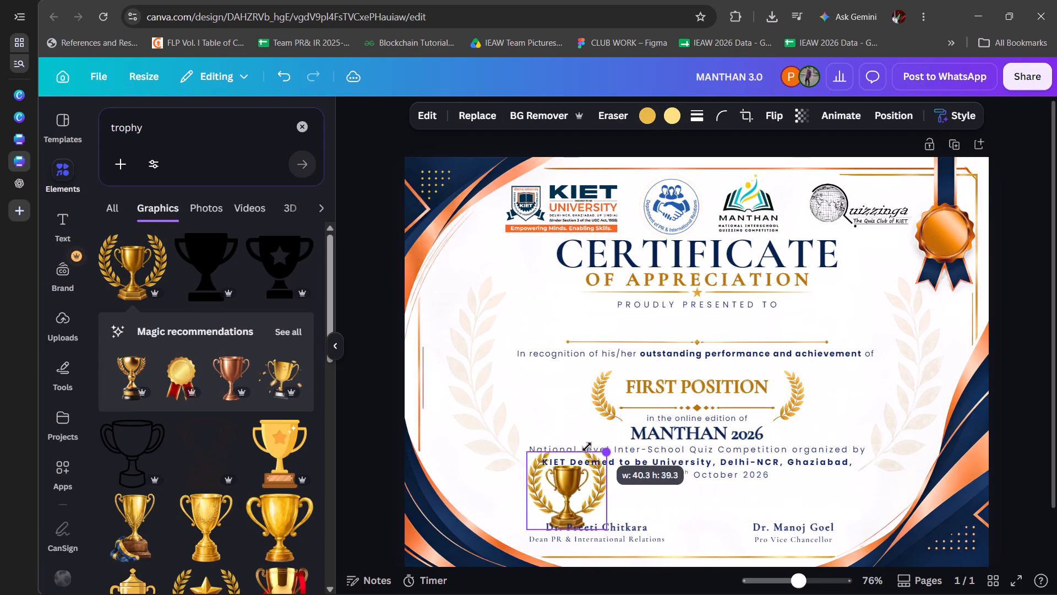
drag(587, 447, 569, 462)
drag(560, 512, 912, 365)
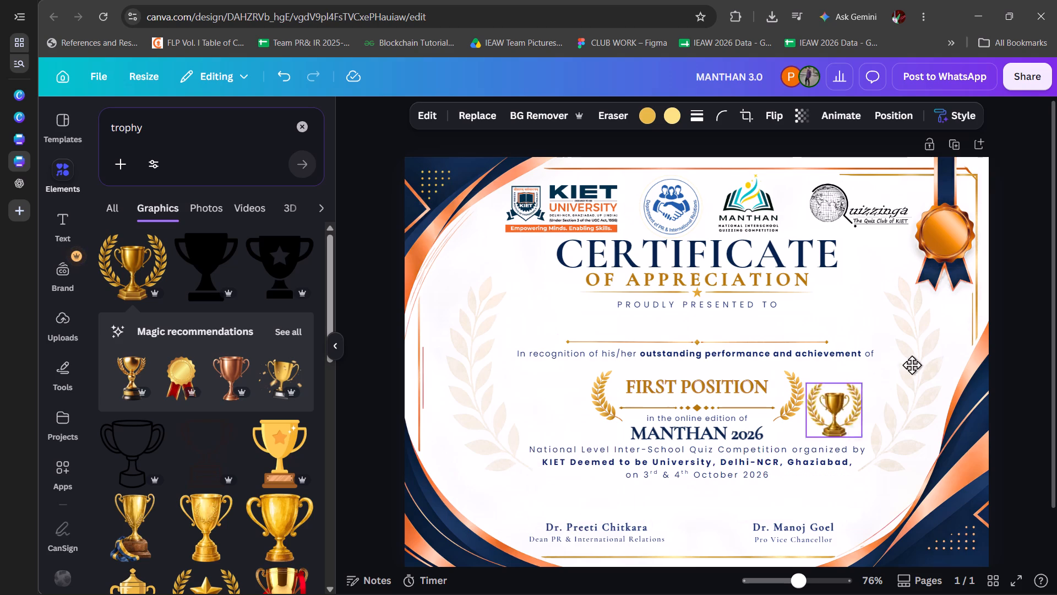
drag(912, 365, 954, 250)
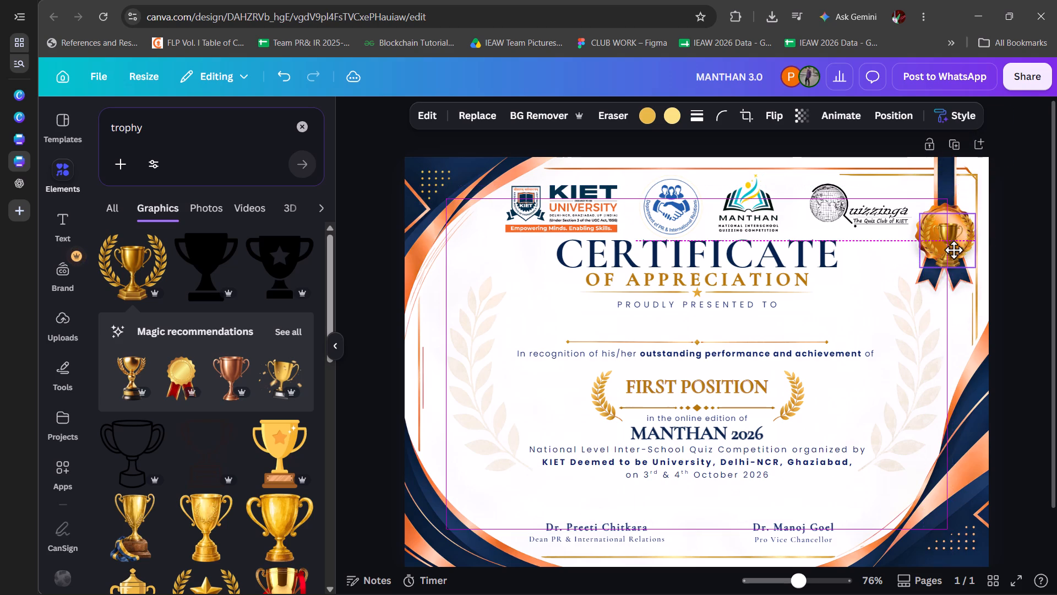
drag(954, 250, 947, 250)
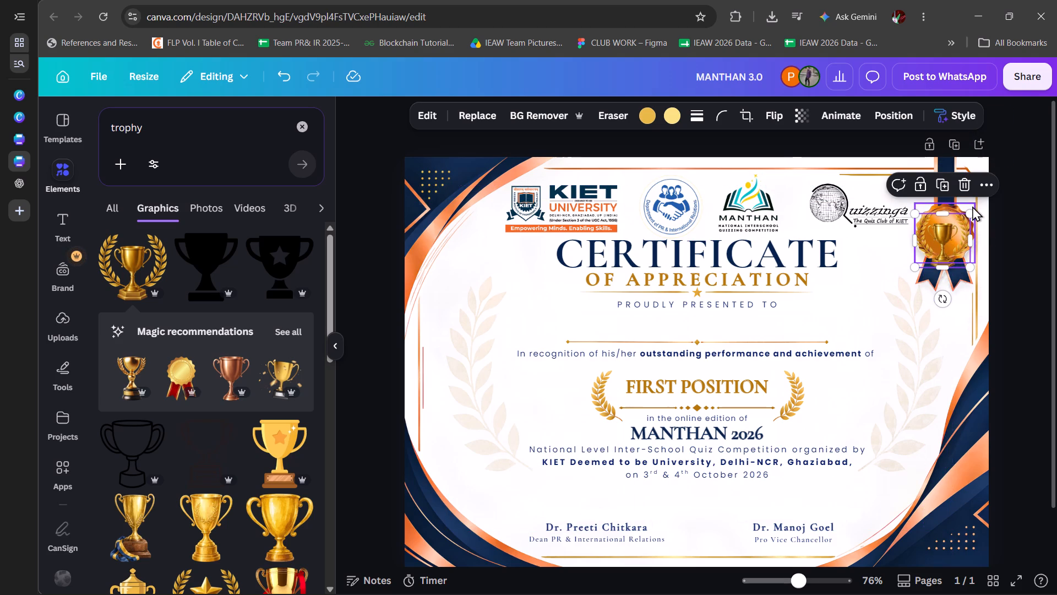
Scale the trophy down a little more so it fits inside the badge's medallion, and centre it there.
drag(972, 215, 967, 218)
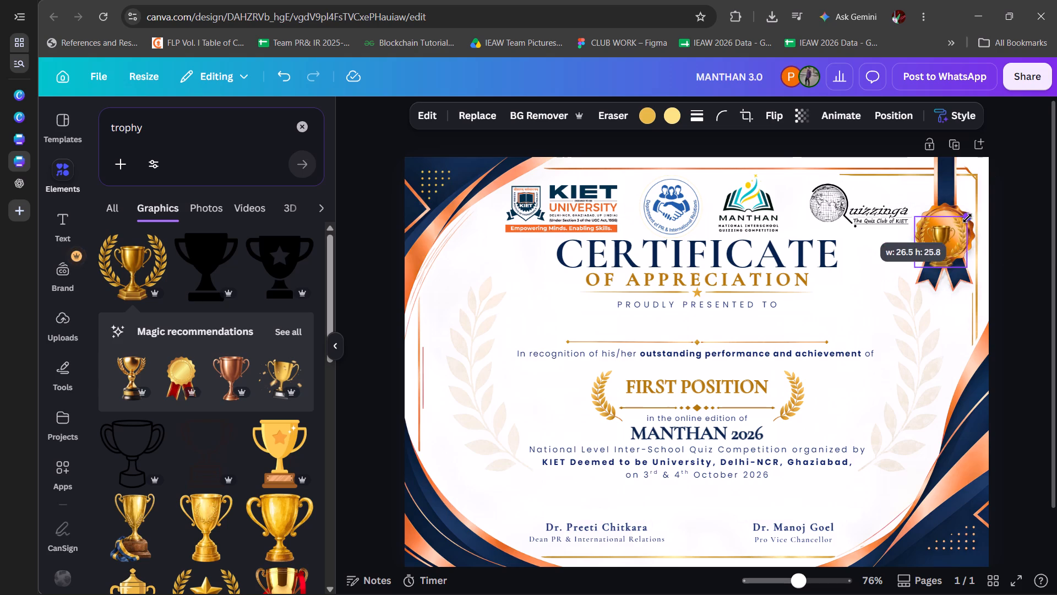
drag(967, 218, 962, 224)
drag(946, 243, 951, 235)
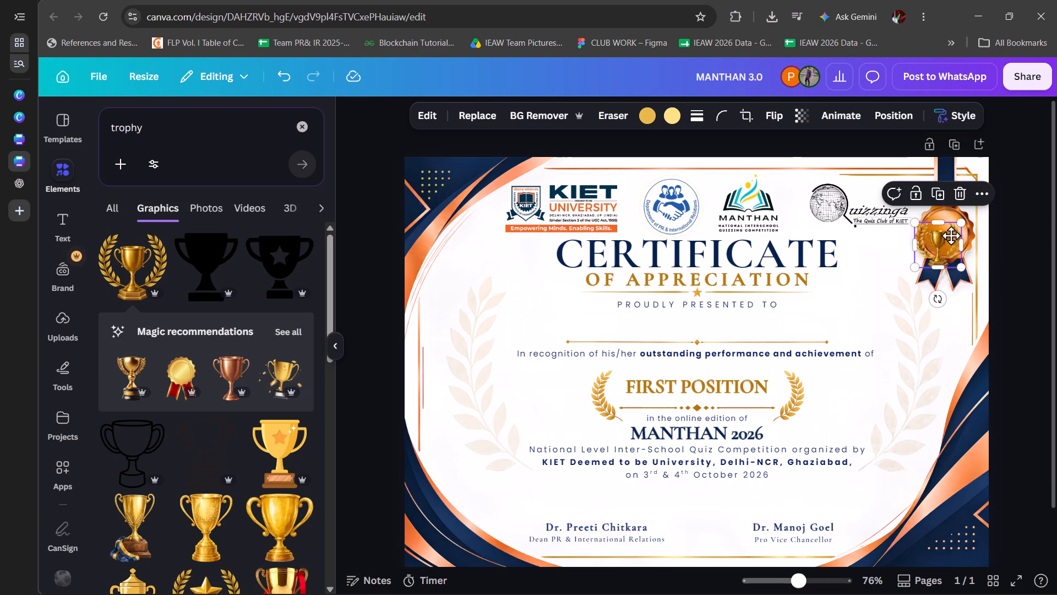
drag(951, 235, 952, 229)
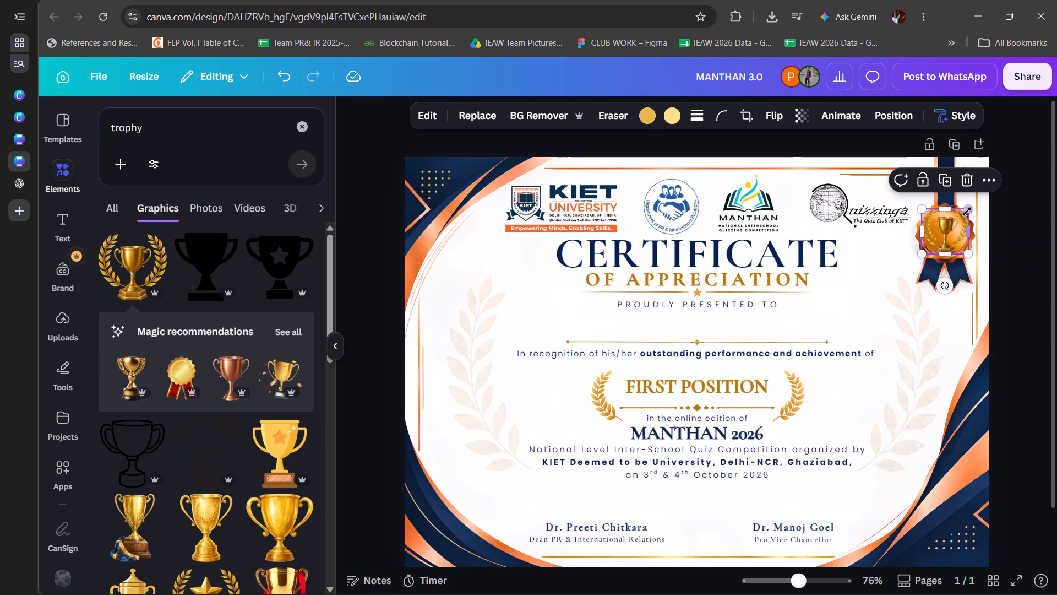
Scale the trophy down slightly and nudge it sideways towards the centre of the badge's medallion, then deselect it.
drag(967, 210, 961, 220)
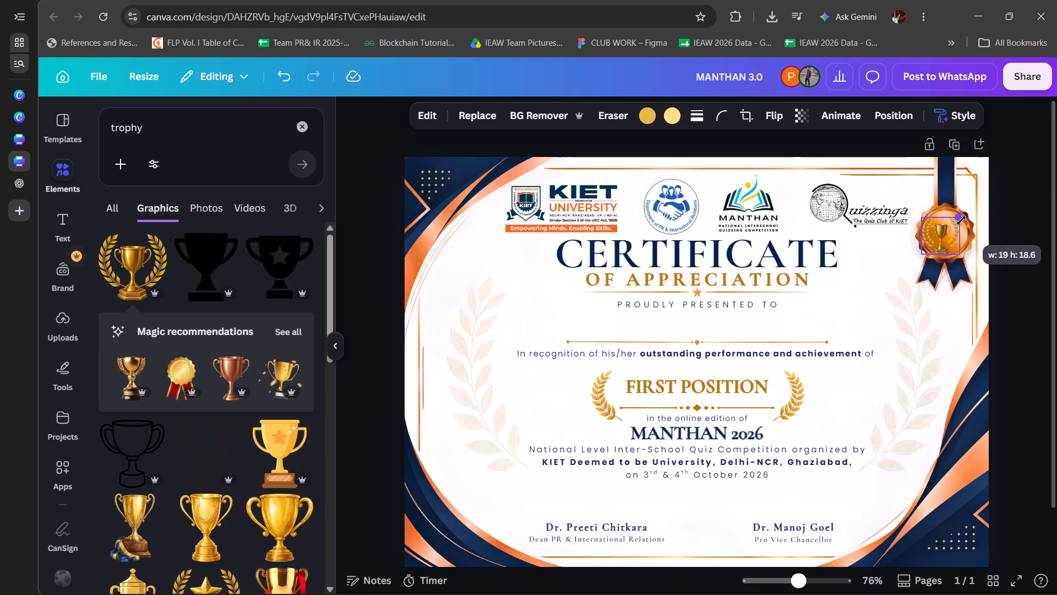
drag(961, 220, 964, 218)
drag(952, 228, 955, 228)
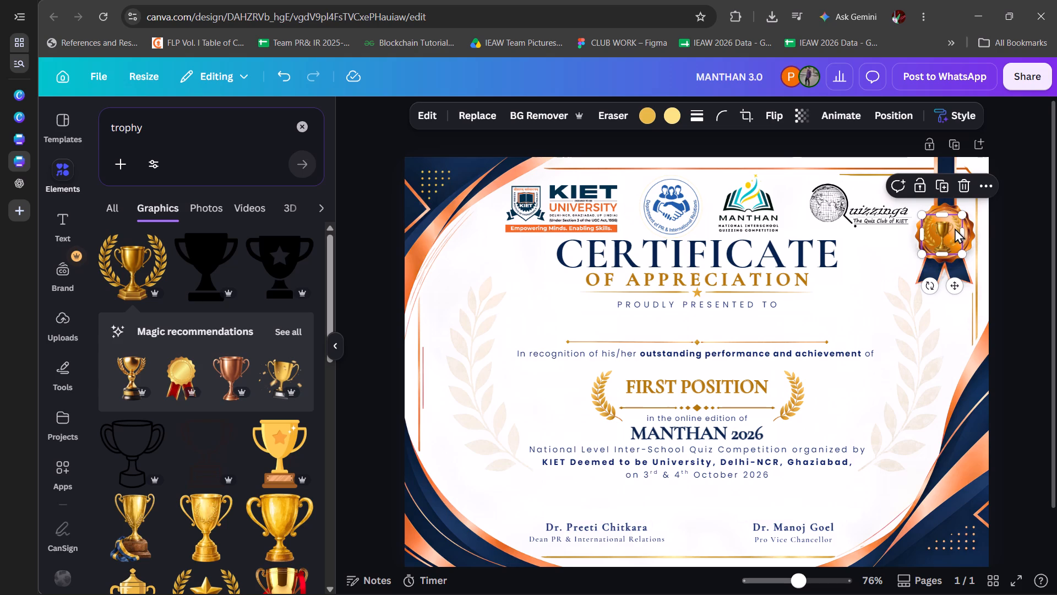
drag(955, 228, 959, 228)
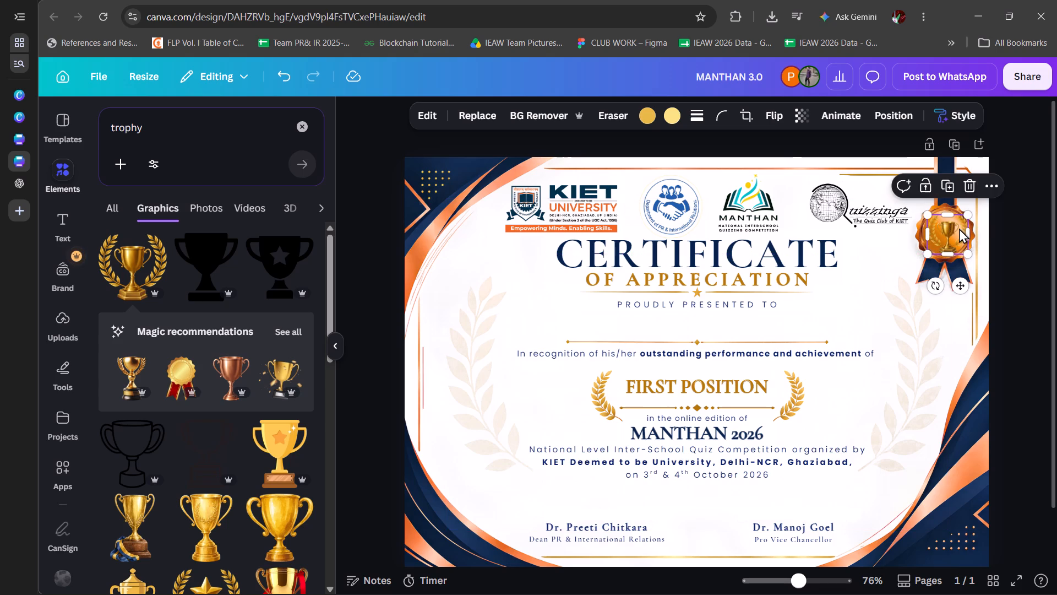
scroll(959, 228, left, 5)
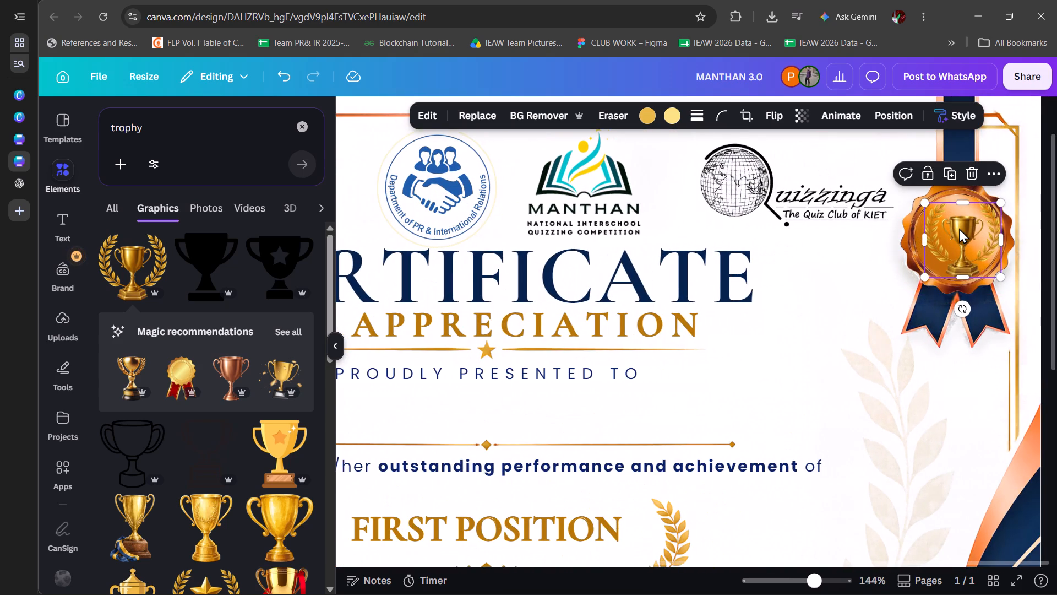
key(Left)
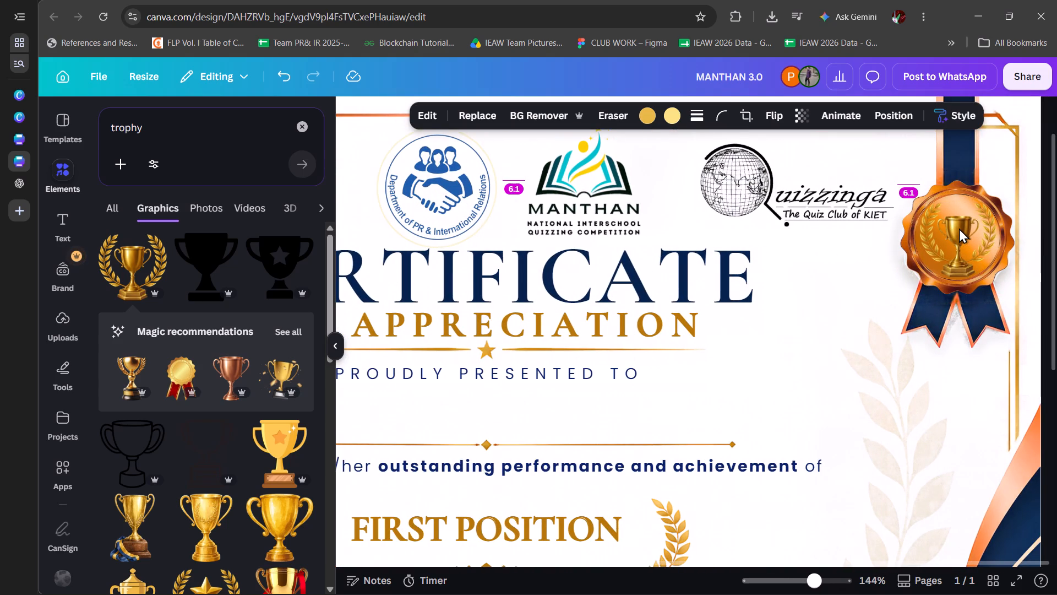
key(Left)
key(Right)
click(878, 453)
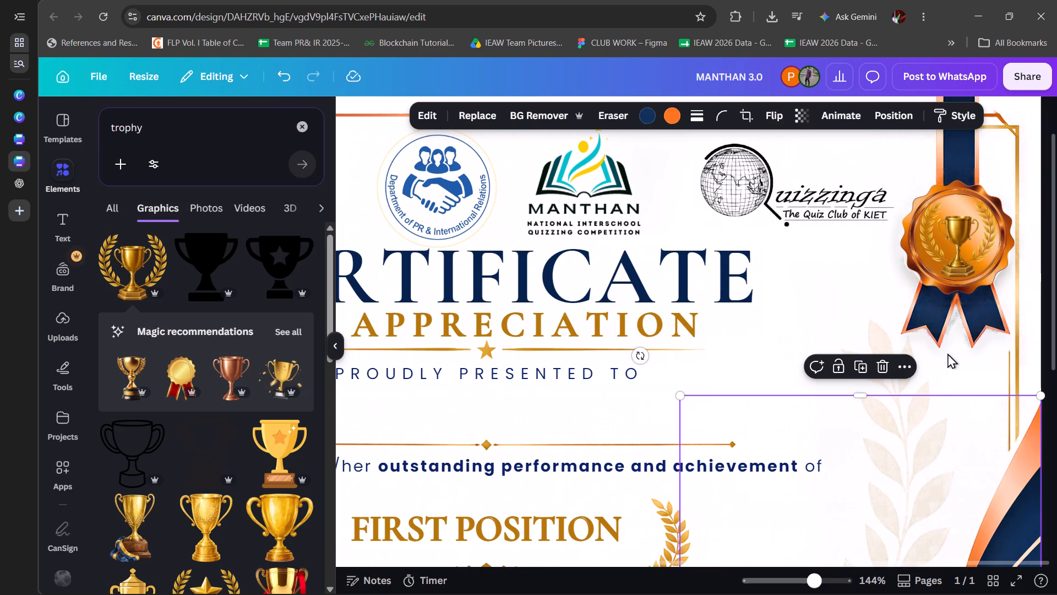
Shrink the trophy to about 19 wide by 18.5 high and re-centre it horizontally and vertically in the badge's medallion.
click(946, 261)
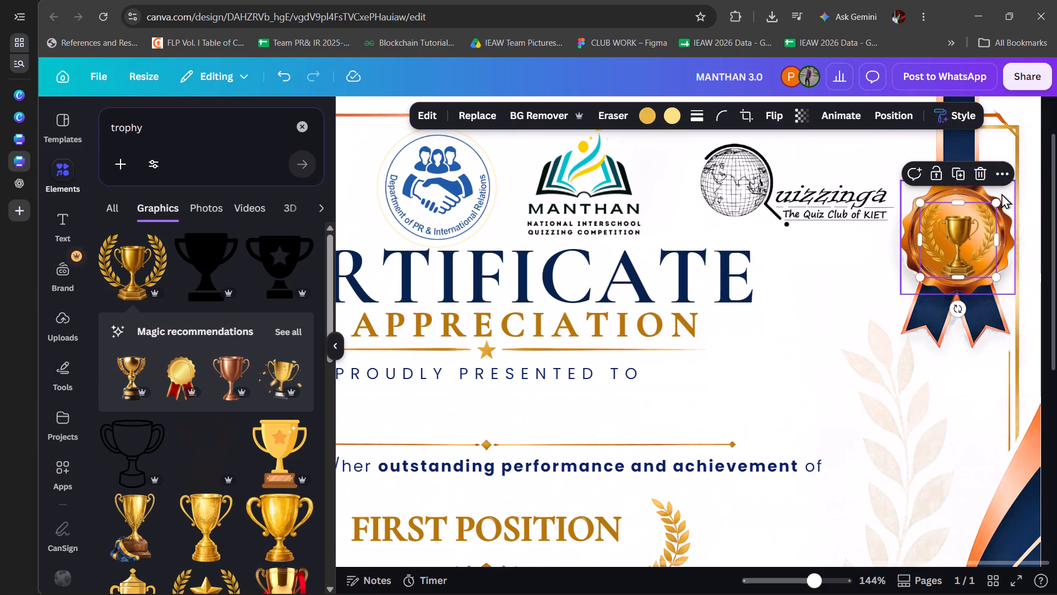
drag(999, 202, 992, 206)
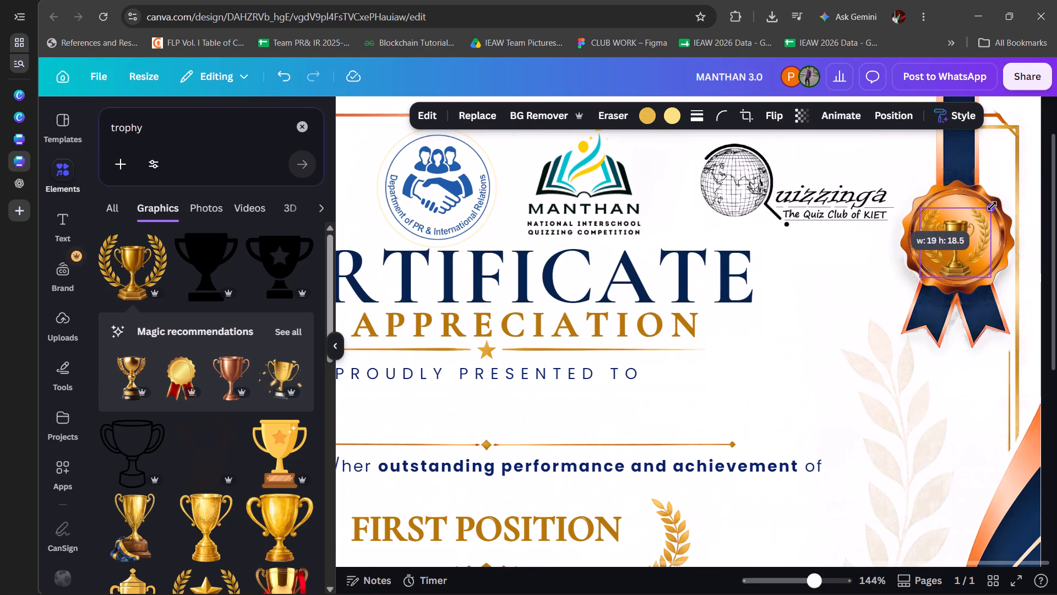
drag(992, 206, 991, 206)
click(789, 323)
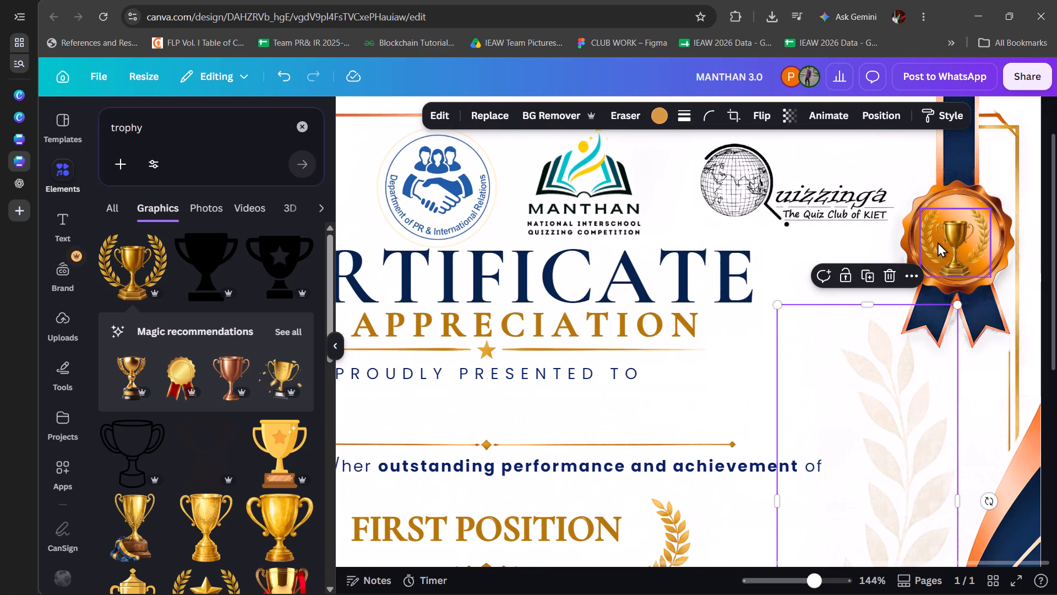
click(938, 242)
key(Right)
key(Right)
key(Left)
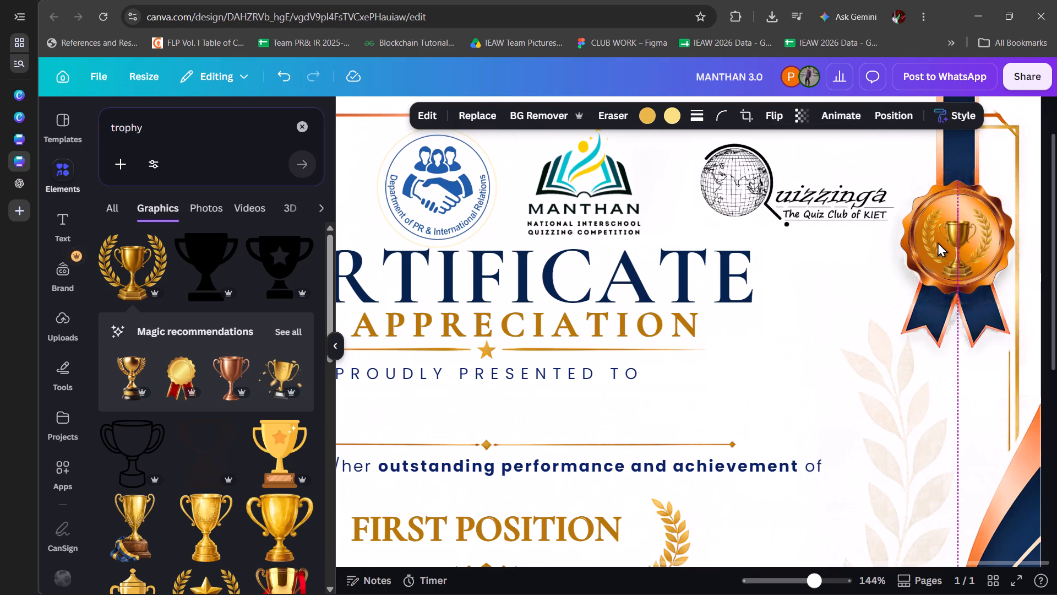
key(Up)
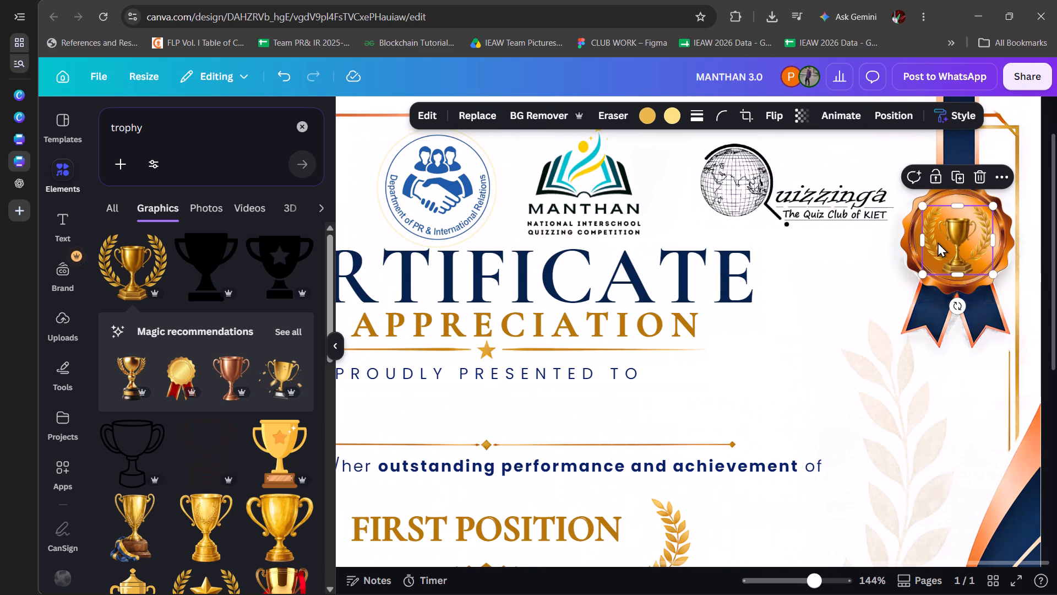
key(Up)
key(Down)
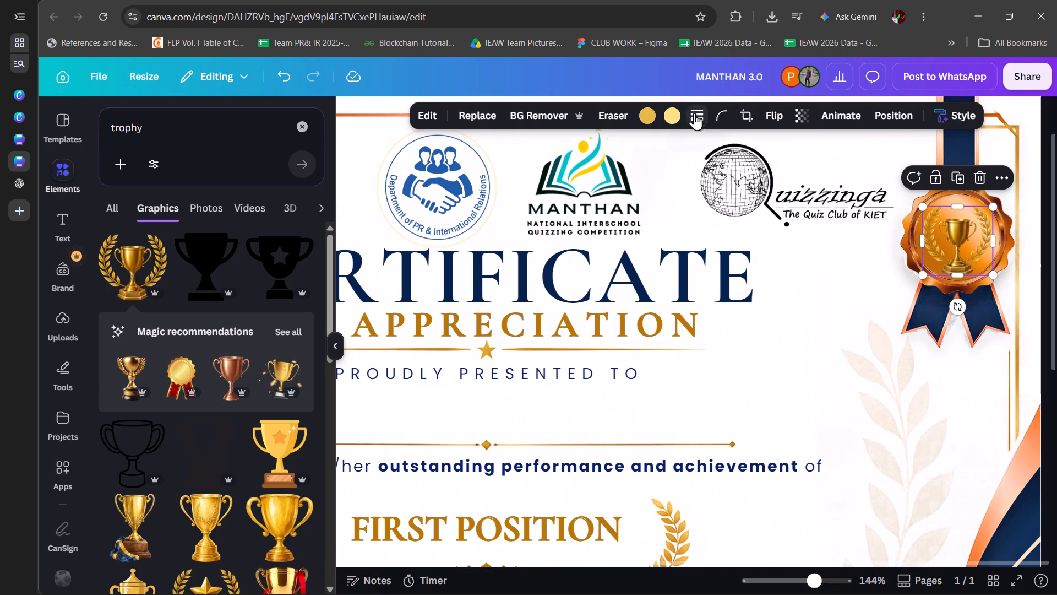
Lower the trophy graphic's transparency setting to 63.
click(677, 111)
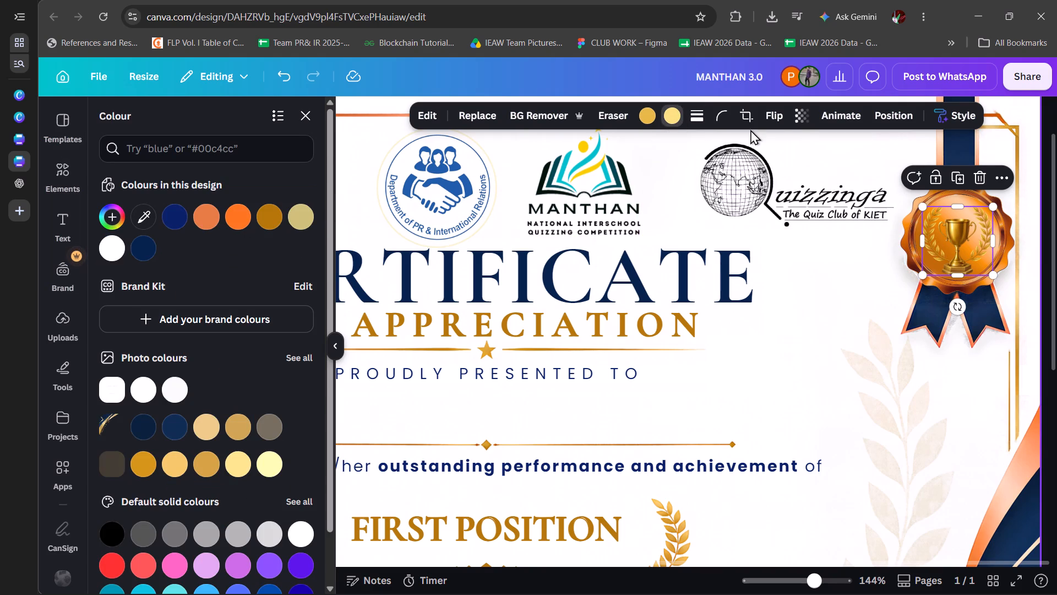
click(803, 122)
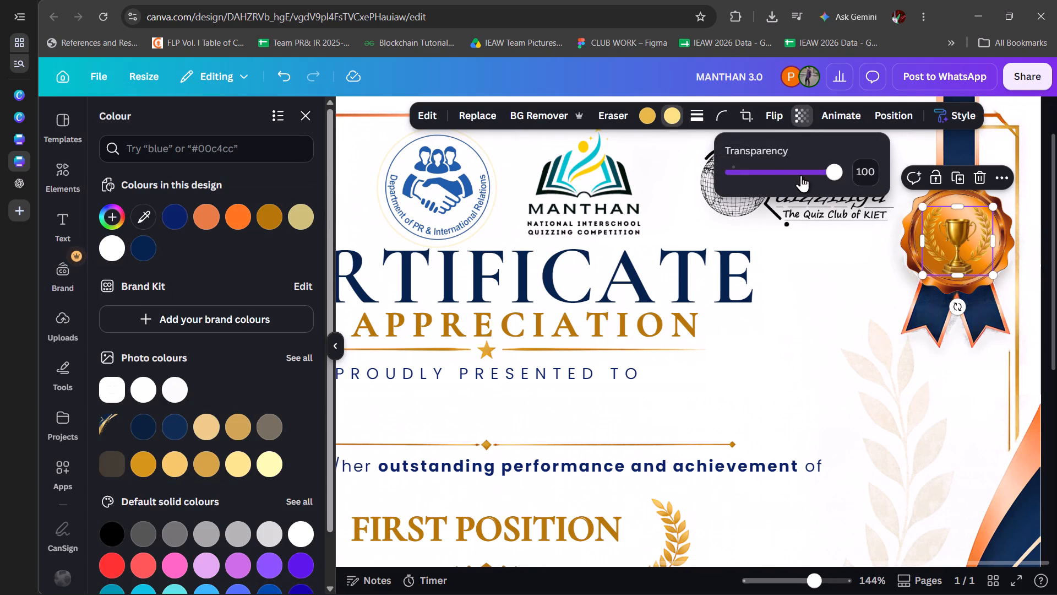
click(801, 175)
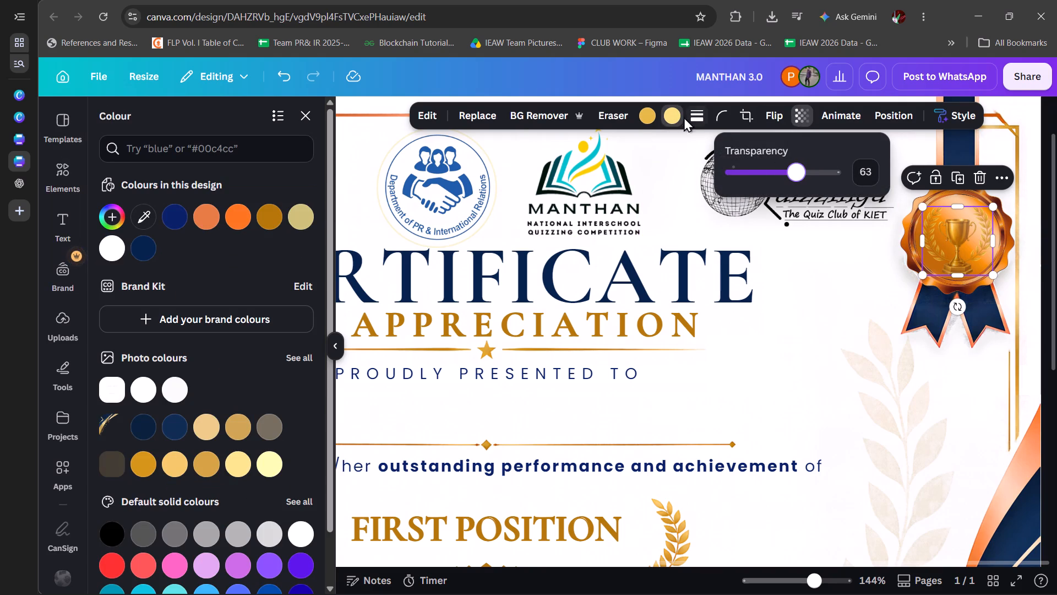
Recolour the trophy graphic, changing its light yellow to white and its gold to the design's bright orange #ff751f.
scroll(236, 295, down, 3)
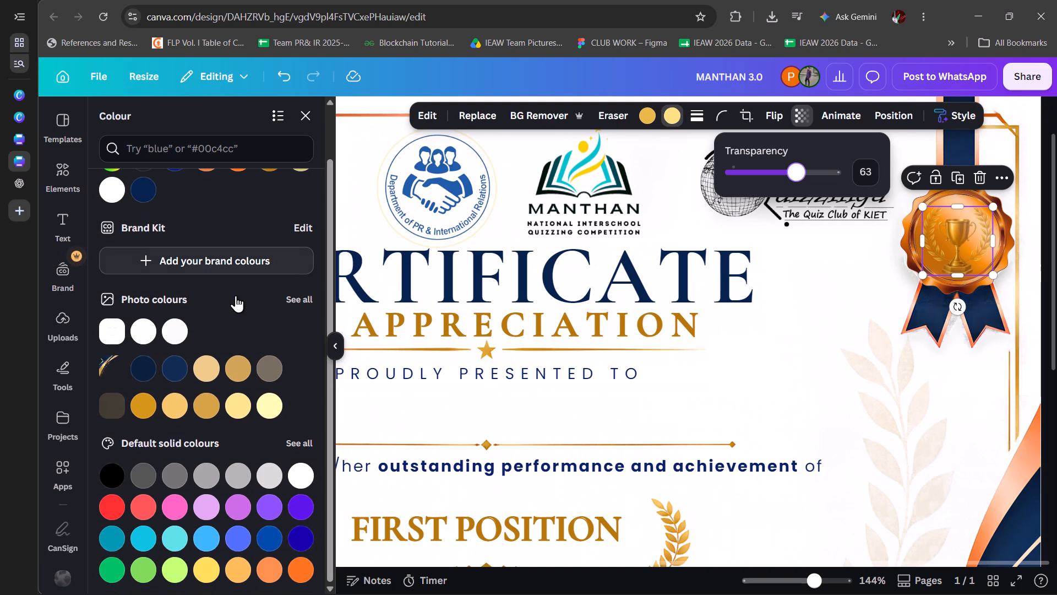
click(152, 334)
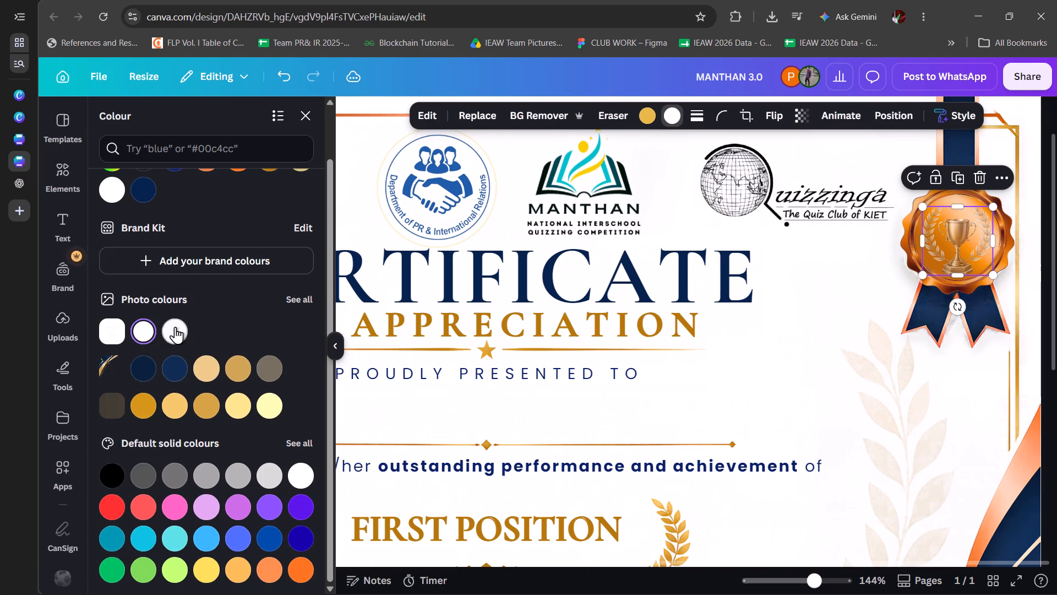
click(644, 124)
scroll(190, 239, up, 1)
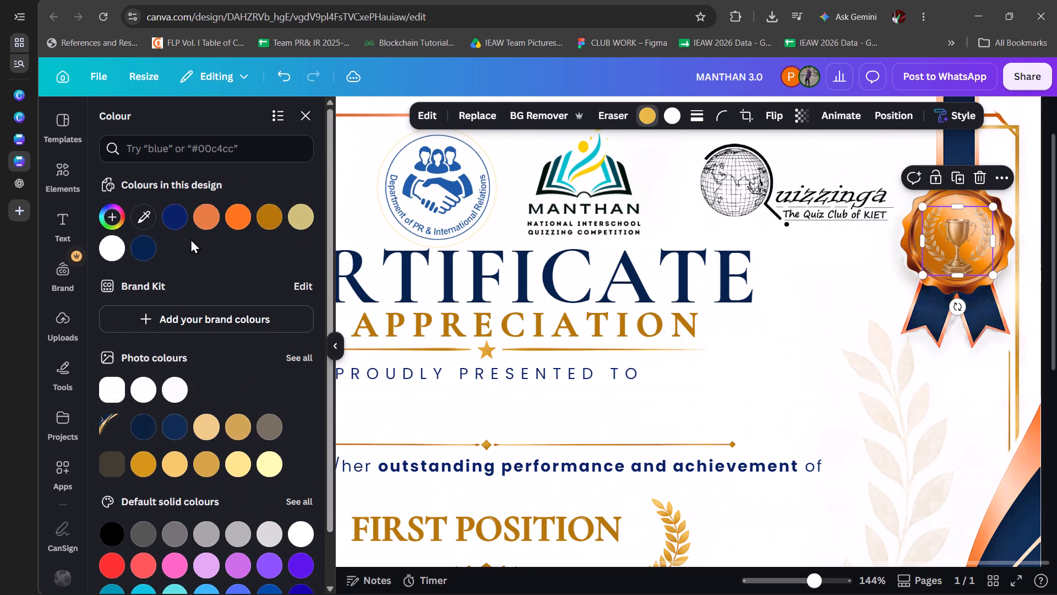
click(236, 226)
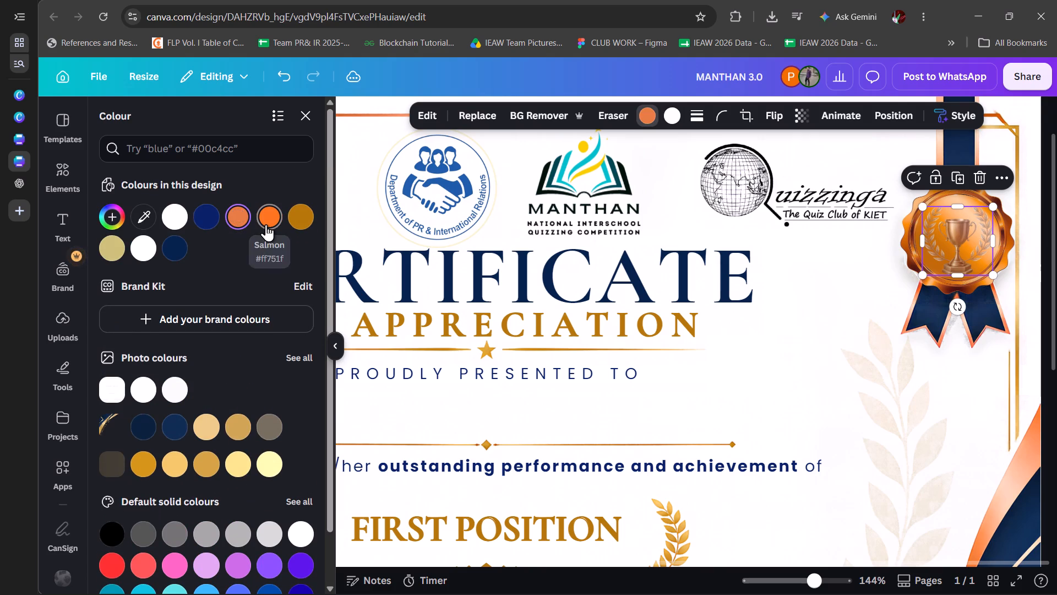
click(266, 224)
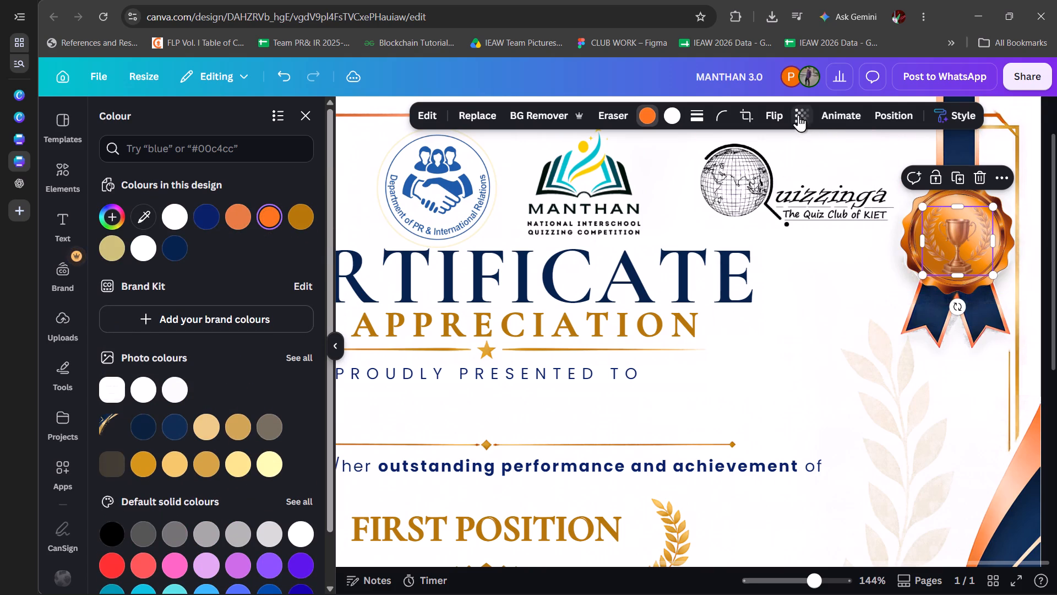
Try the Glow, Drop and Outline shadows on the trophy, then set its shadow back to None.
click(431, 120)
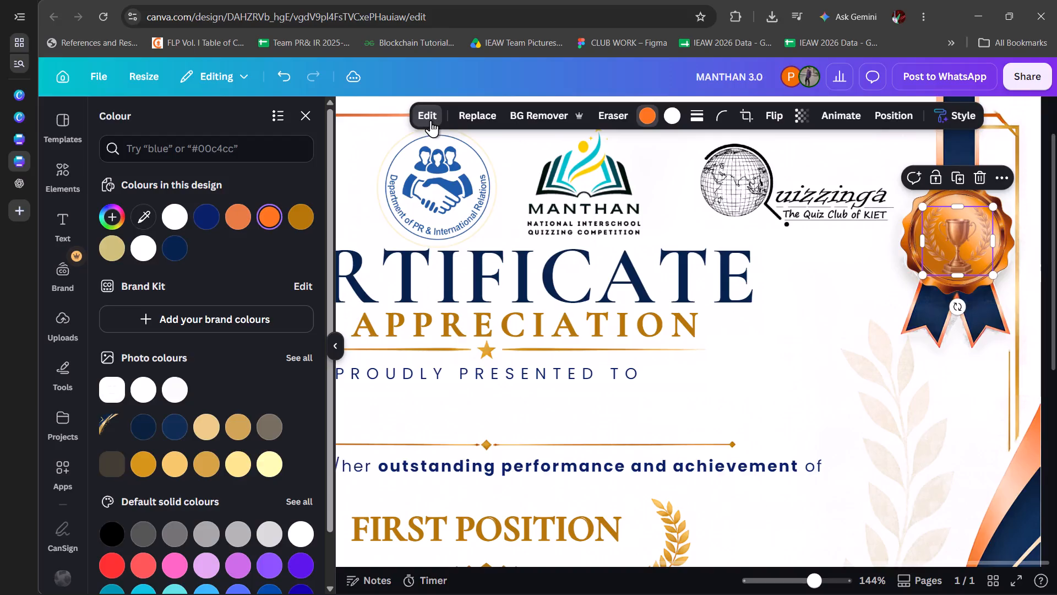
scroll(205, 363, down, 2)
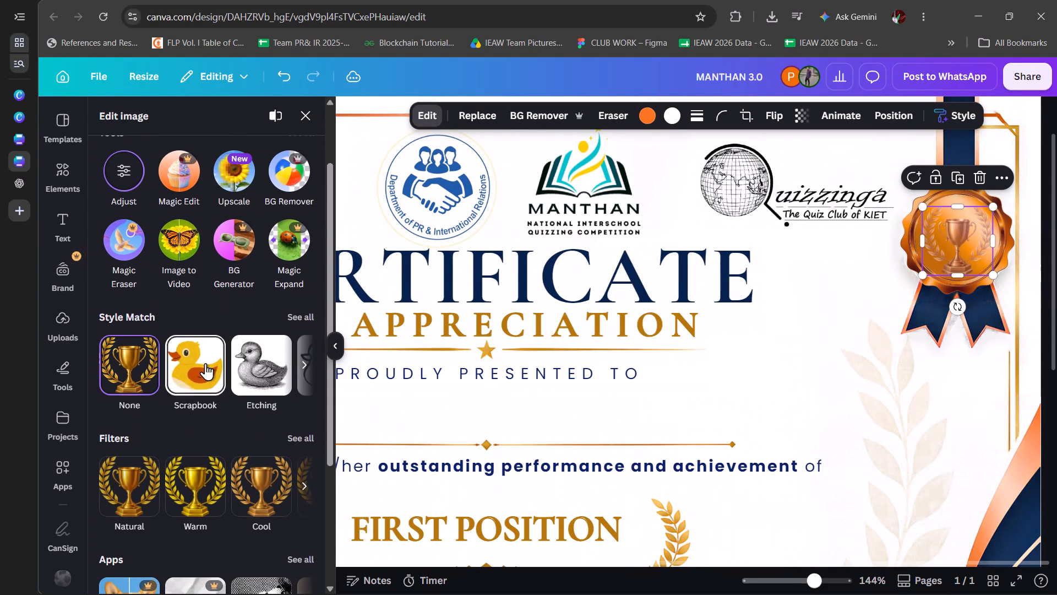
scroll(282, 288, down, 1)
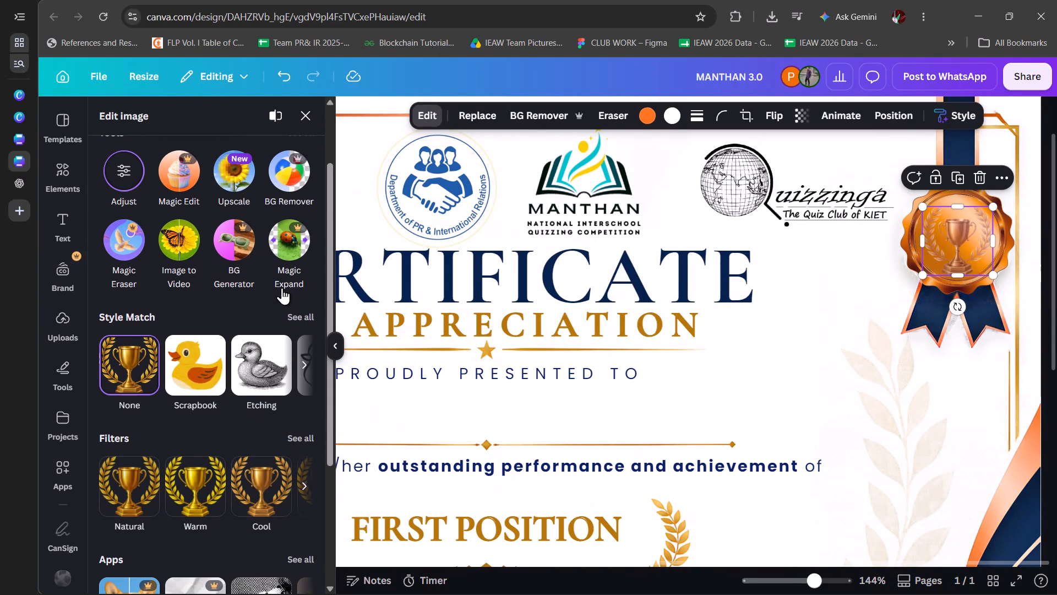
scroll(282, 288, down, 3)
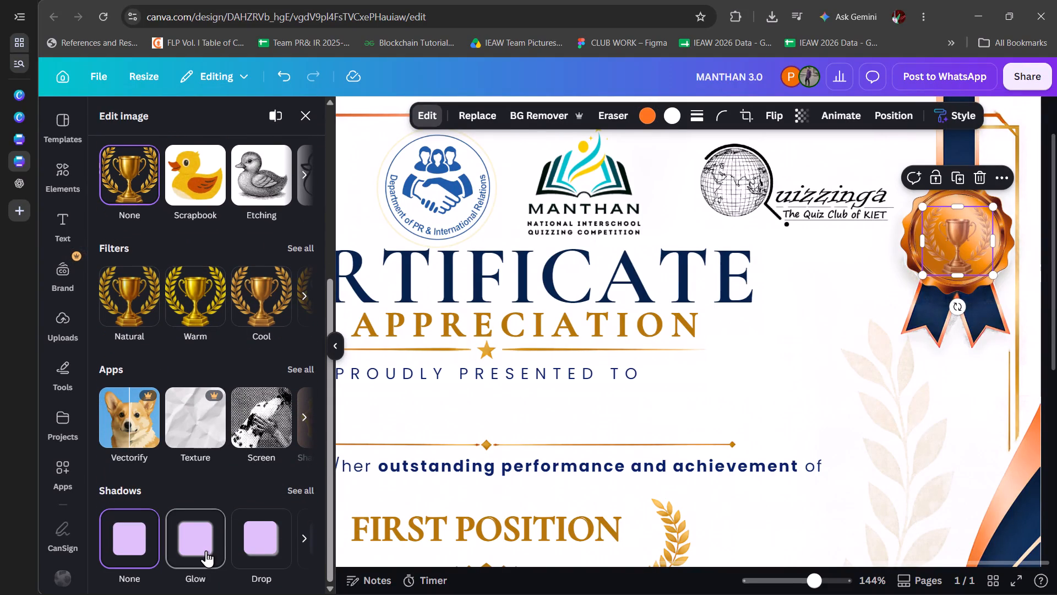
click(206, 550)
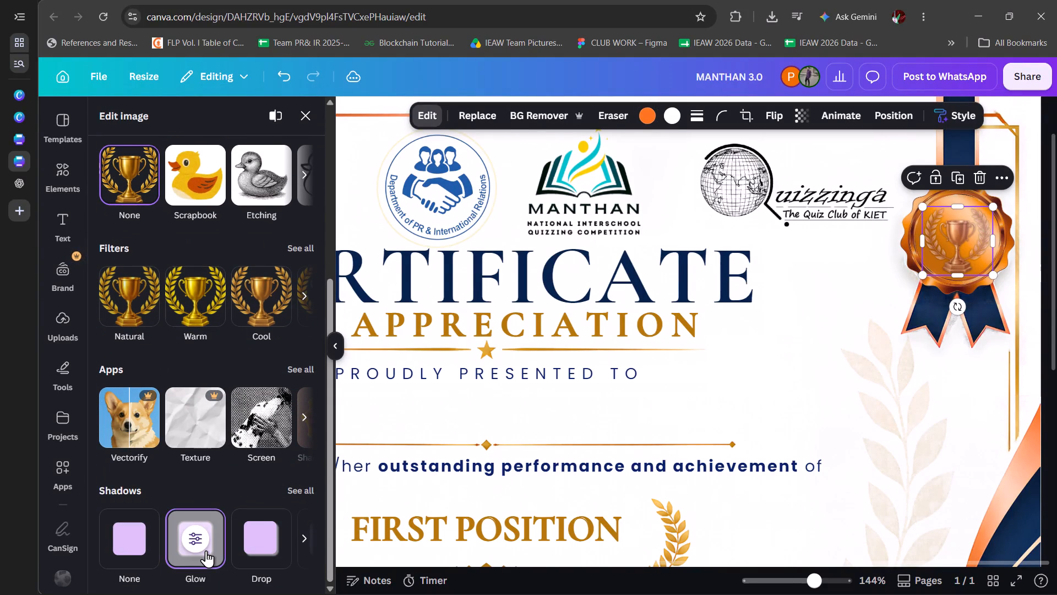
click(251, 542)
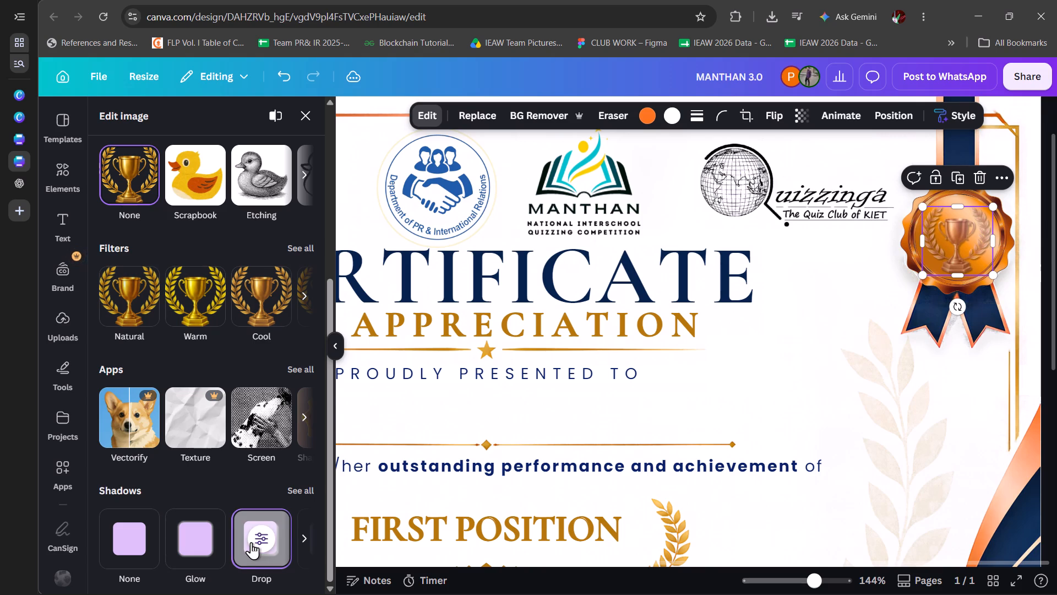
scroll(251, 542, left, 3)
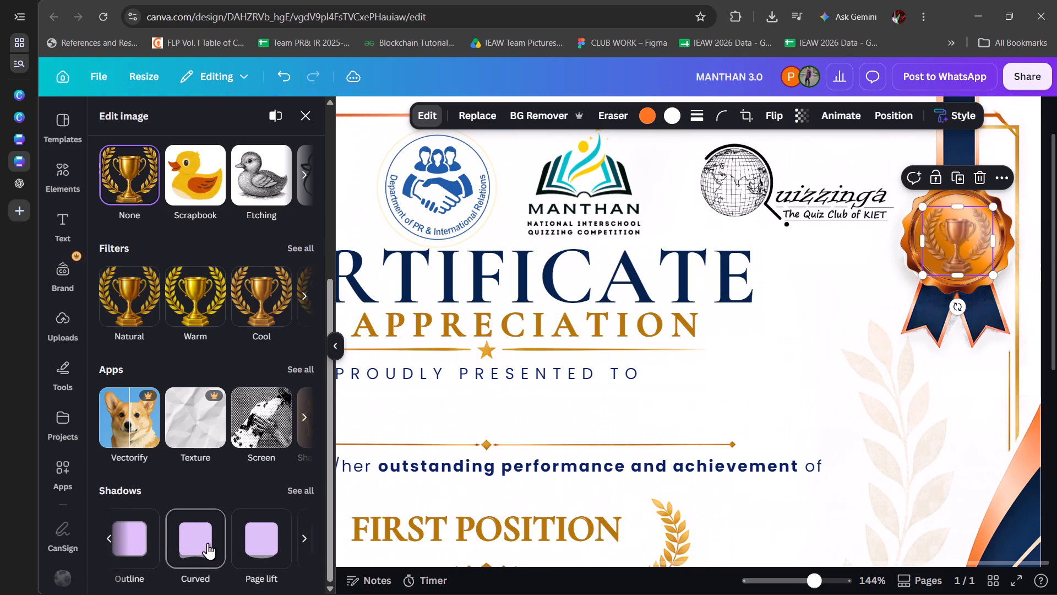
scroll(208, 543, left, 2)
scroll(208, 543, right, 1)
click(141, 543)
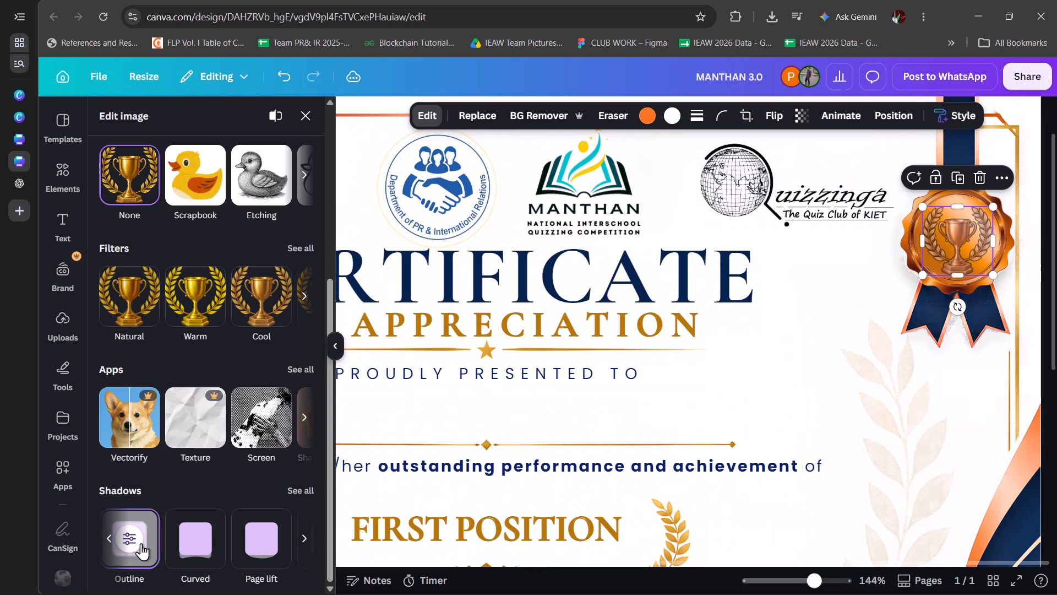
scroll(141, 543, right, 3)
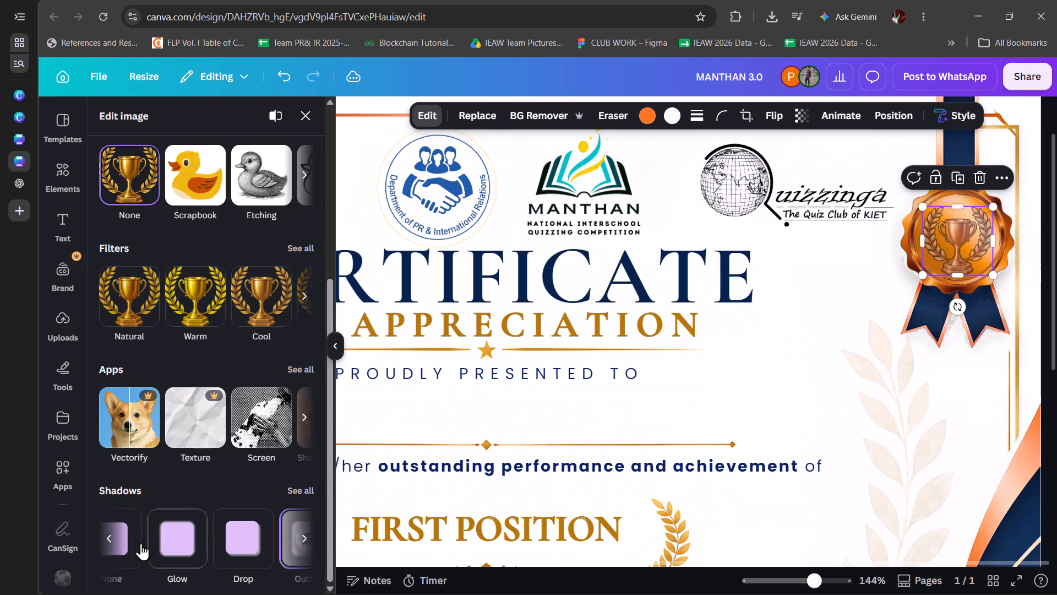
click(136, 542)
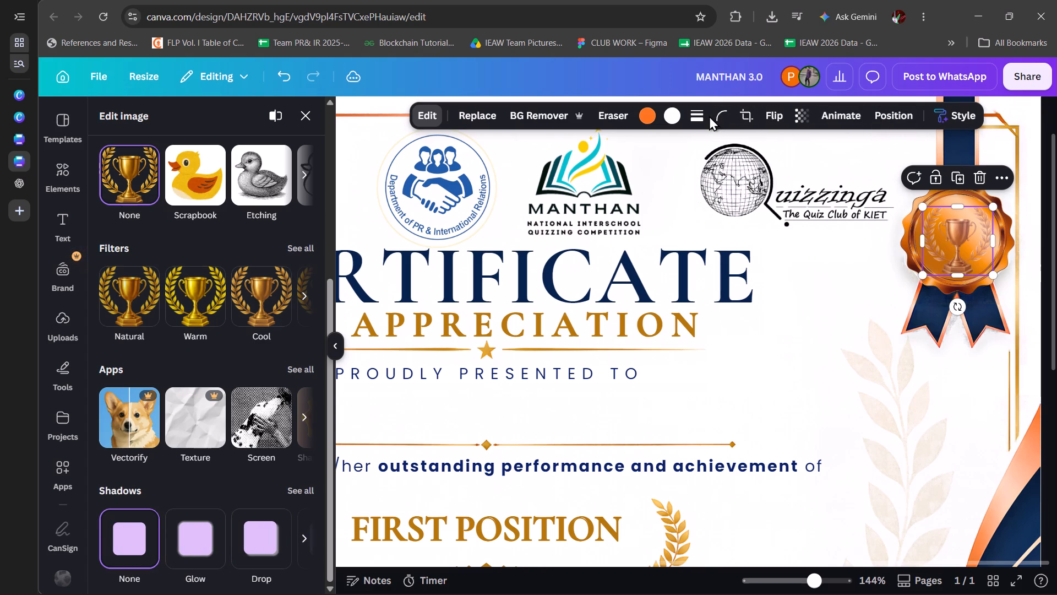
Browse the image filters and apply the Soft filter Aura to the trophy.
scroll(215, 340, left, 1)
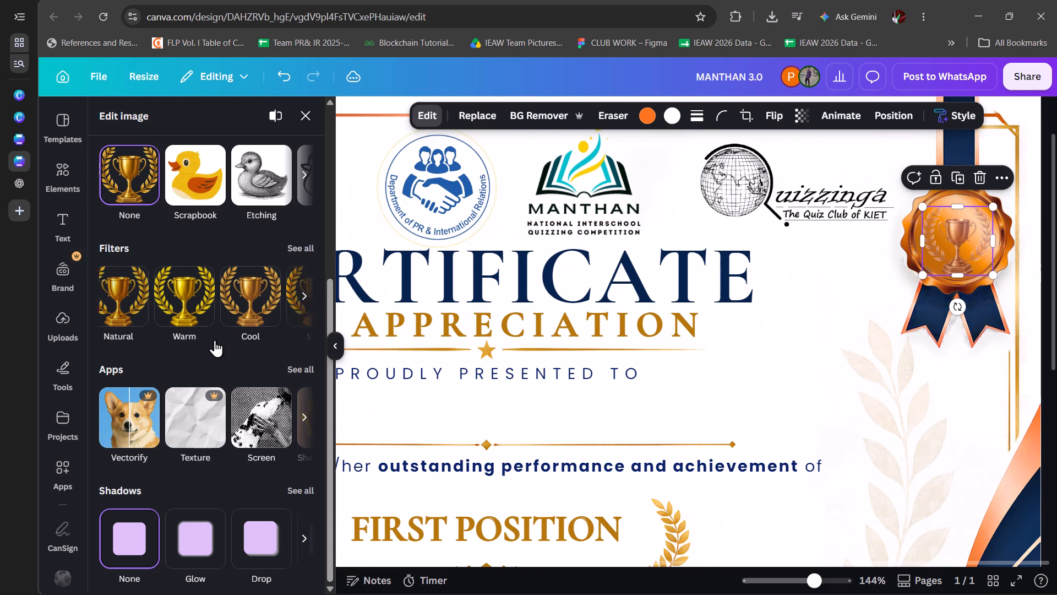
scroll(215, 340, left, 2)
scroll(215, 340, right, 1)
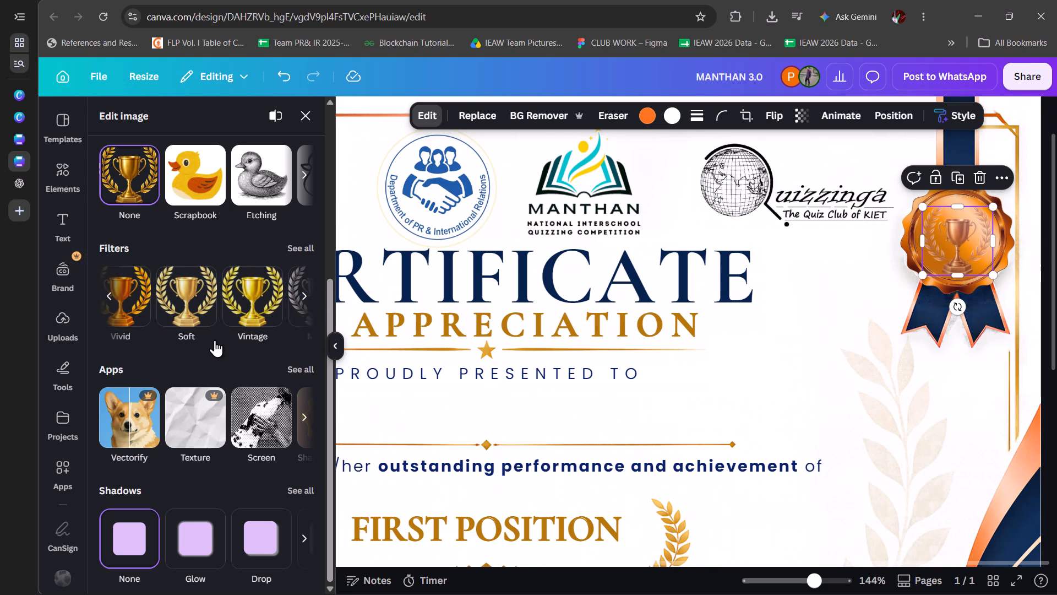
scroll(215, 340, right, 1)
click(190, 317)
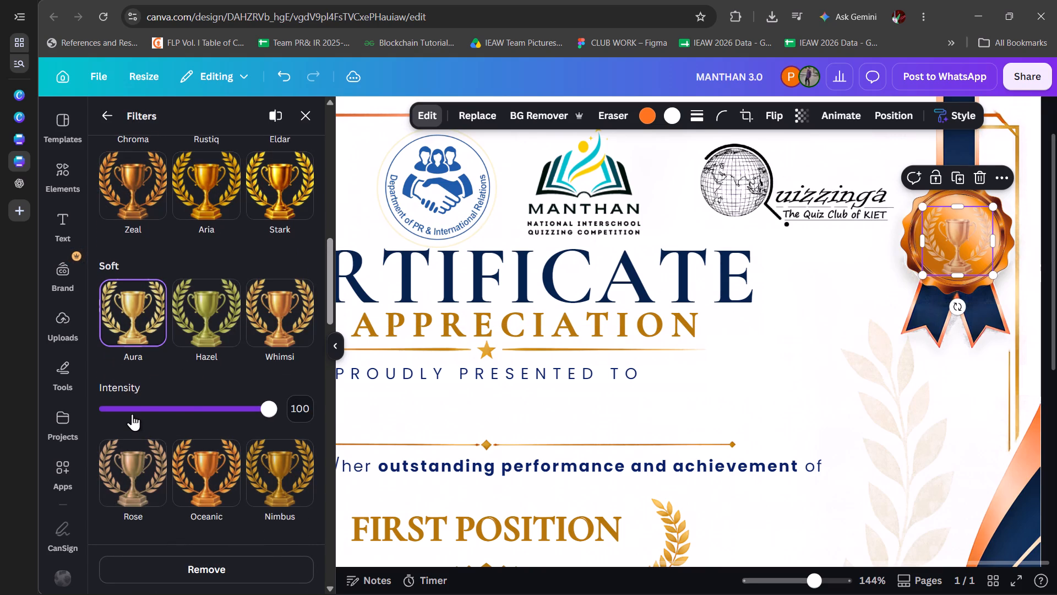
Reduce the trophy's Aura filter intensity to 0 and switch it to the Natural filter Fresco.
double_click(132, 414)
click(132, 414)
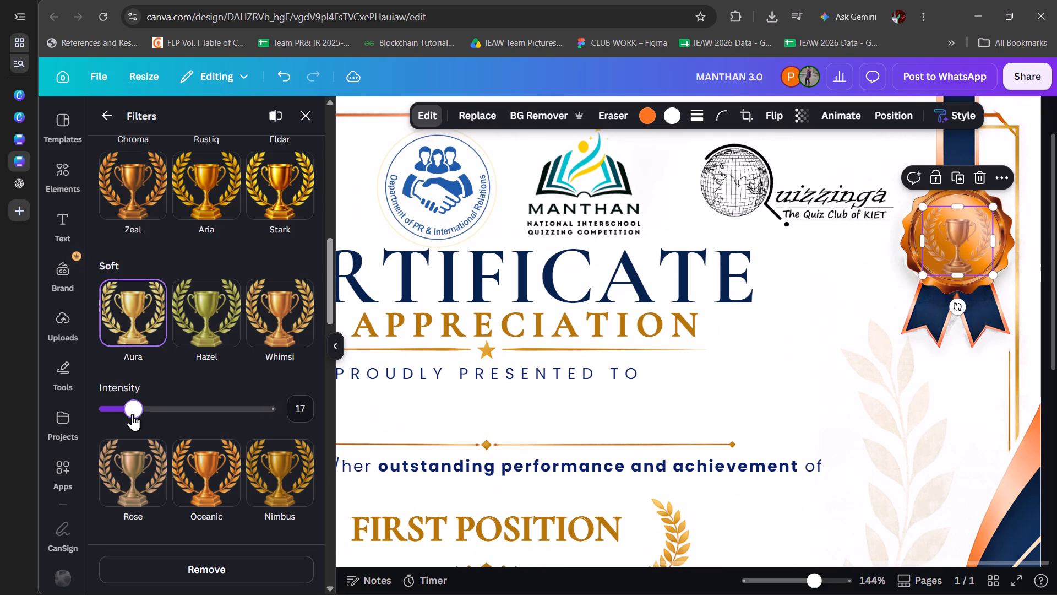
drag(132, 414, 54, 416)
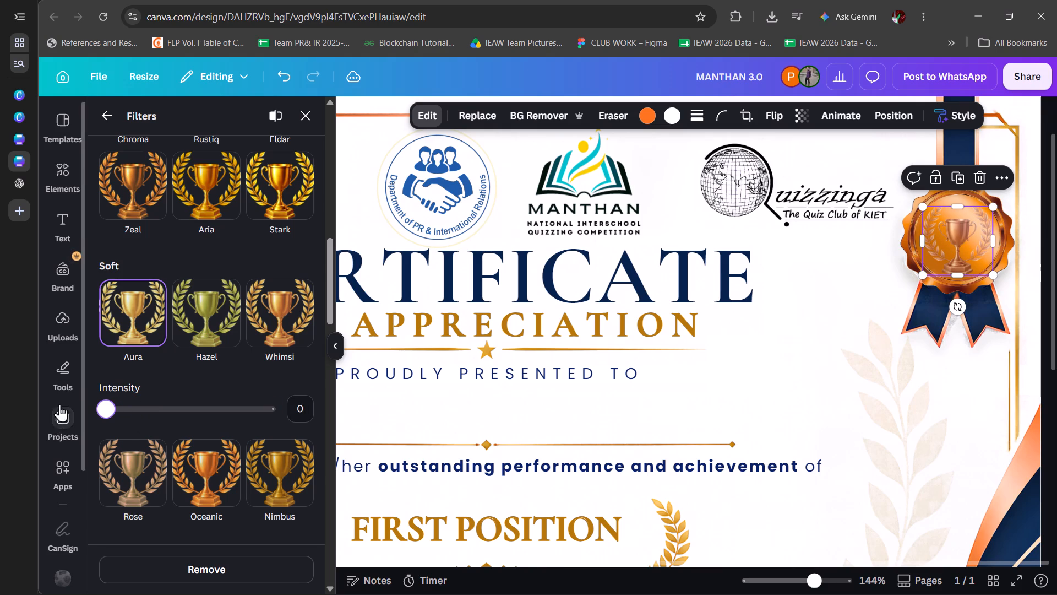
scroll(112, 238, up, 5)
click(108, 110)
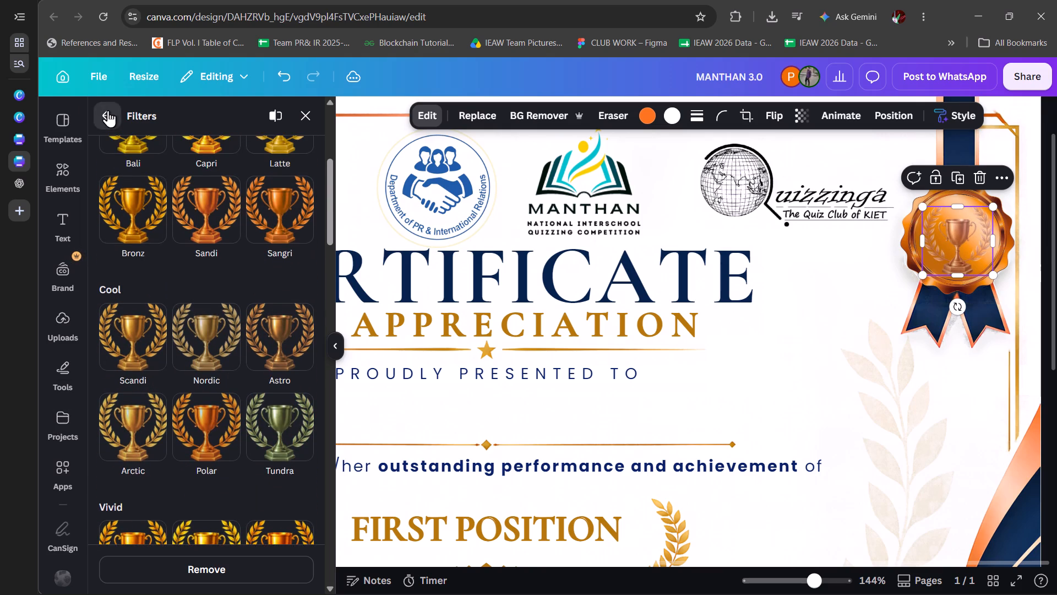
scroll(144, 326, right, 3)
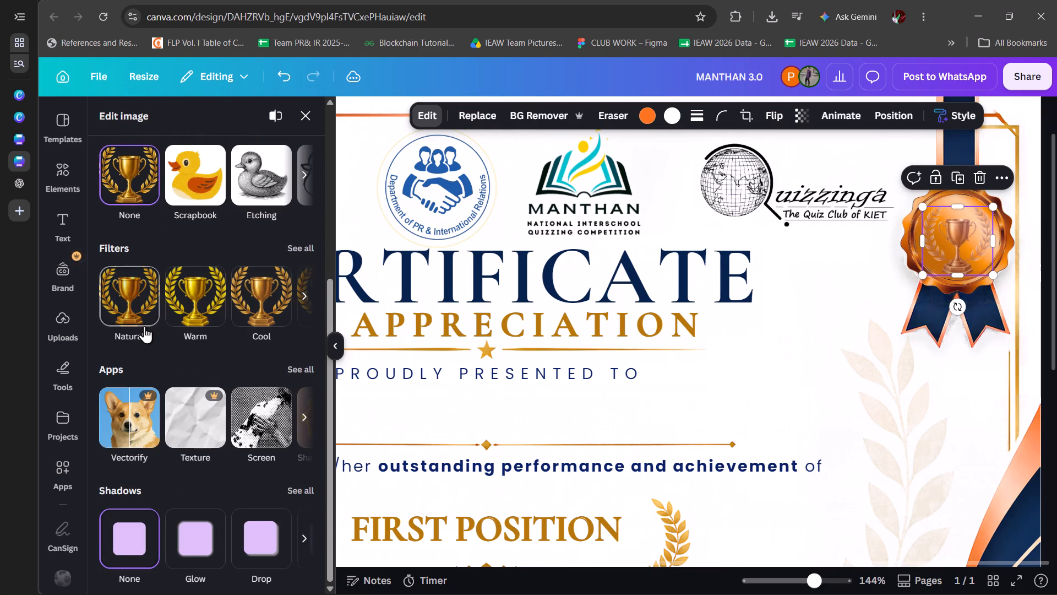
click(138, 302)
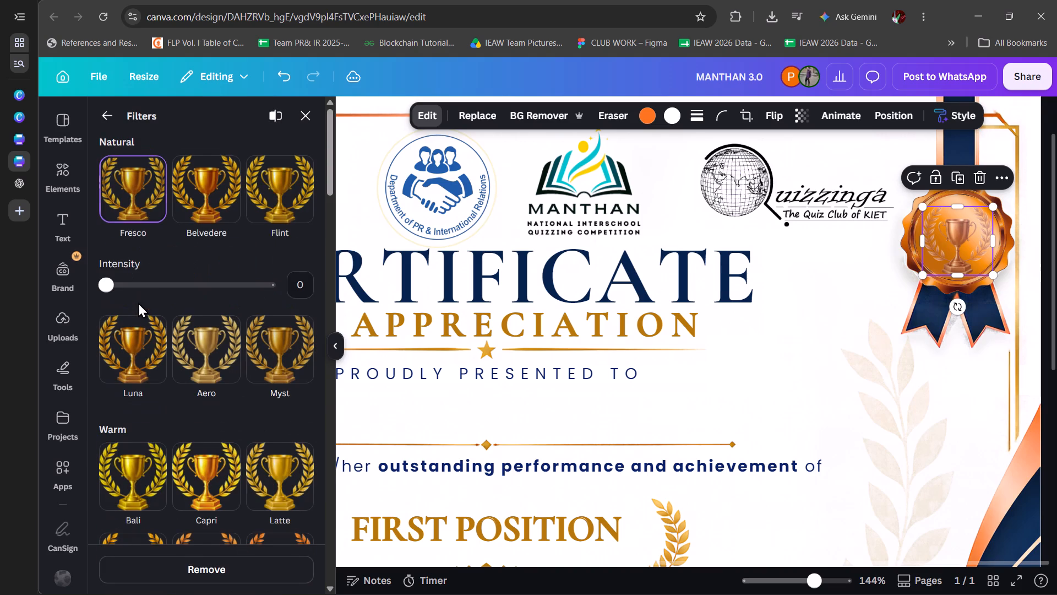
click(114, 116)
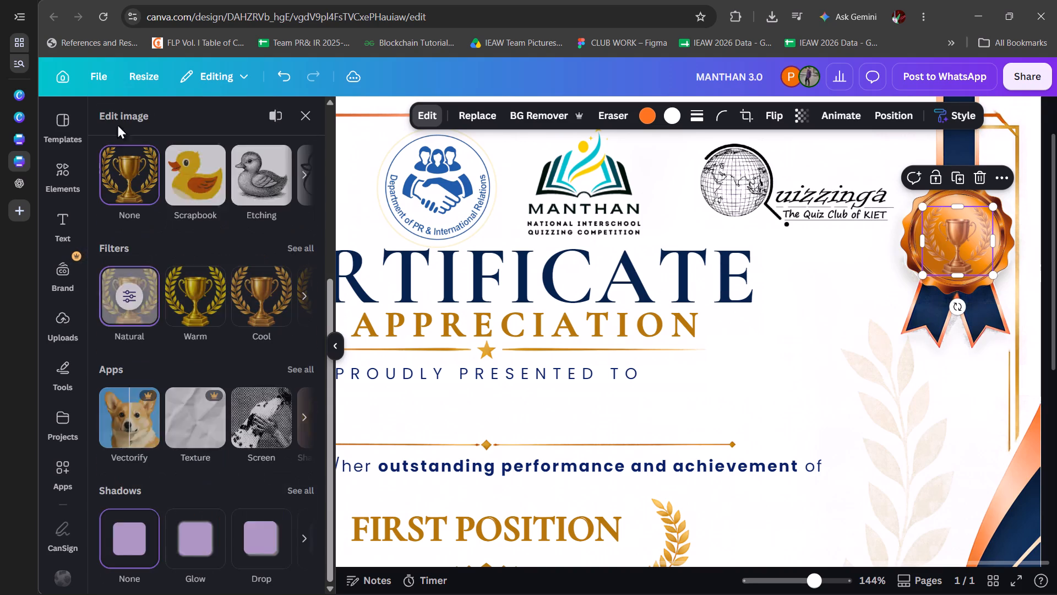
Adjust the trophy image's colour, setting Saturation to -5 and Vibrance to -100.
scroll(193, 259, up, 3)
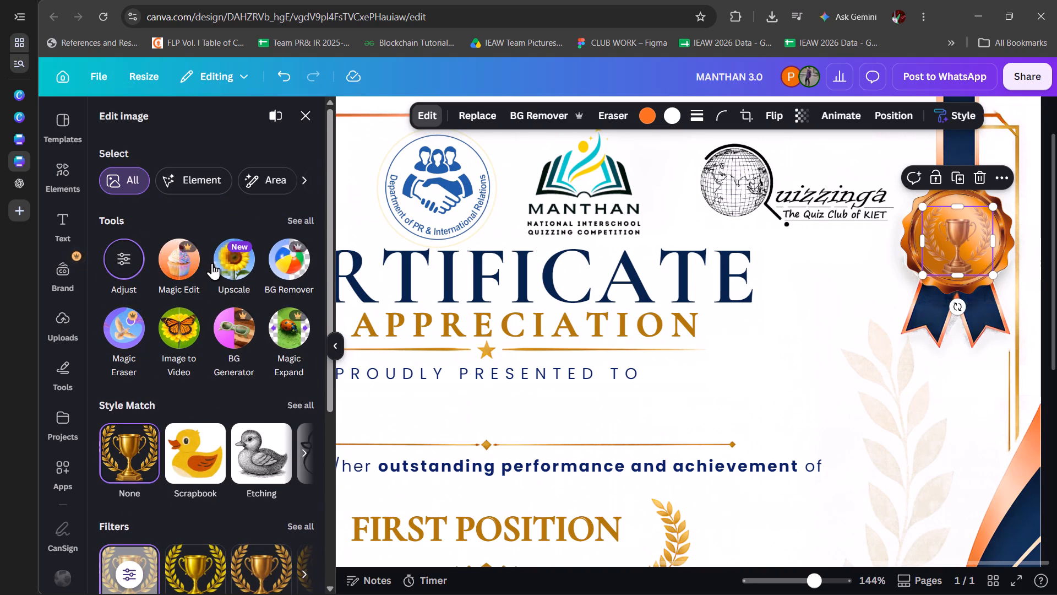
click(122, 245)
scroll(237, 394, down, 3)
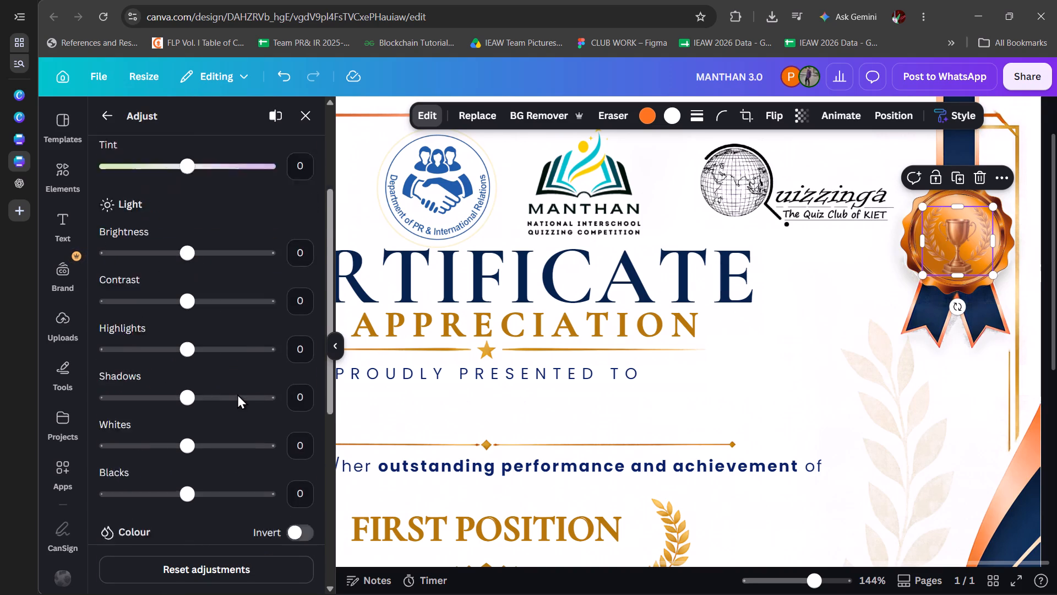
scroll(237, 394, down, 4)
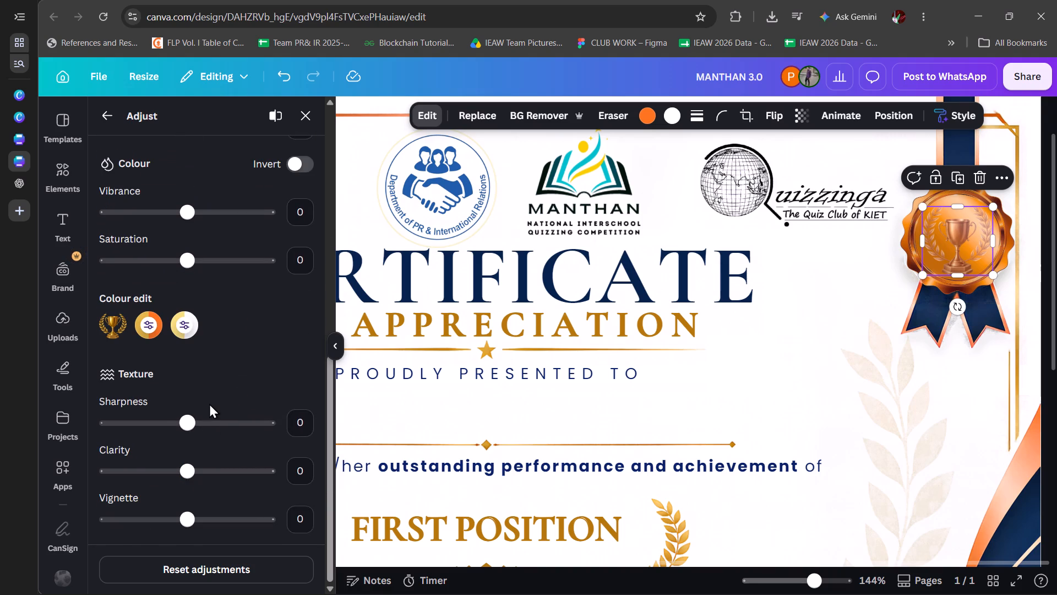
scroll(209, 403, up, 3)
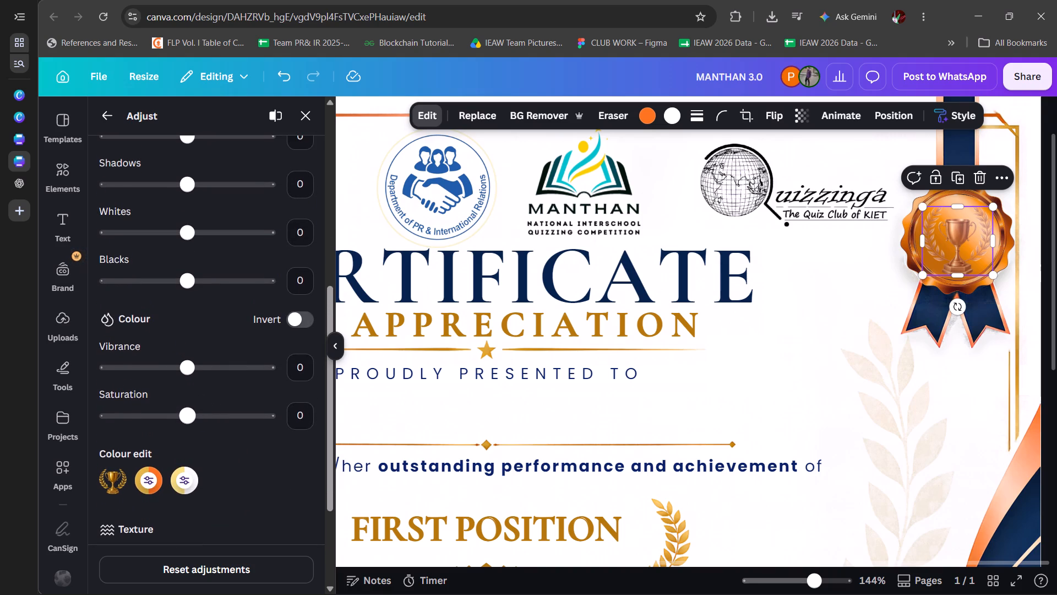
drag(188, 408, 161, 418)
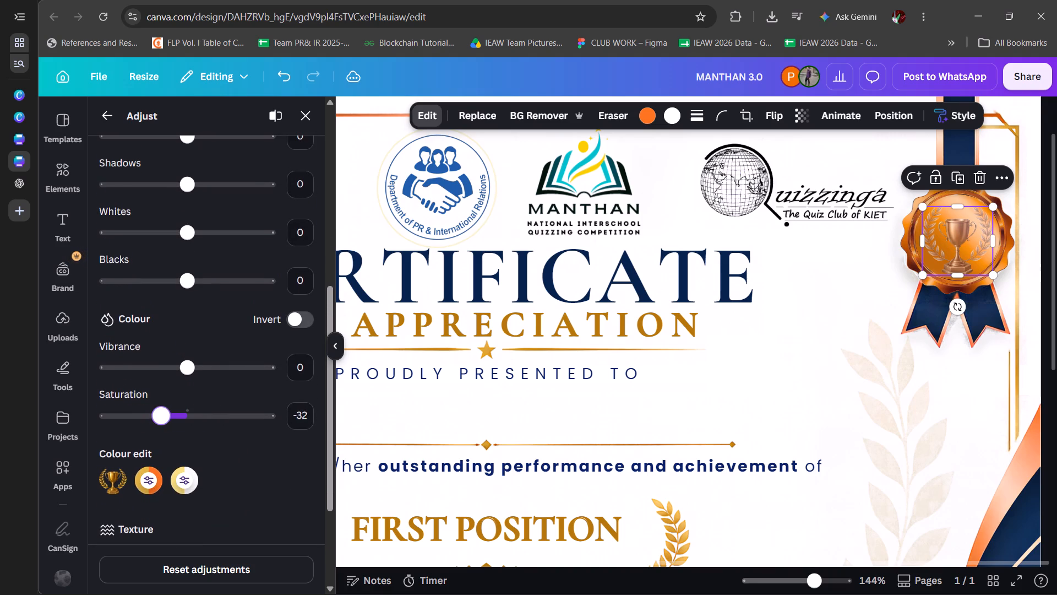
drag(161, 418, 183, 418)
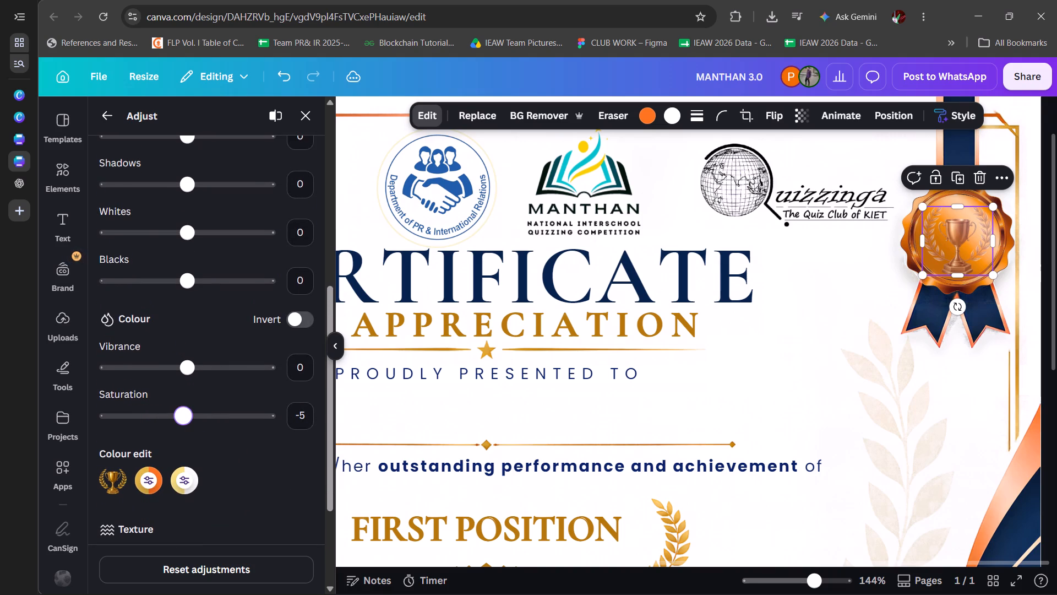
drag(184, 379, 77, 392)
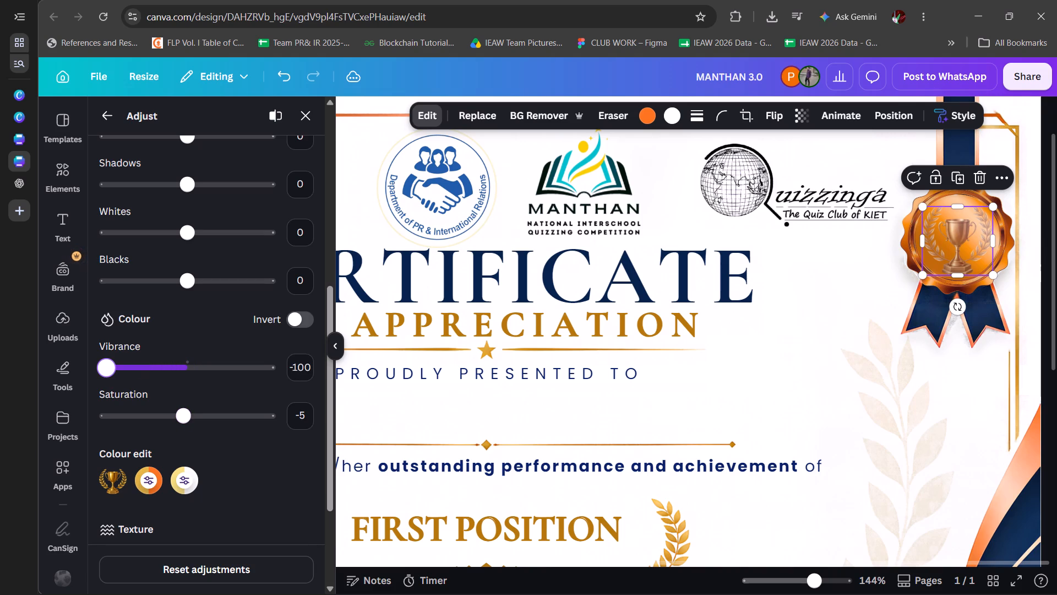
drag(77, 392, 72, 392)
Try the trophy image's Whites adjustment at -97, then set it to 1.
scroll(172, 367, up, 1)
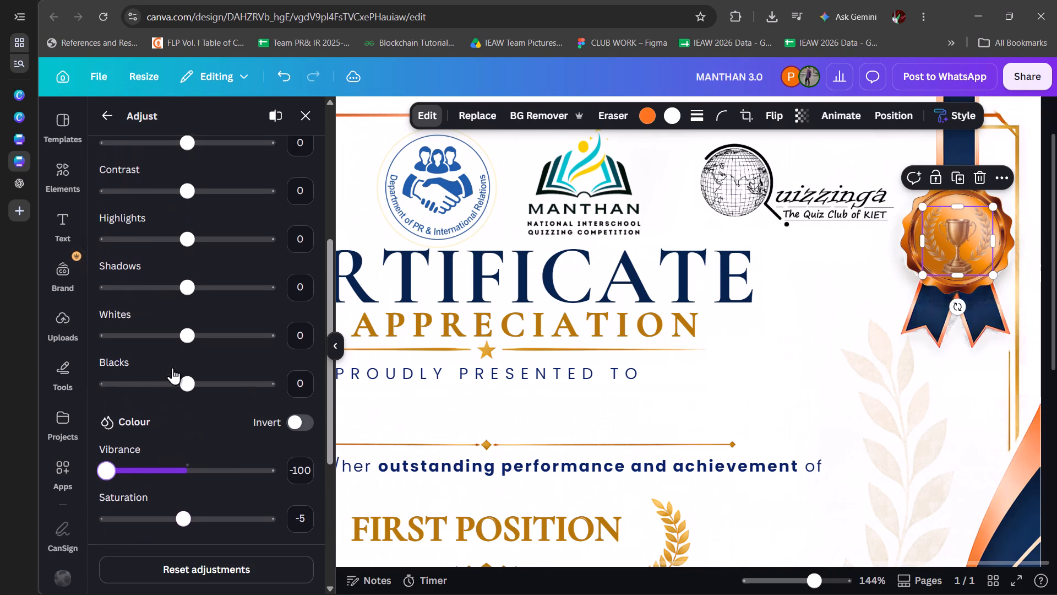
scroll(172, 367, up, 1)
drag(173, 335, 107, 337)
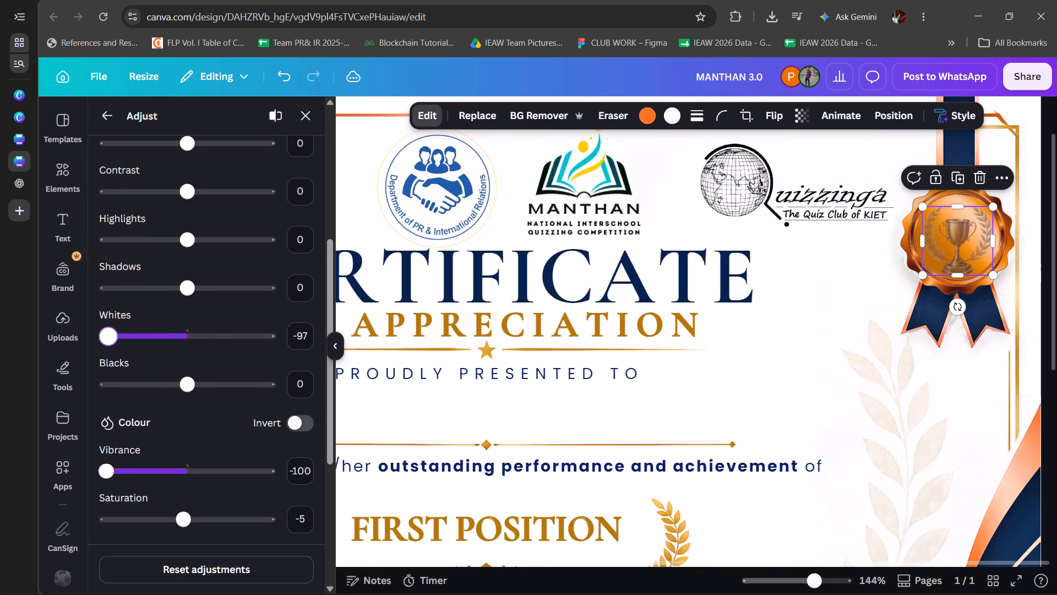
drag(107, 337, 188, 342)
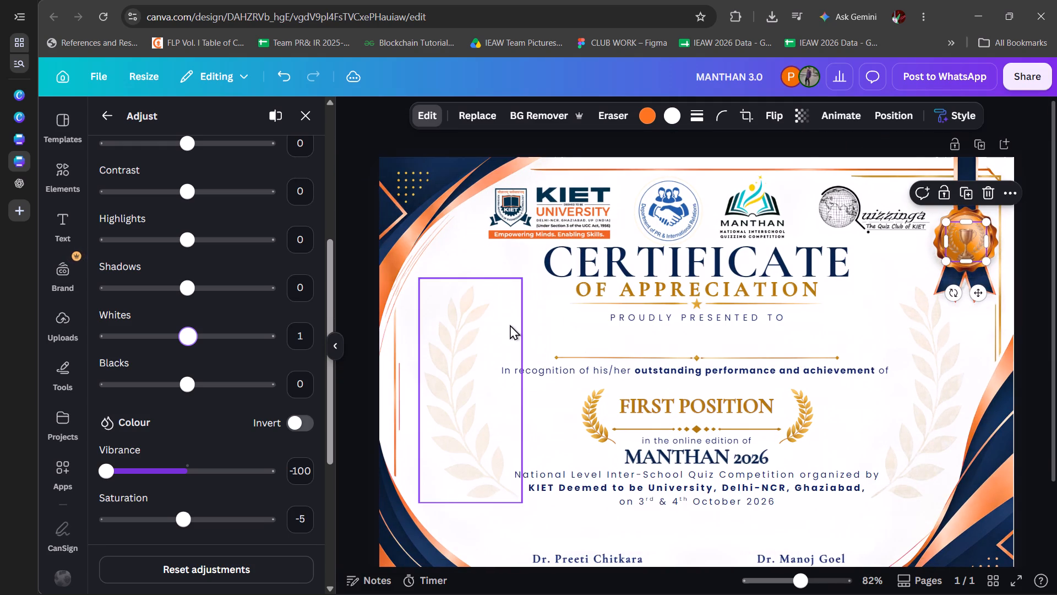
Delete the trophy graphic from the orange ribbon badge.
click(546, 322)
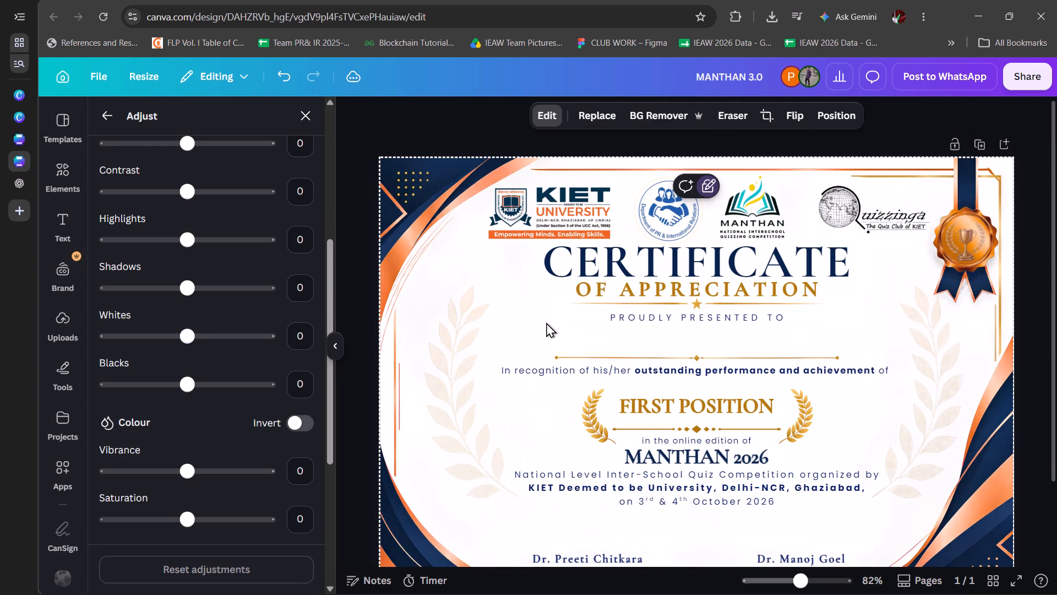
click(969, 237)
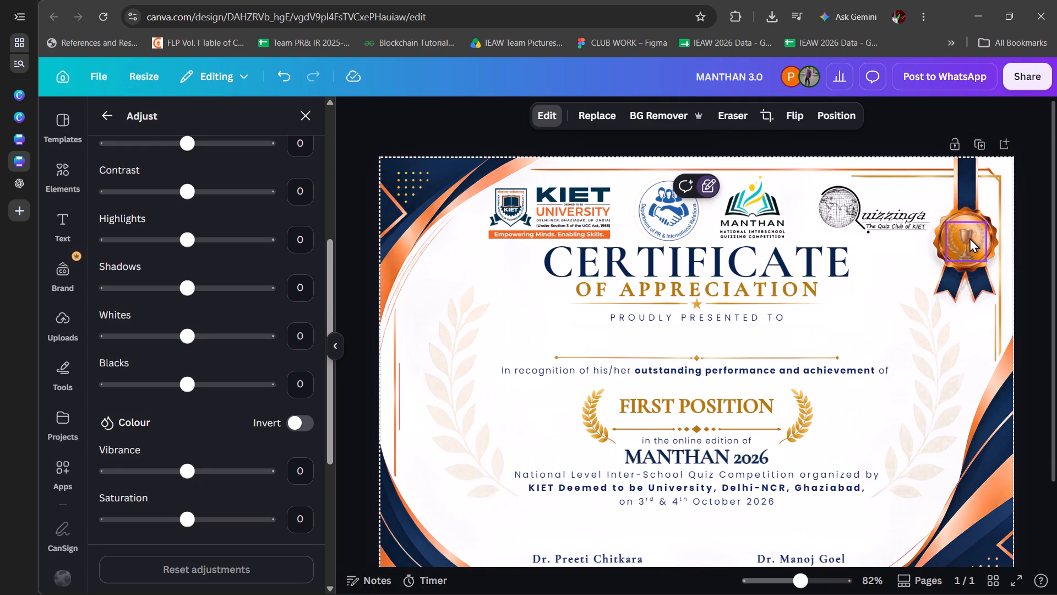
key(Delete)
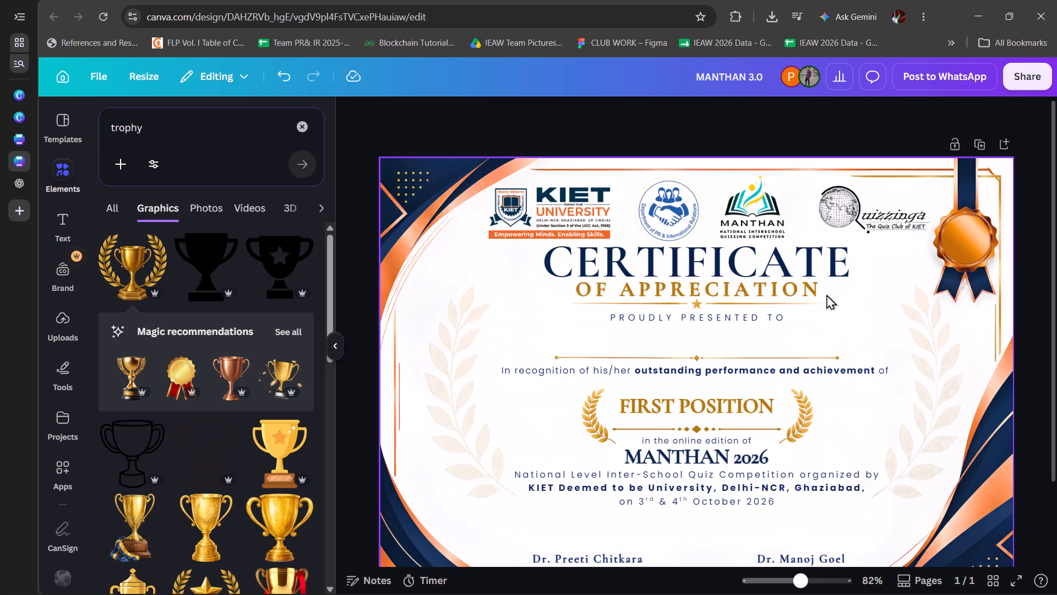
Nudge the MANTHAN logo towards the Quizzinga logo and the Department of PR & International Relations logo slightly in the same direction.
scroll(826, 294, down, 1)
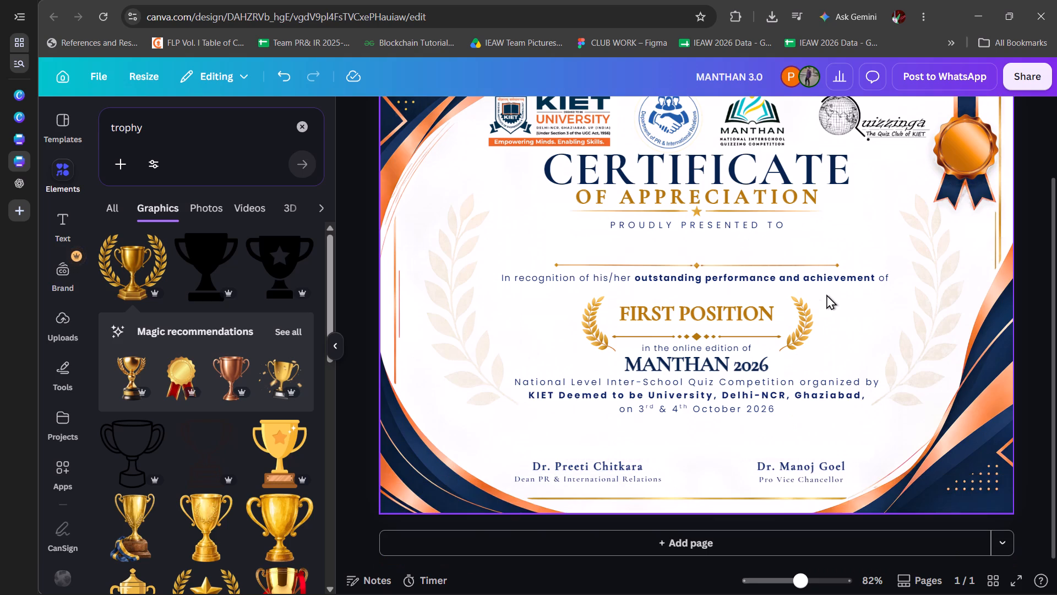
scroll(826, 294, down, 1)
scroll(826, 294, up, 1)
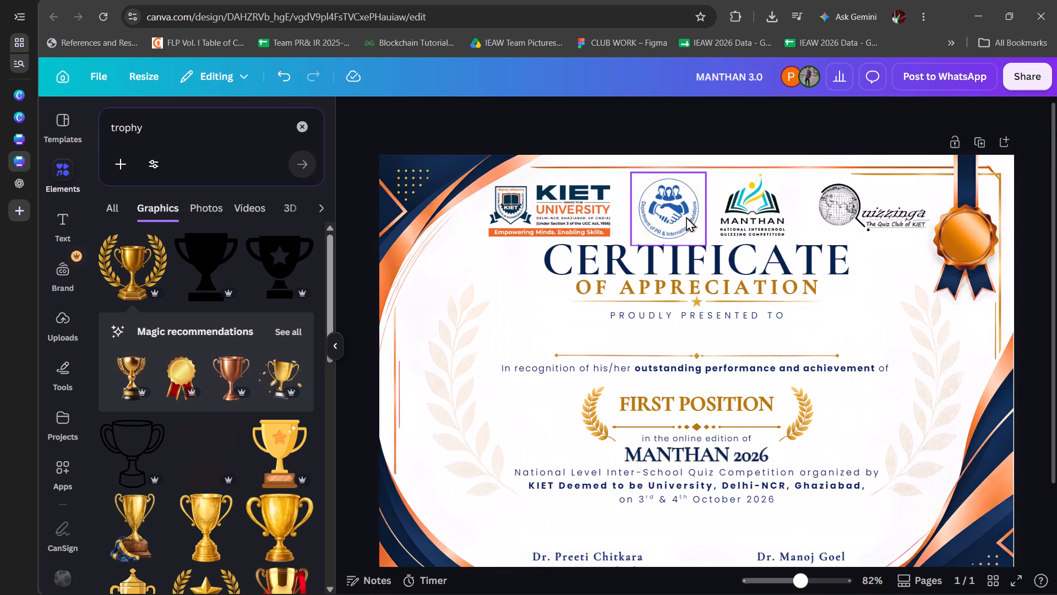
click(686, 217)
click(775, 224)
key(Right)
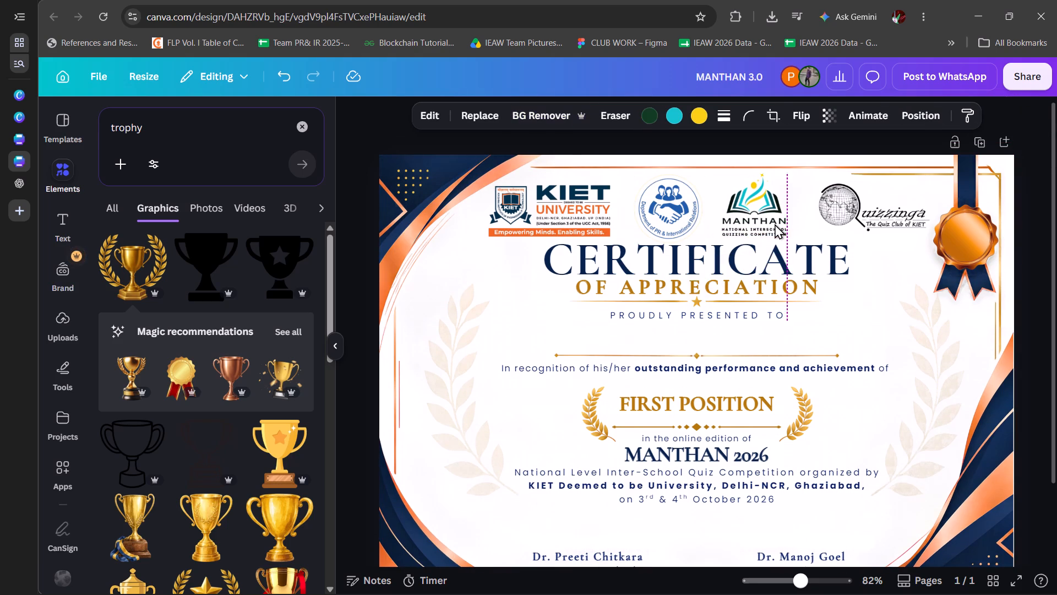
key(Right)
key(Right)
key(Right)
key(Right)
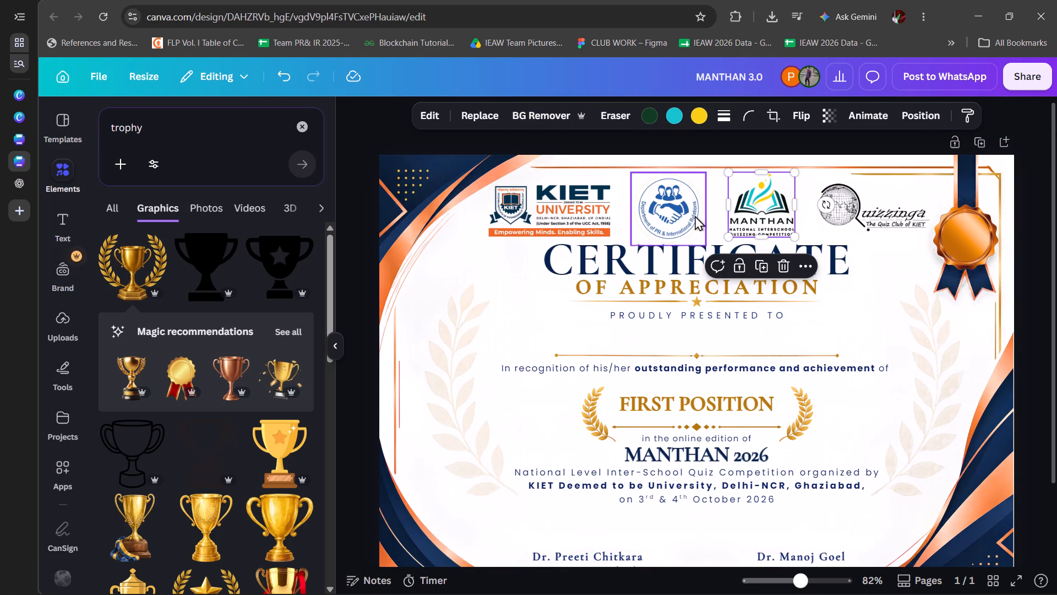
click(687, 215)
key(Right)
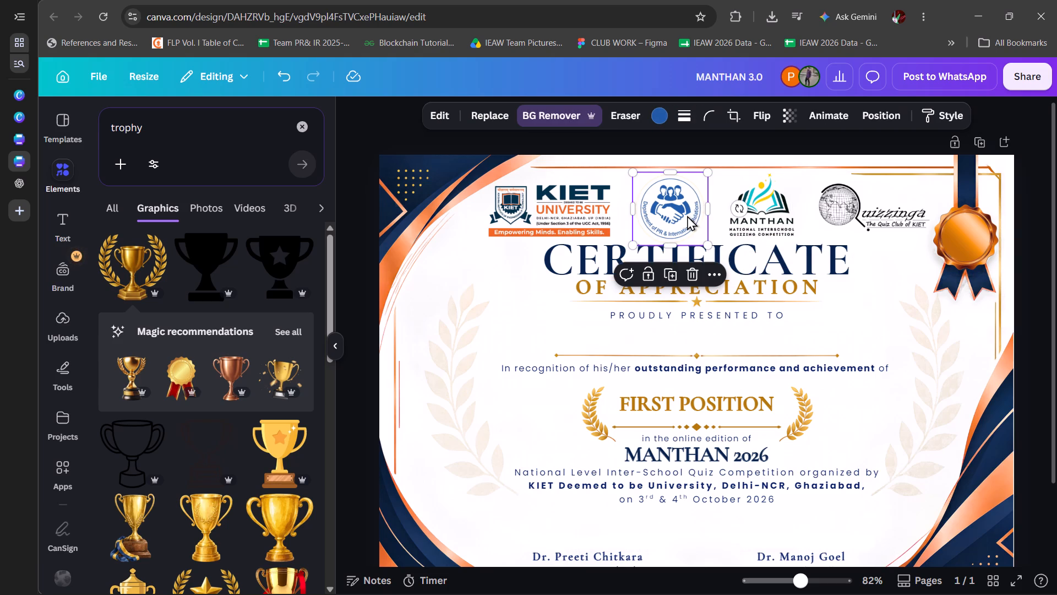
Nudge the MANTHAN logo further towards the Quizzinga logo, fine-tuning its horizontal position.
click(767, 226)
key(Right)
key(Right)
key(Right)
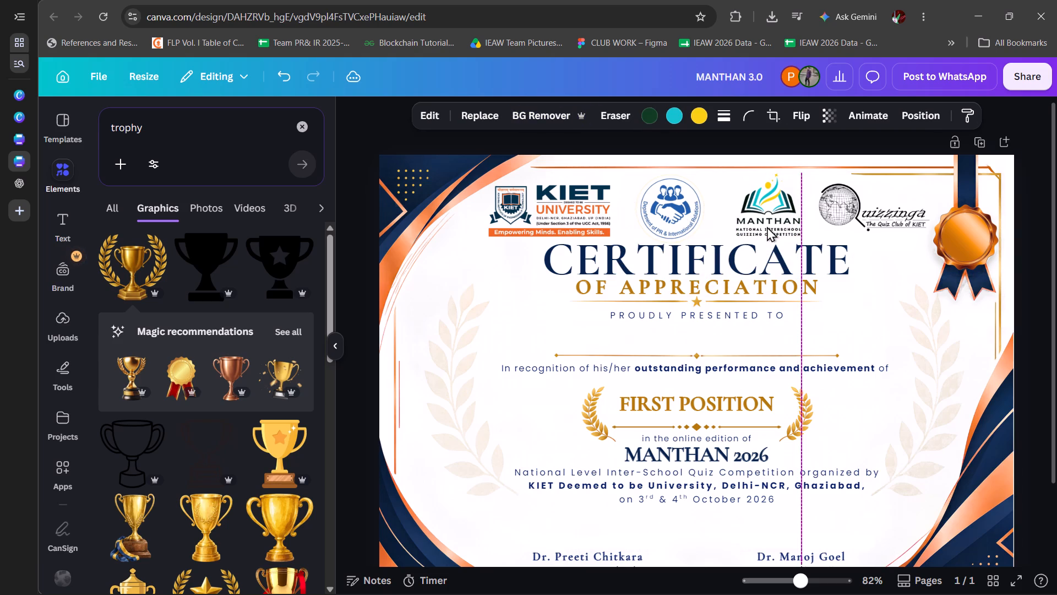
key(Right)
key(Right)
key(Left)
key(Left)
key(Left)
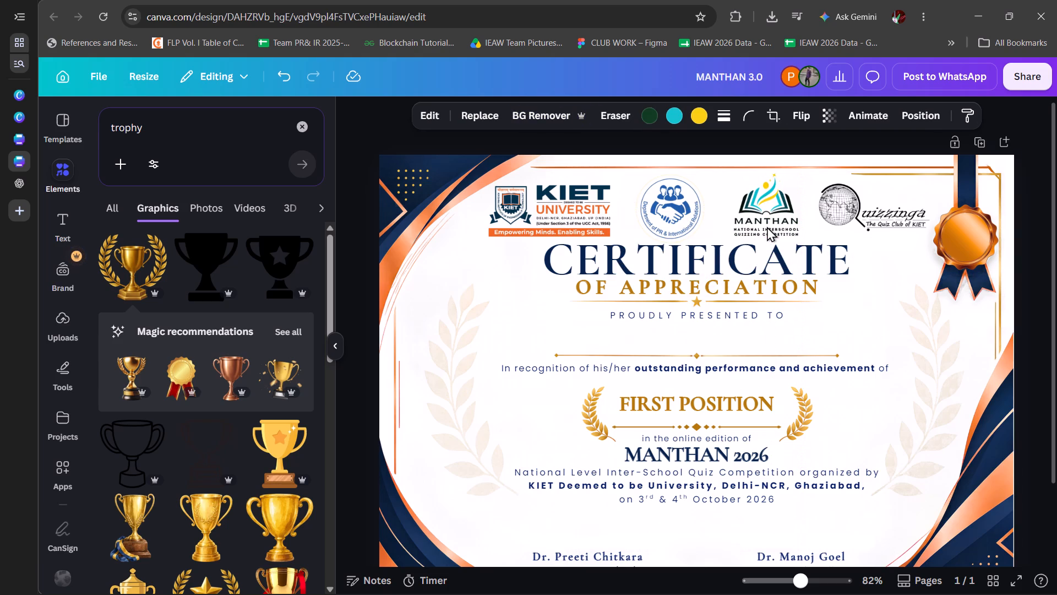
Nudge the Department of PR & International Relations logo slightly up and towards the MANTHAN logo.
click(673, 226)
key(Up)
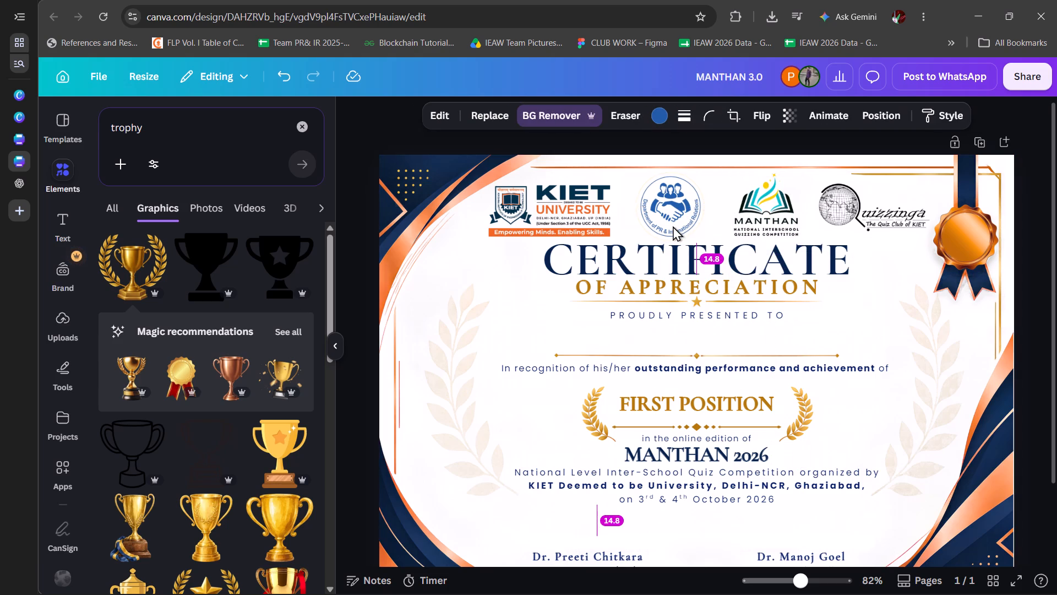
key(Right)
click(673, 226)
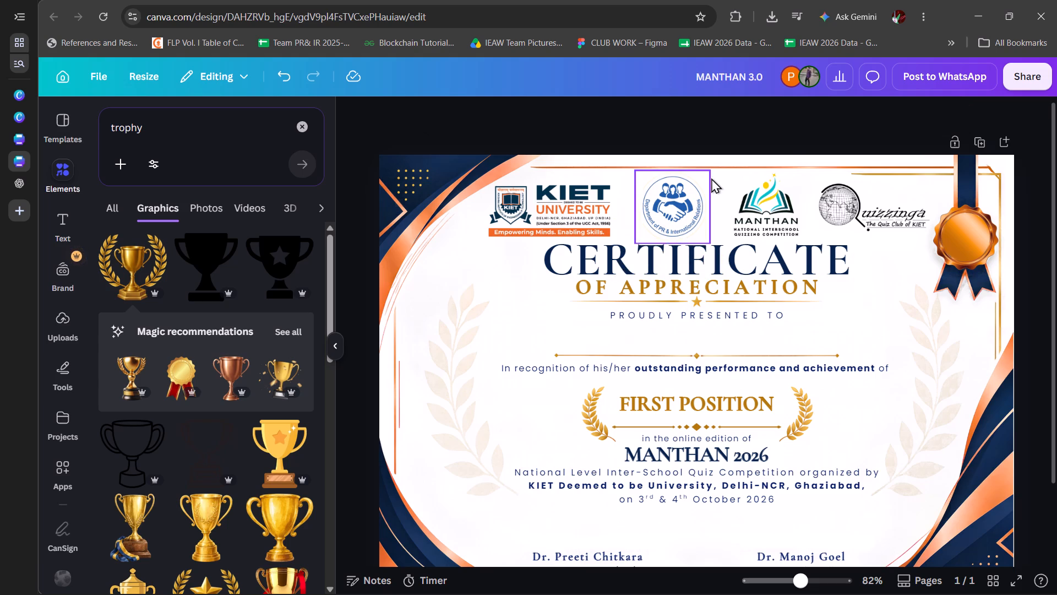
Shrink the Department of PR & International Relations logo slightly and space it evenly between its neighbours, with 12.4 gaps on both sides.
click(681, 201)
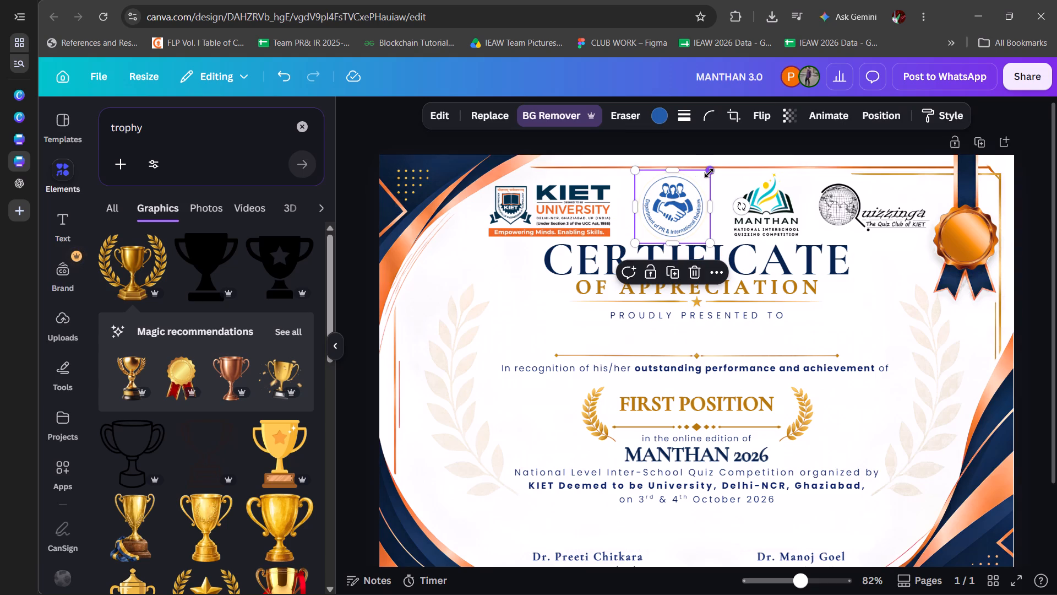
drag(709, 173, 703, 175)
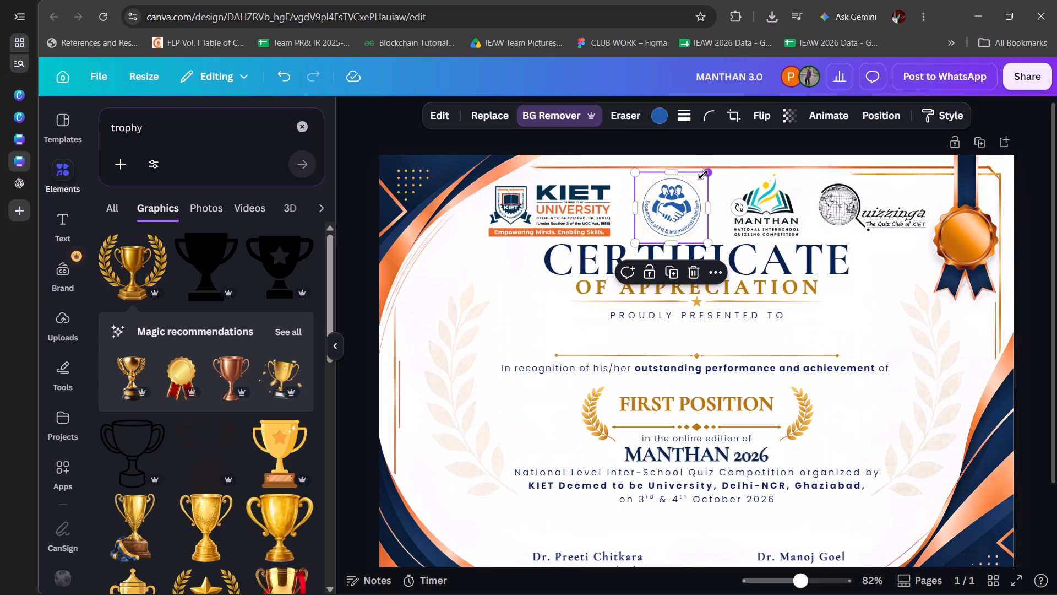
drag(703, 175, 698, 179)
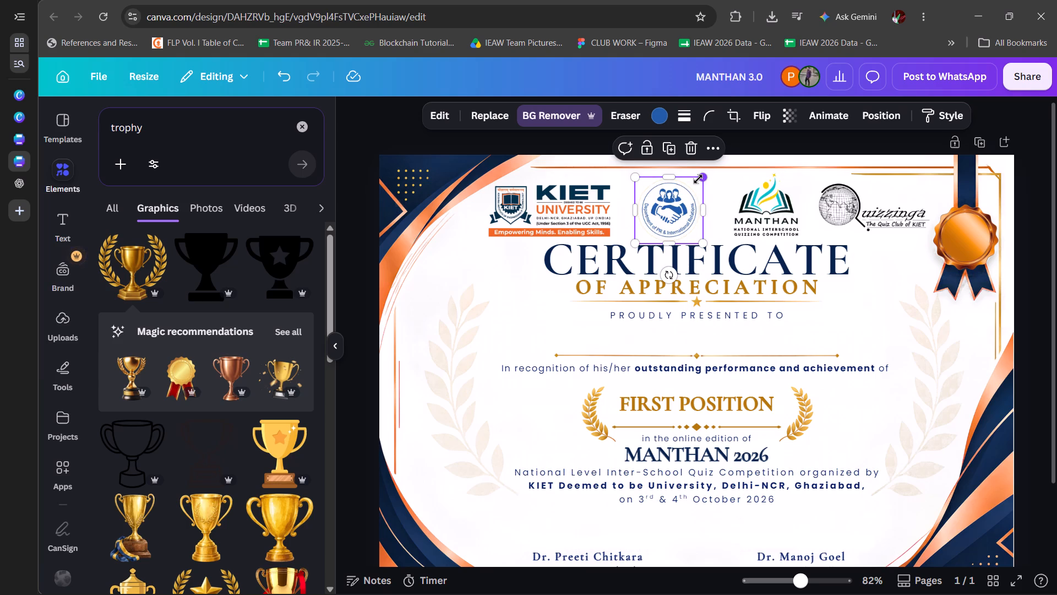
key(Up)
key(Up)
key(Down)
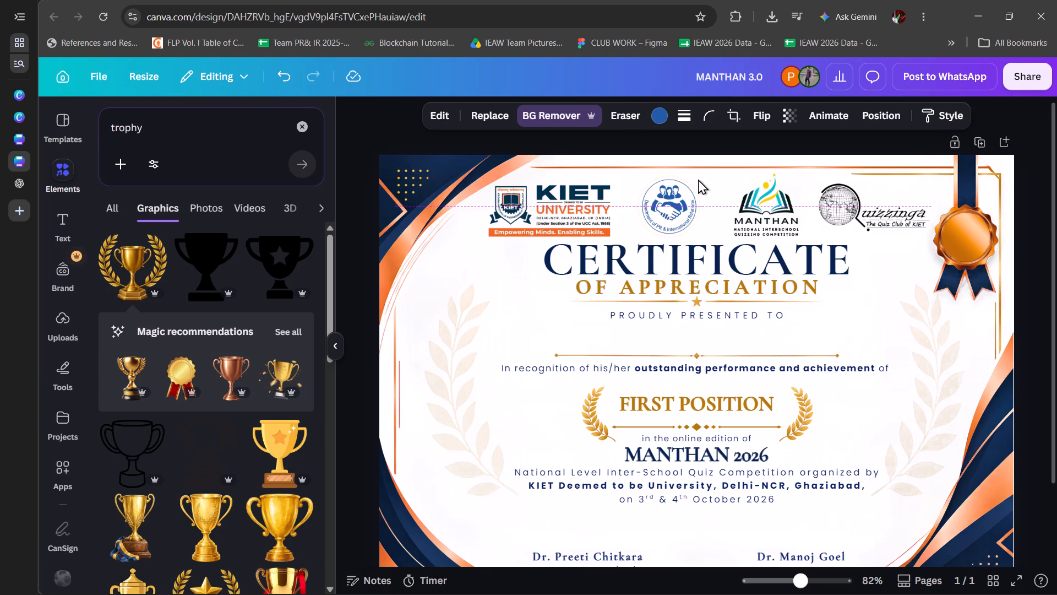
key(Right)
key(Right)
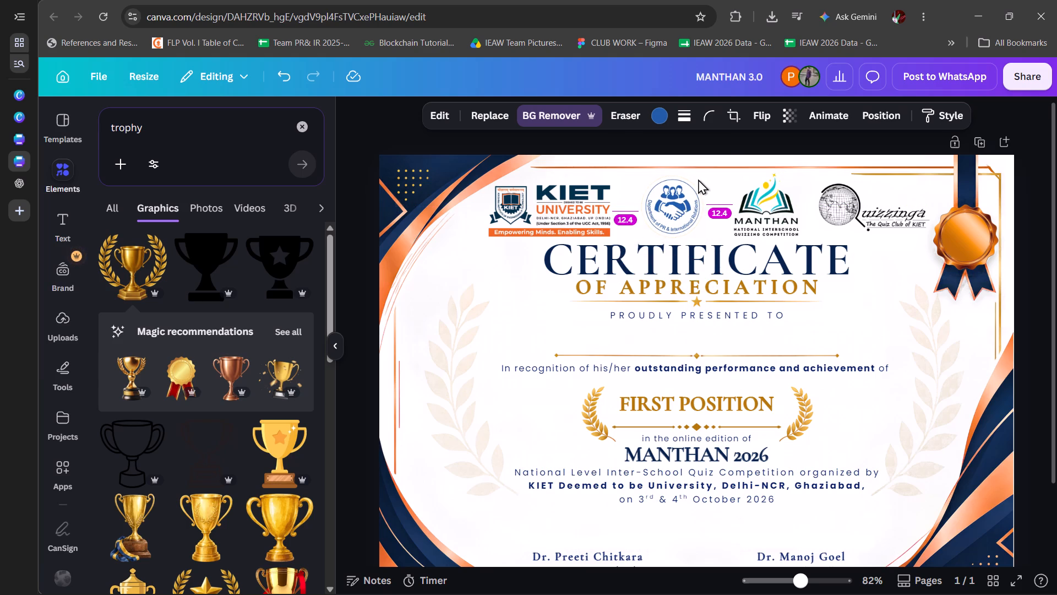
Nudge the MANTHAN logo slightly back towards the Department of PR & International Relations logo.
click(769, 214)
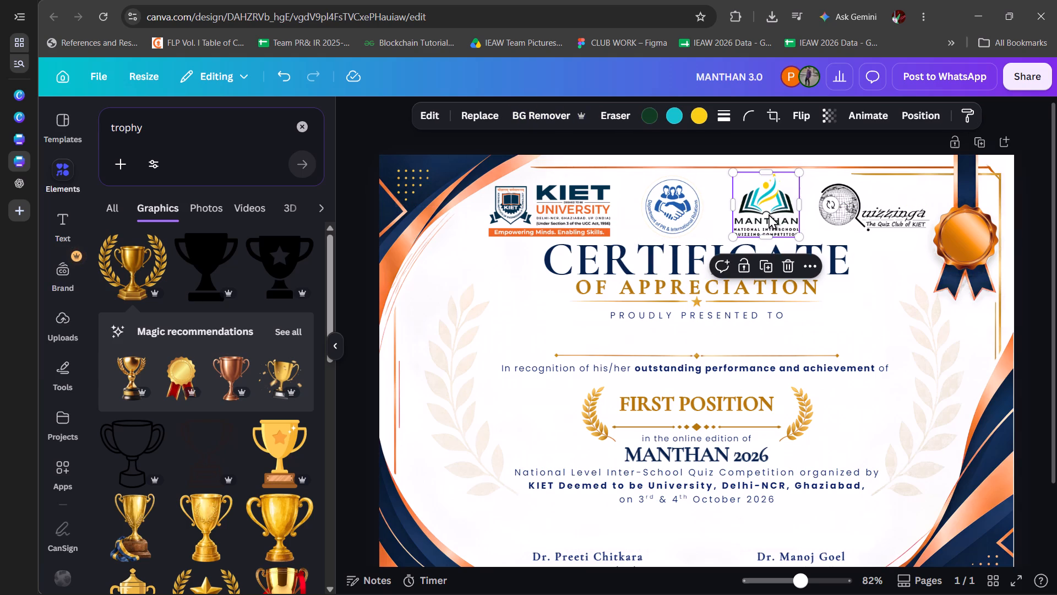
key(Left)
key(Left)
Nudge the Department of PR & International Relations logo slightly towards the KIET University logo.
click(674, 228)
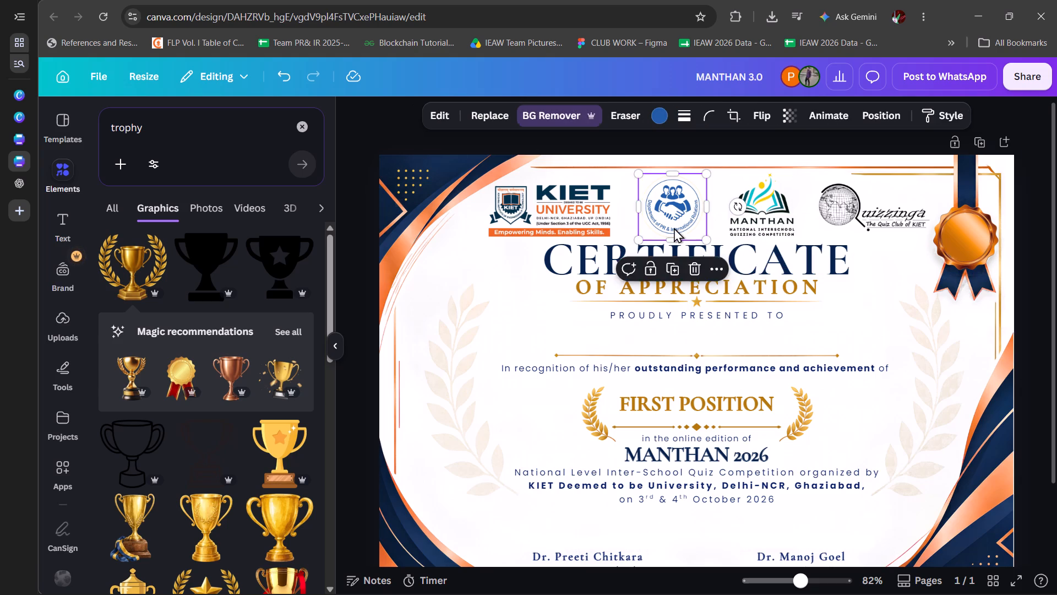
key(Left)
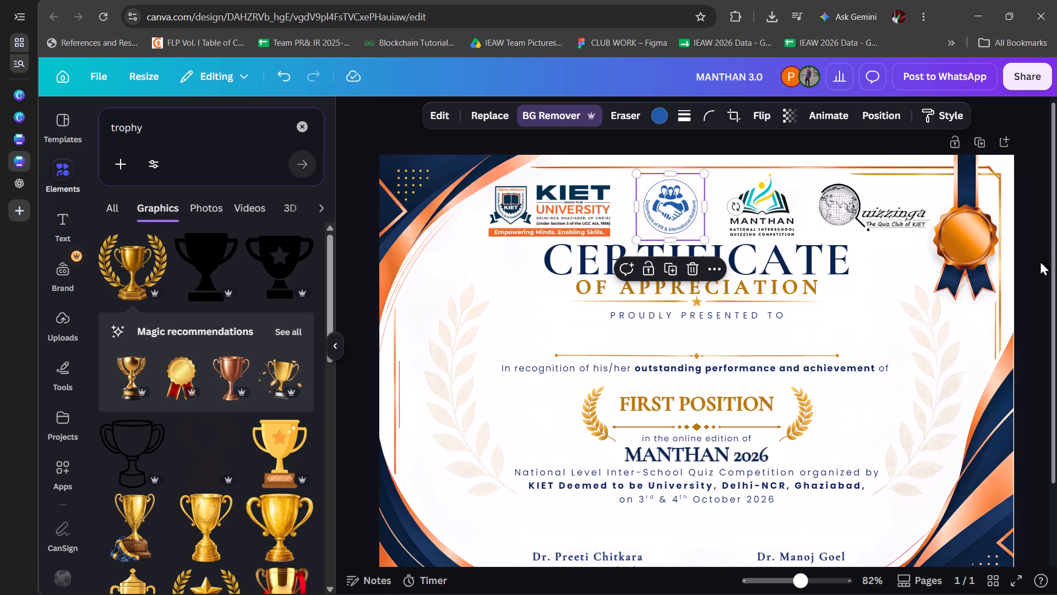
click(1027, 264)
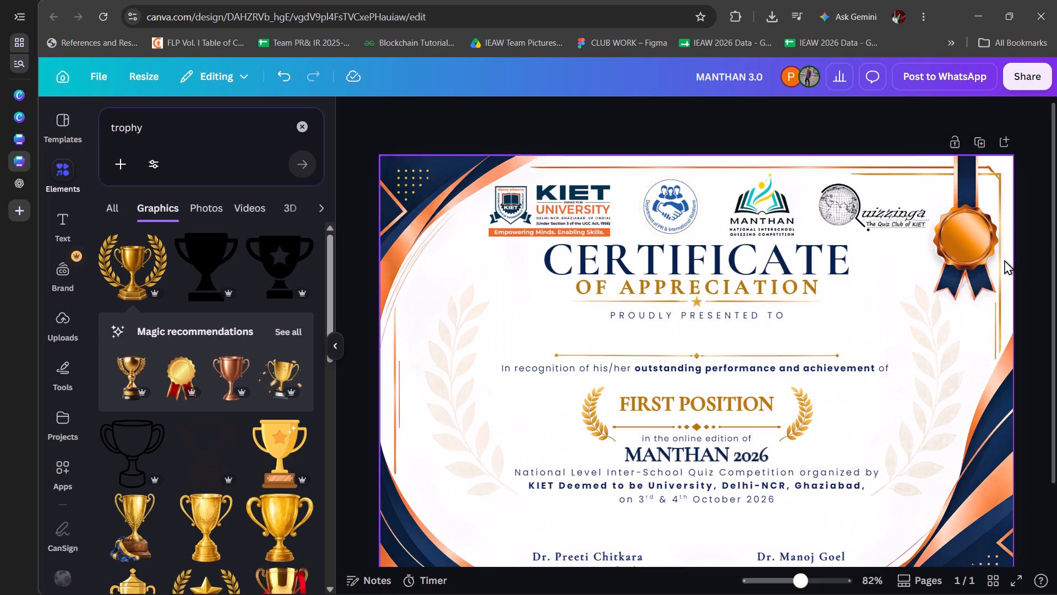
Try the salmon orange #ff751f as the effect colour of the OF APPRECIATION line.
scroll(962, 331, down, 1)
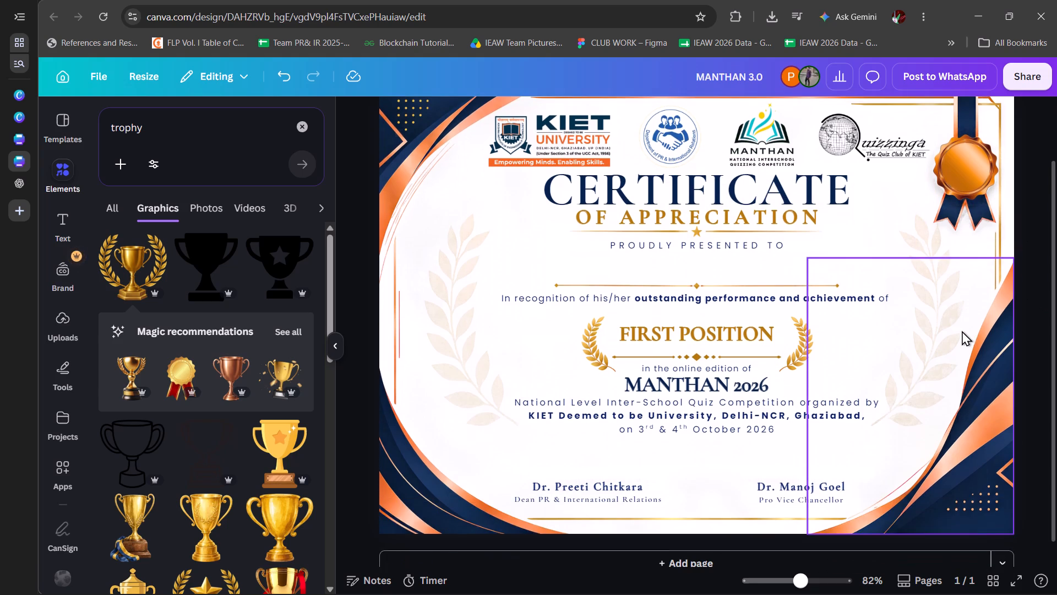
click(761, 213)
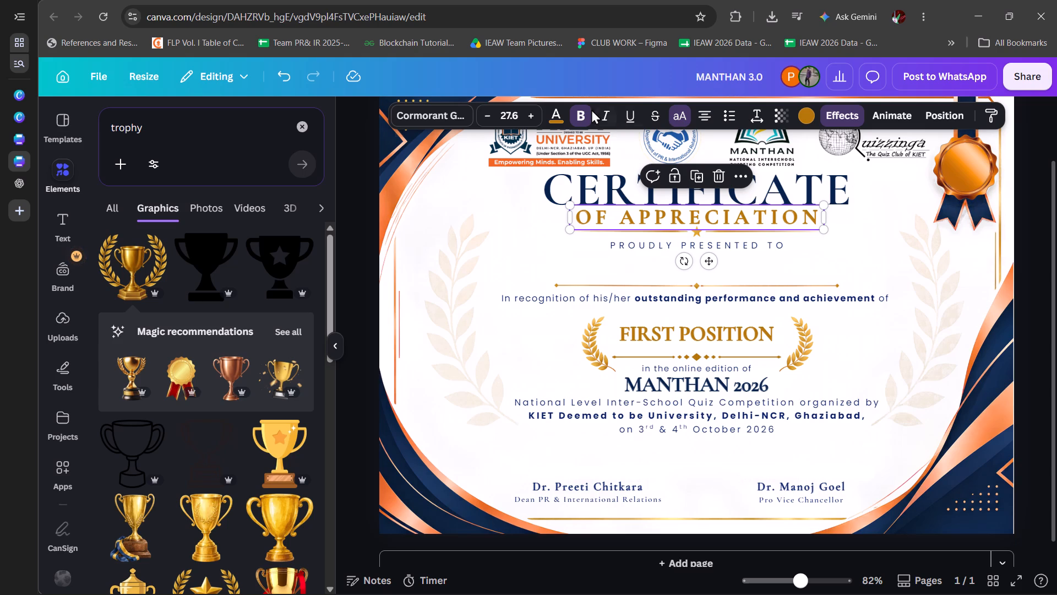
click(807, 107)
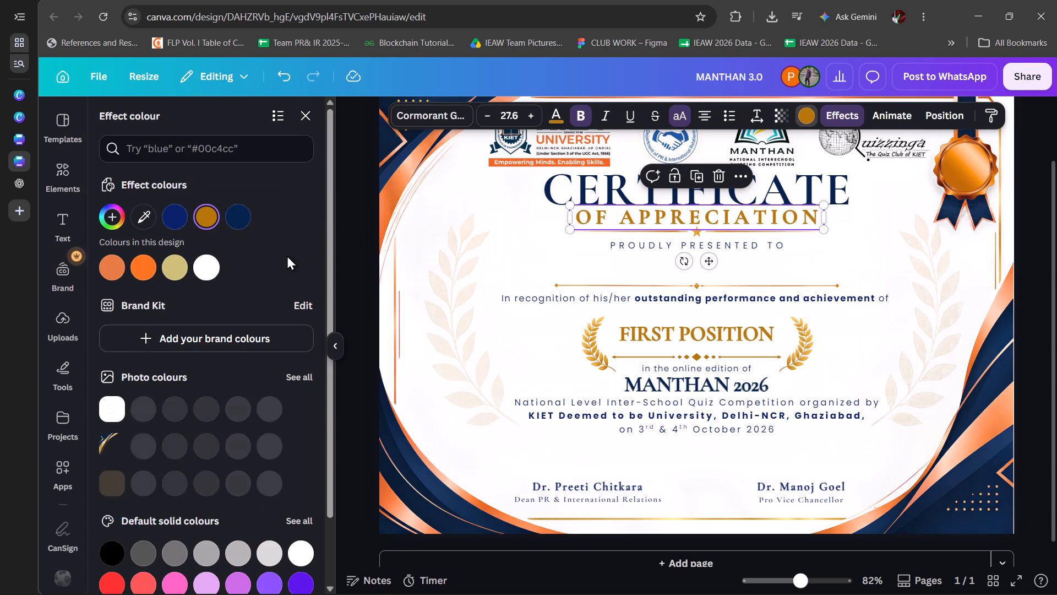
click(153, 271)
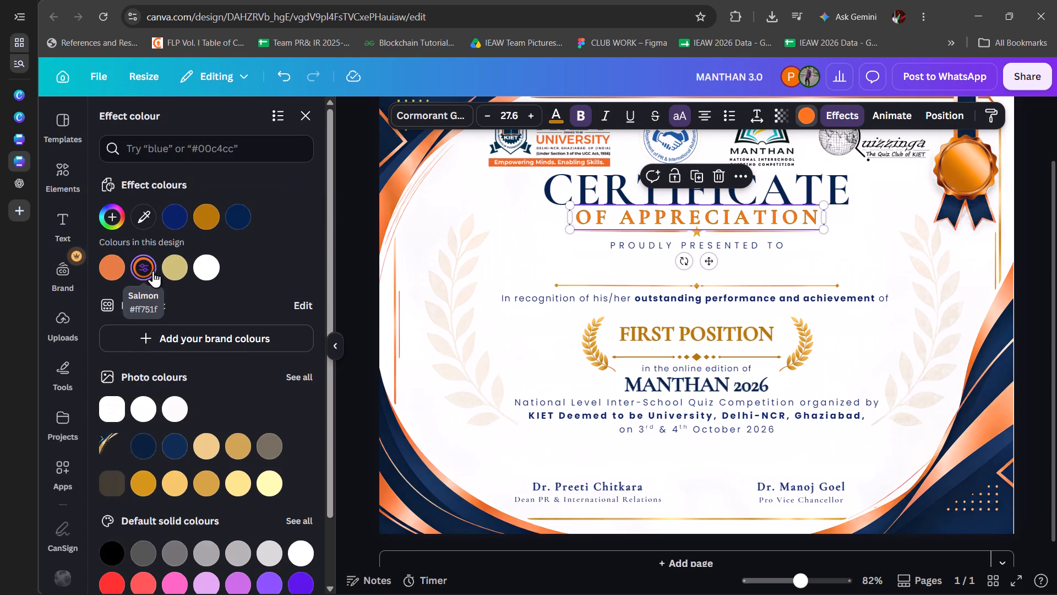
Clear the OF APPRECIATION line, remove its Splice effect and retype the text as OF APPRECIATION.
triple_click(699, 220)
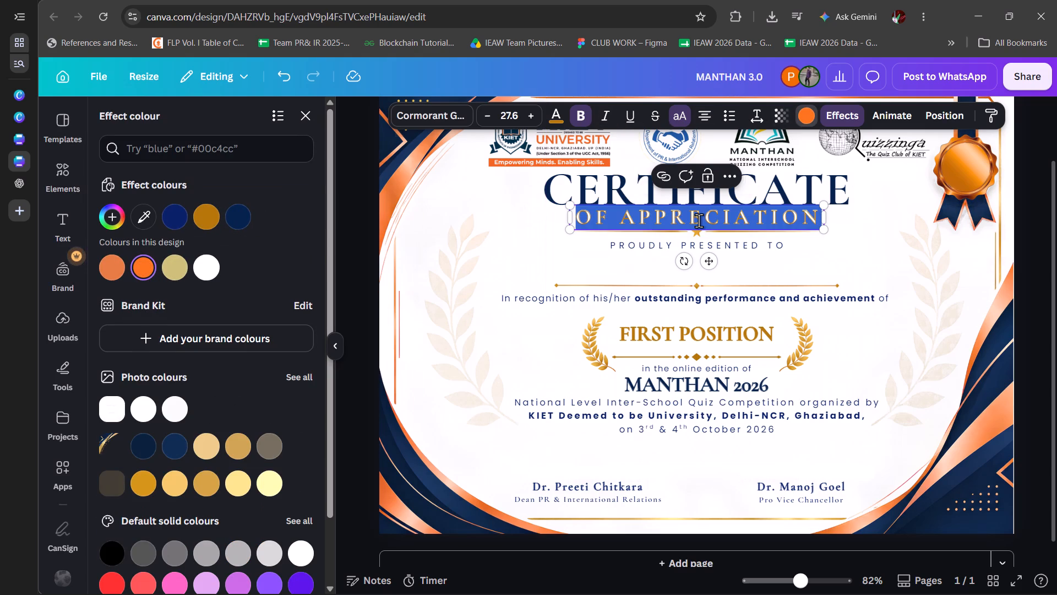
click(699, 220)
key(BackSpace)
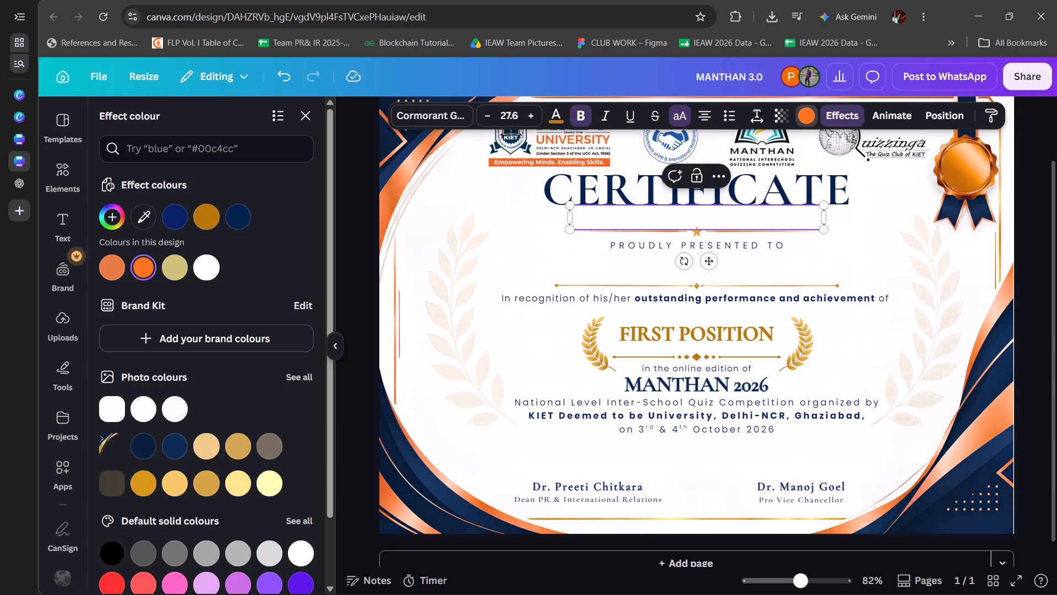
key(shift+o)
key(BackSpace)
click(862, 120)
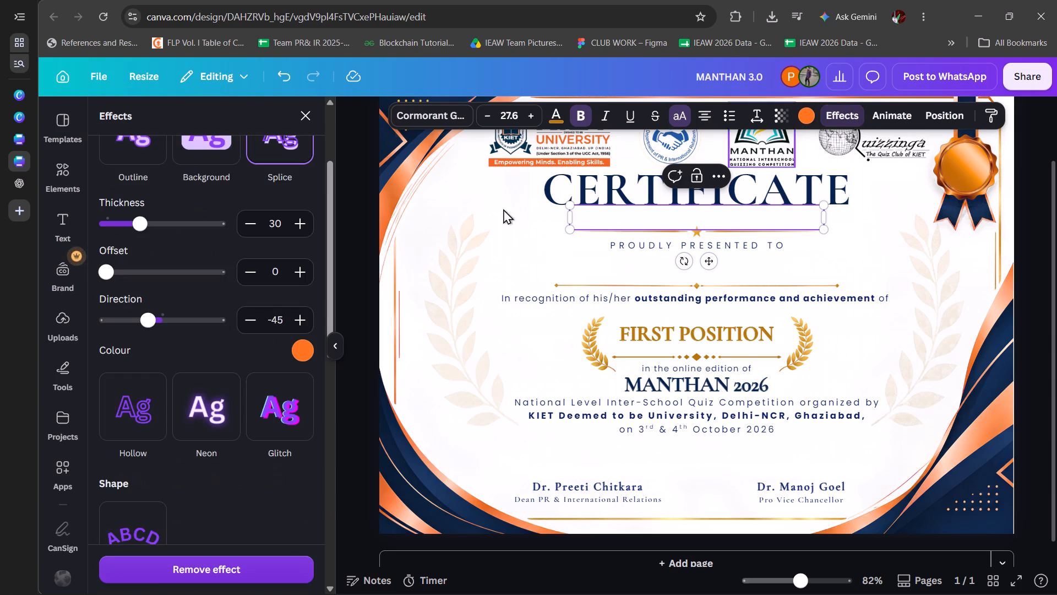
scroll(240, 247, up, 4)
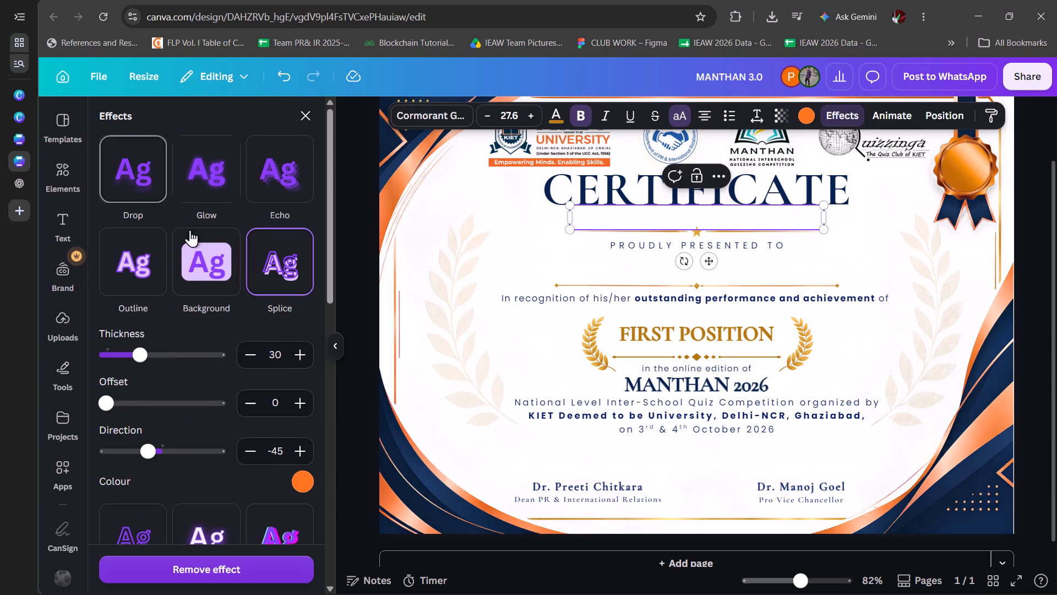
scroll(201, 298, right, 1)
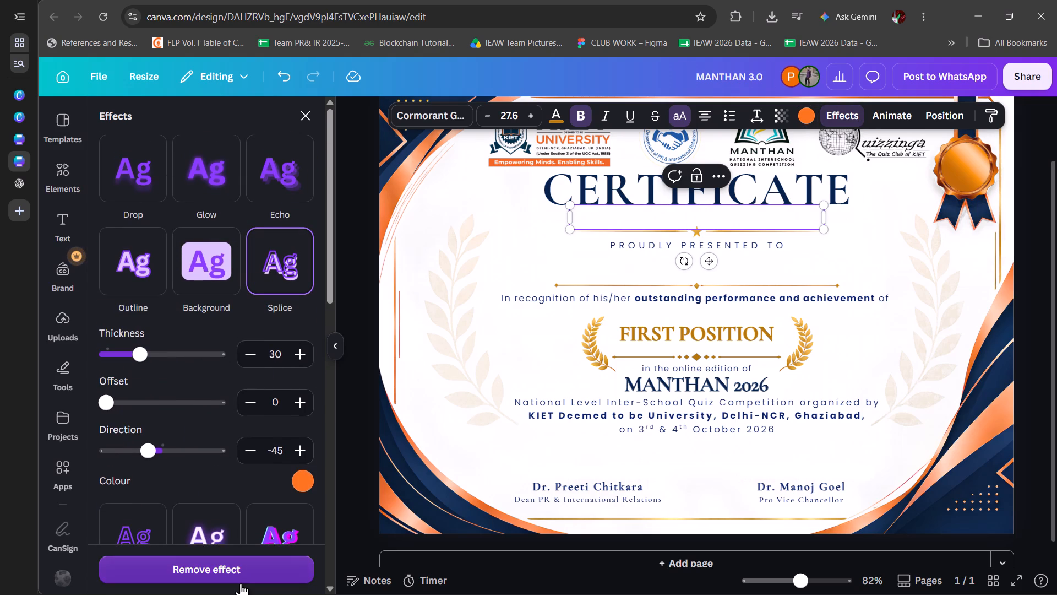
click(241, 583)
text(OF appreciatio)
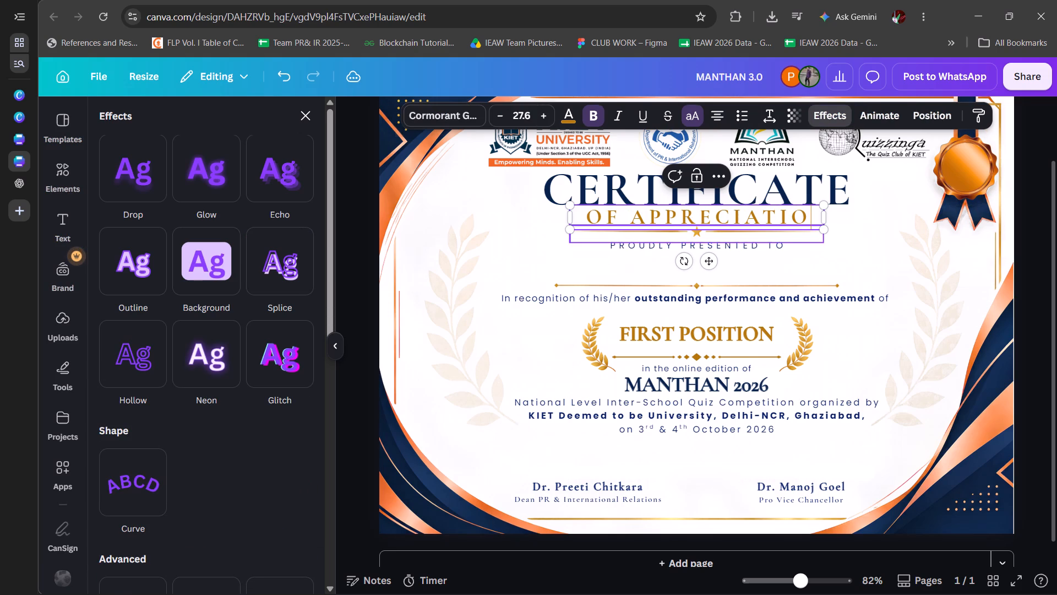
key(n)
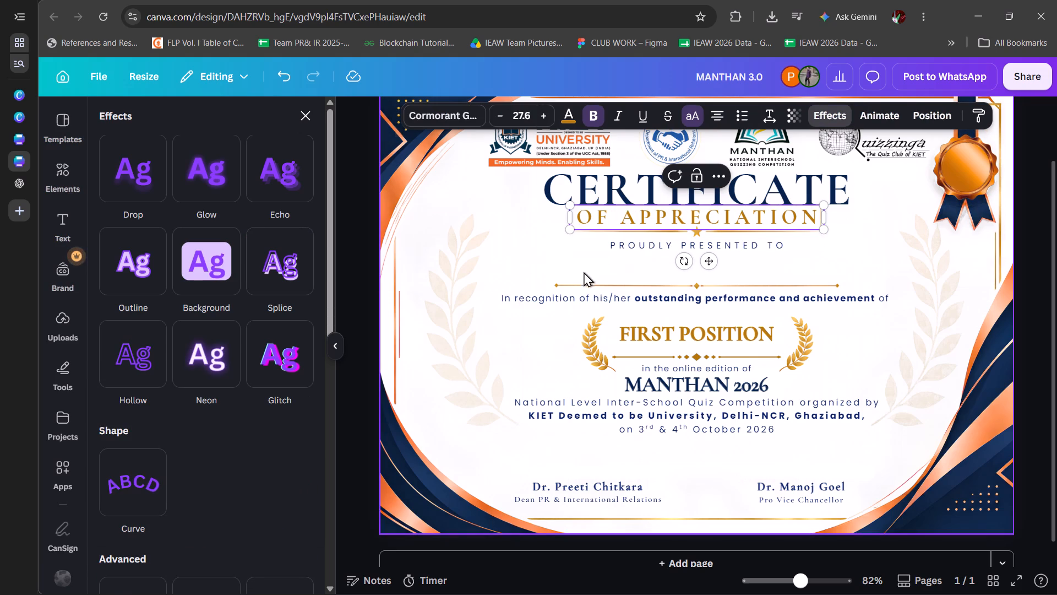
Recolour the OF APPRECIATION text to the design's muted orange #e77b43, after trying the brighter #ff751f.
triple_click(696, 223)
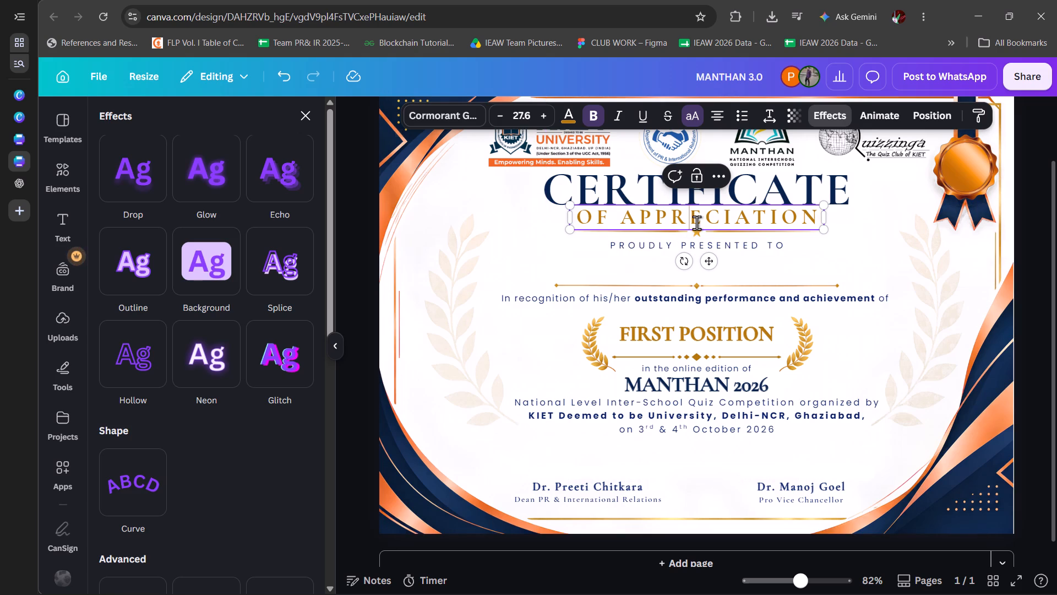
click(566, 113)
click(144, 273)
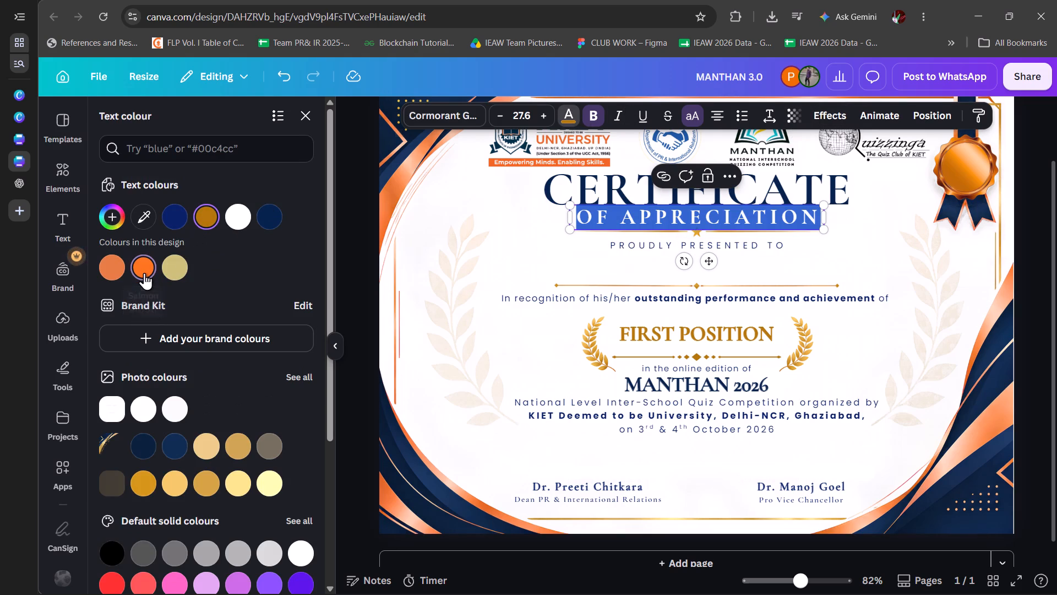
scroll(206, 401, down, 3)
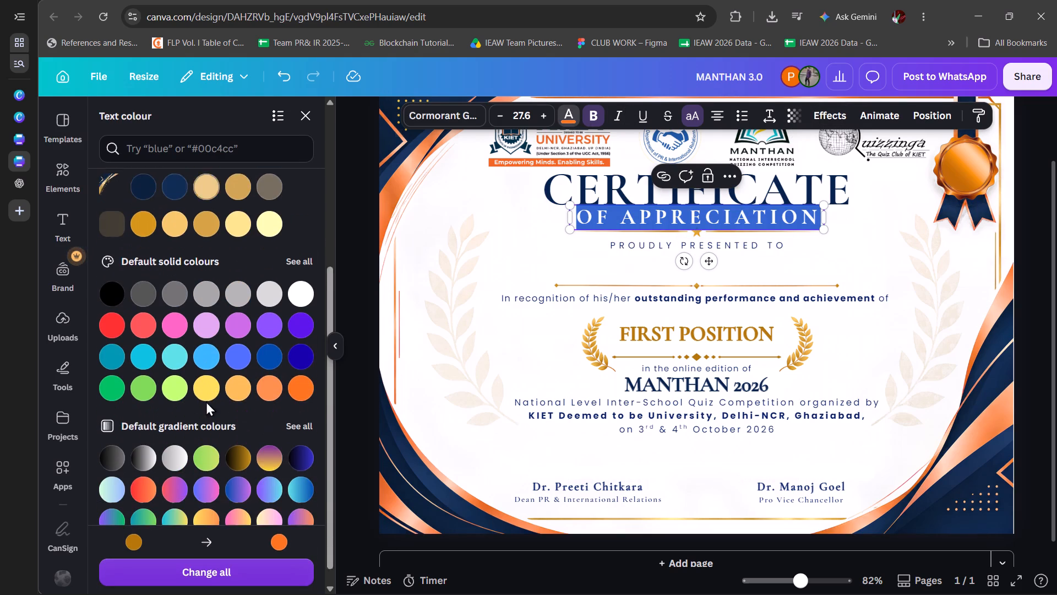
scroll(206, 401, down, 1)
scroll(206, 401, up, 1)
scroll(252, 320, up, 3)
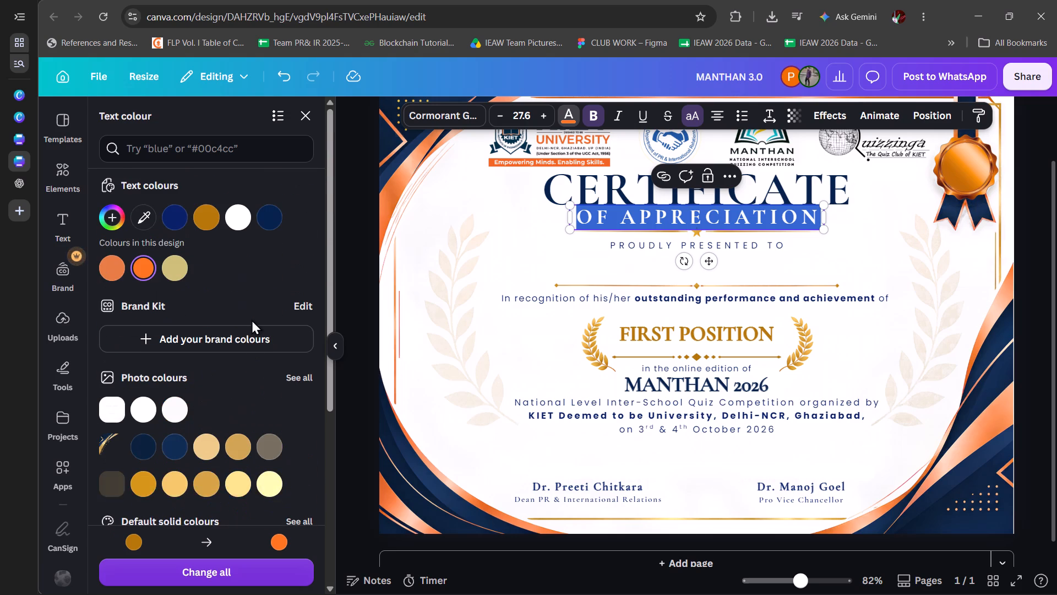
click(110, 263)
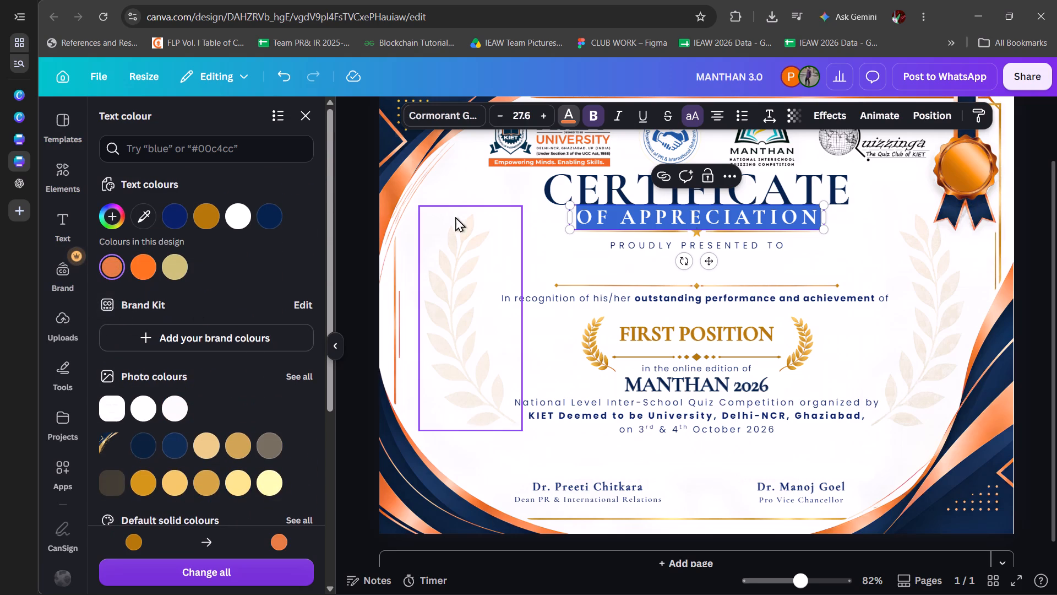
click(560, 256)
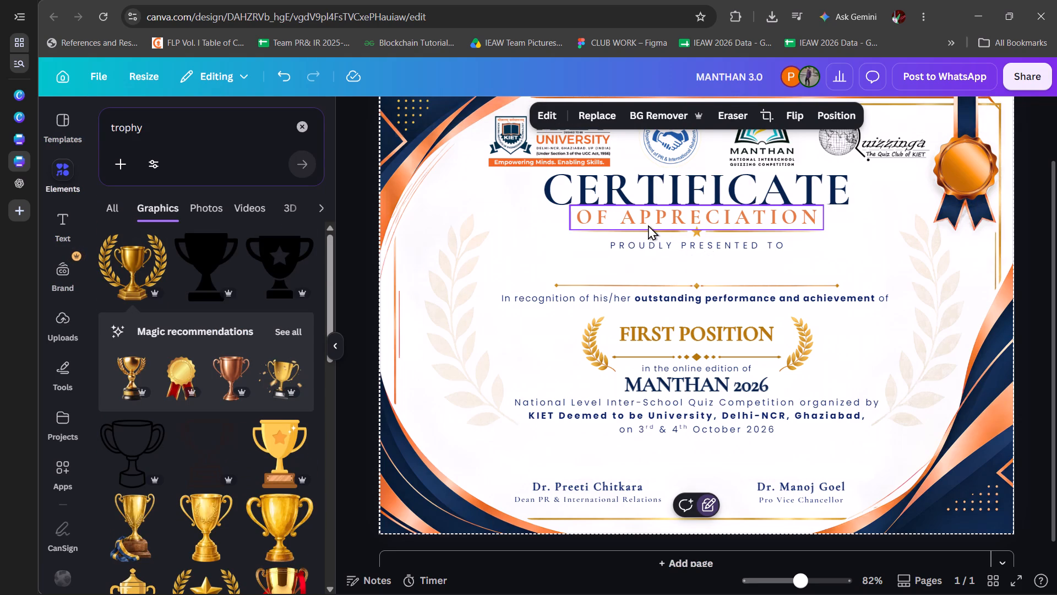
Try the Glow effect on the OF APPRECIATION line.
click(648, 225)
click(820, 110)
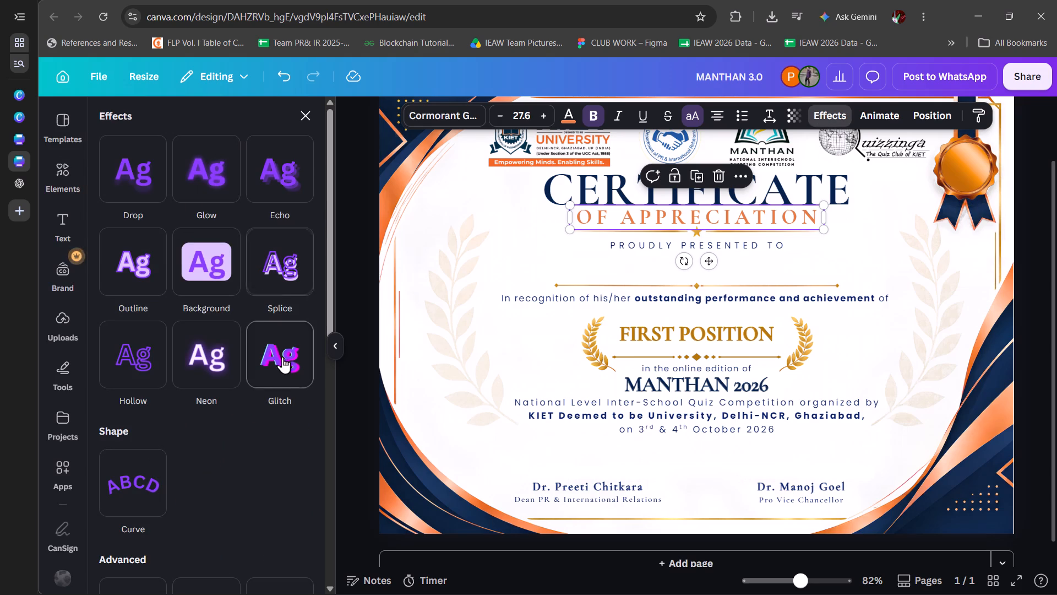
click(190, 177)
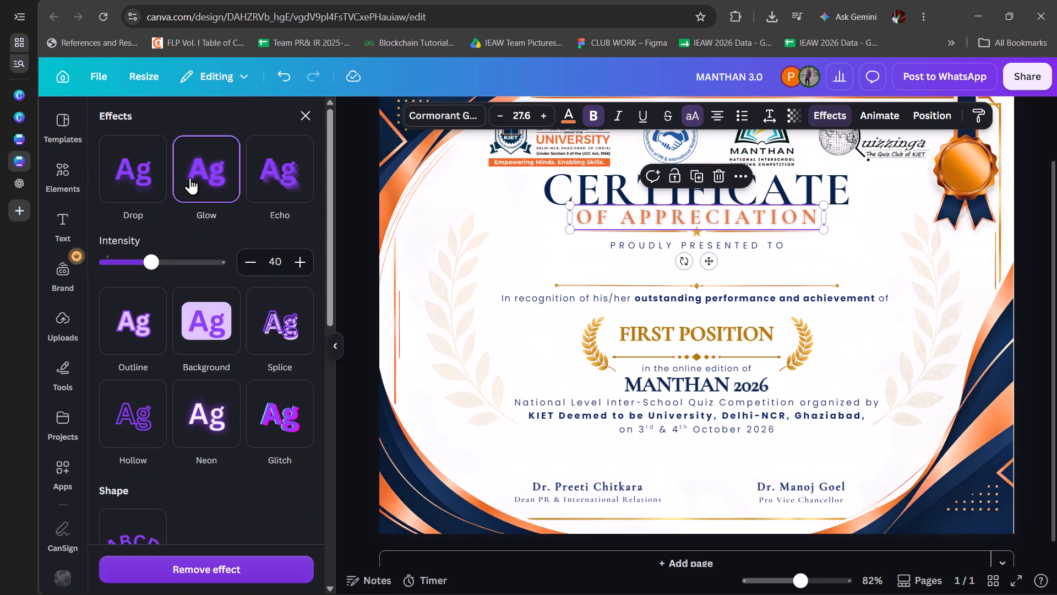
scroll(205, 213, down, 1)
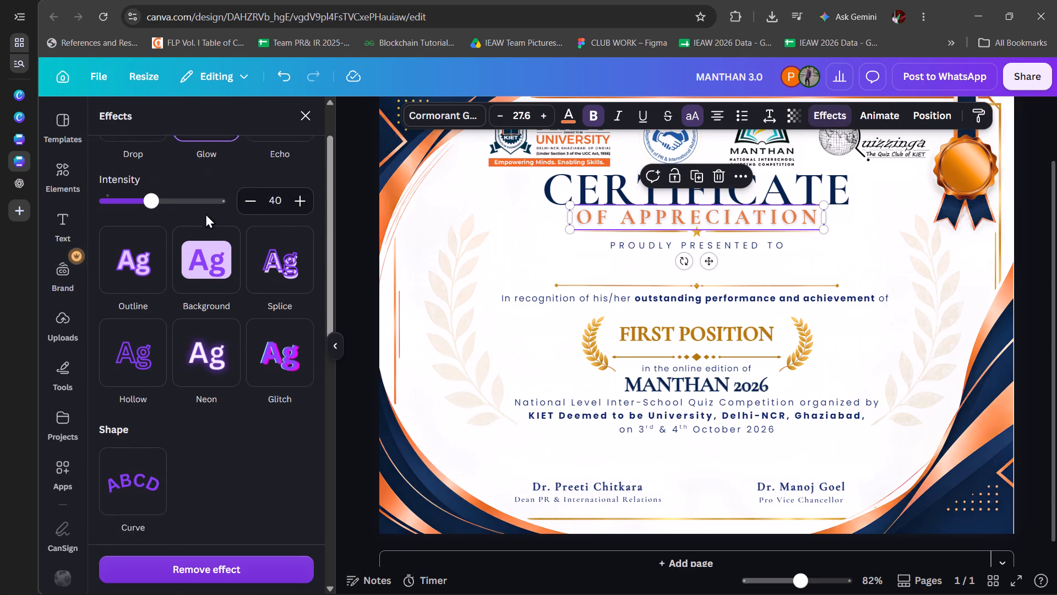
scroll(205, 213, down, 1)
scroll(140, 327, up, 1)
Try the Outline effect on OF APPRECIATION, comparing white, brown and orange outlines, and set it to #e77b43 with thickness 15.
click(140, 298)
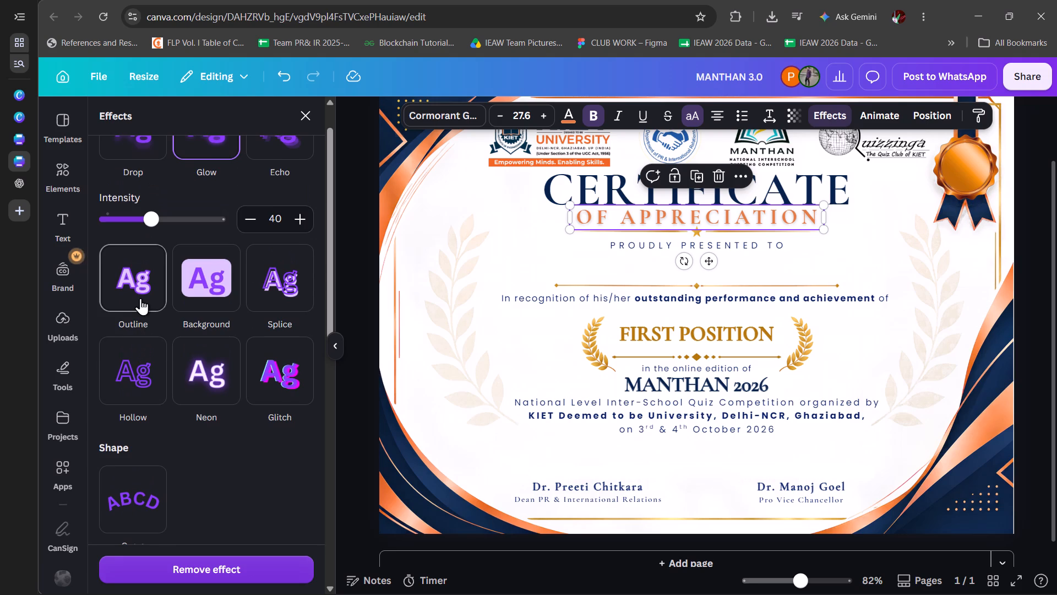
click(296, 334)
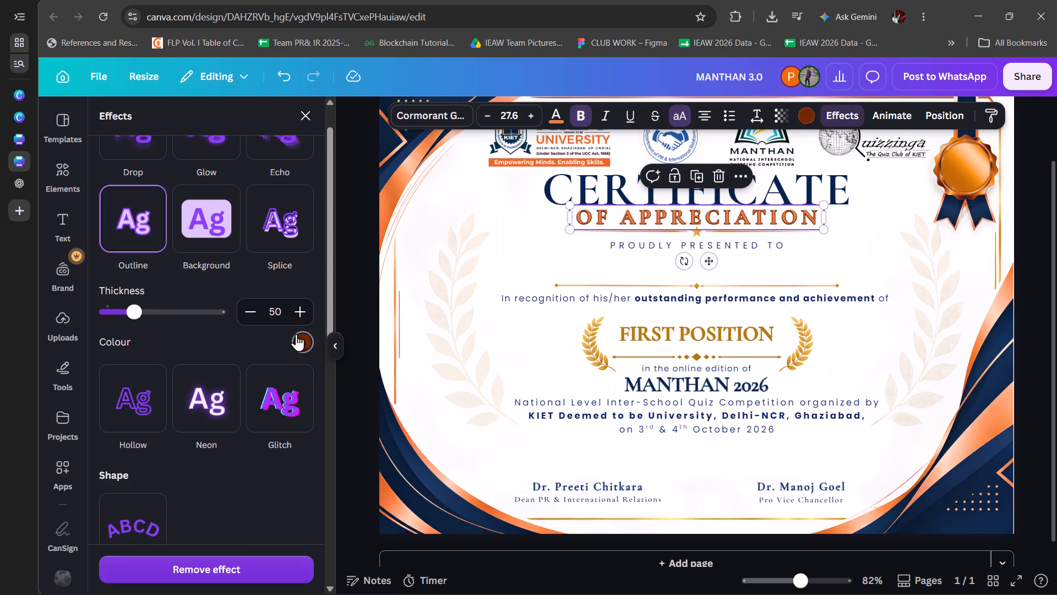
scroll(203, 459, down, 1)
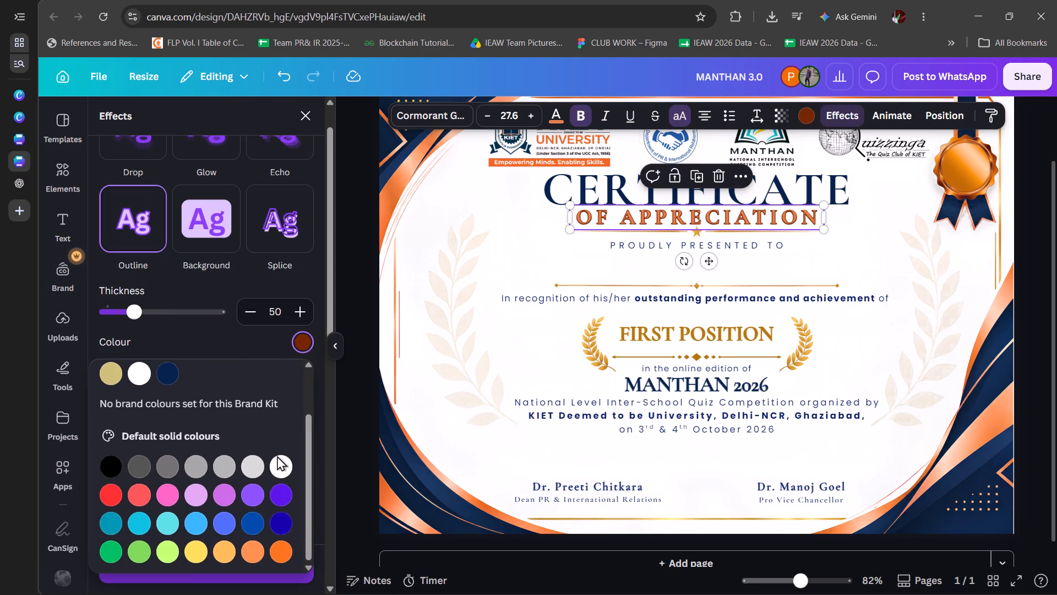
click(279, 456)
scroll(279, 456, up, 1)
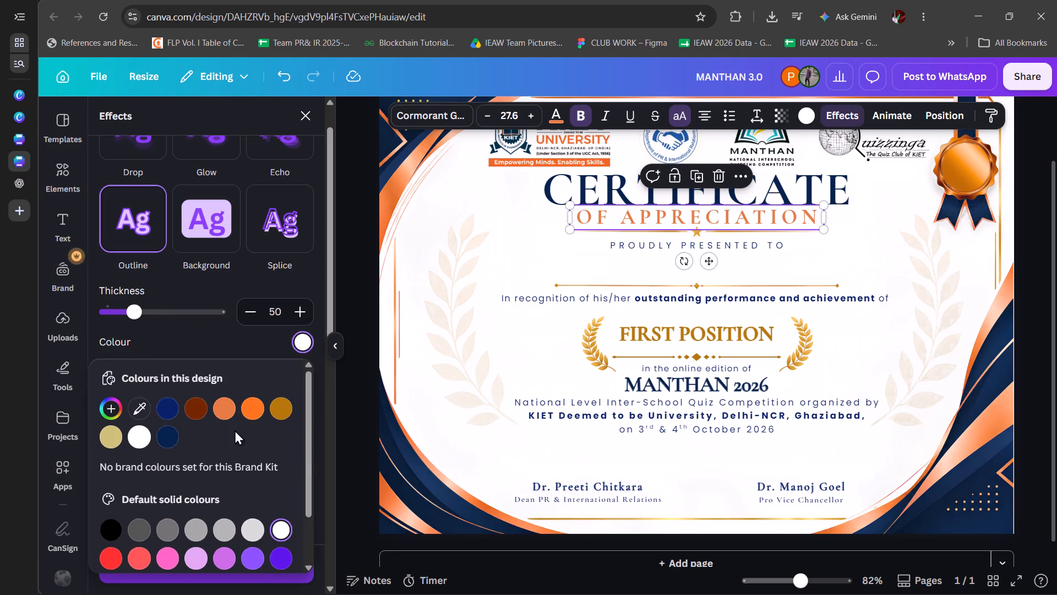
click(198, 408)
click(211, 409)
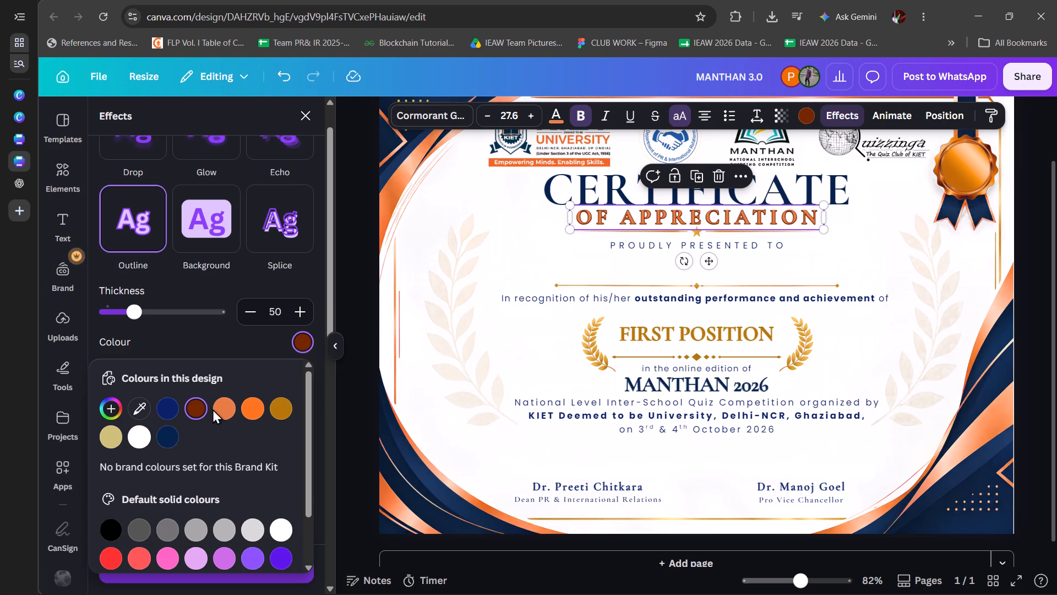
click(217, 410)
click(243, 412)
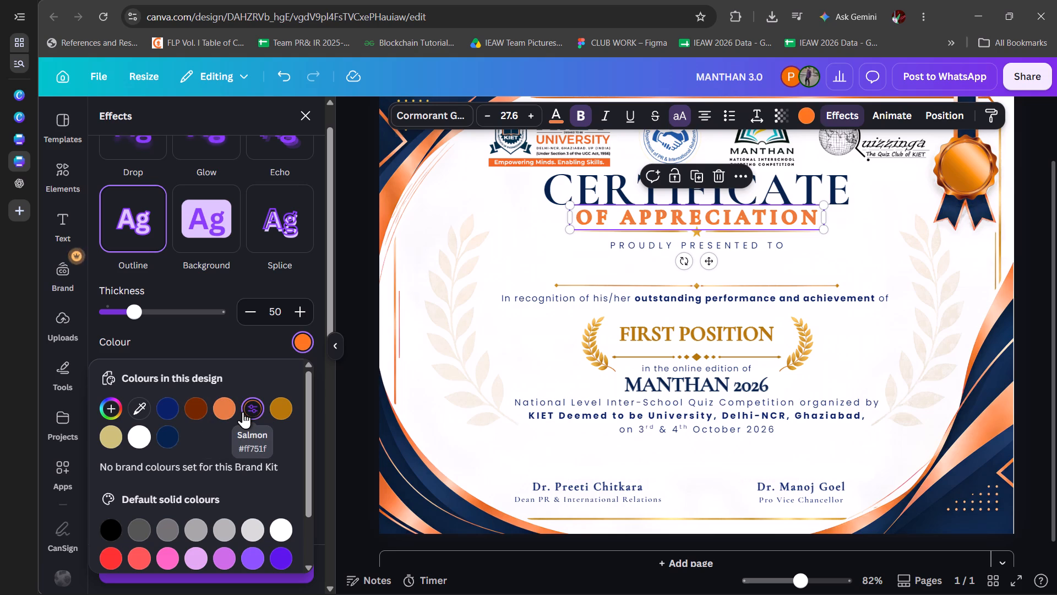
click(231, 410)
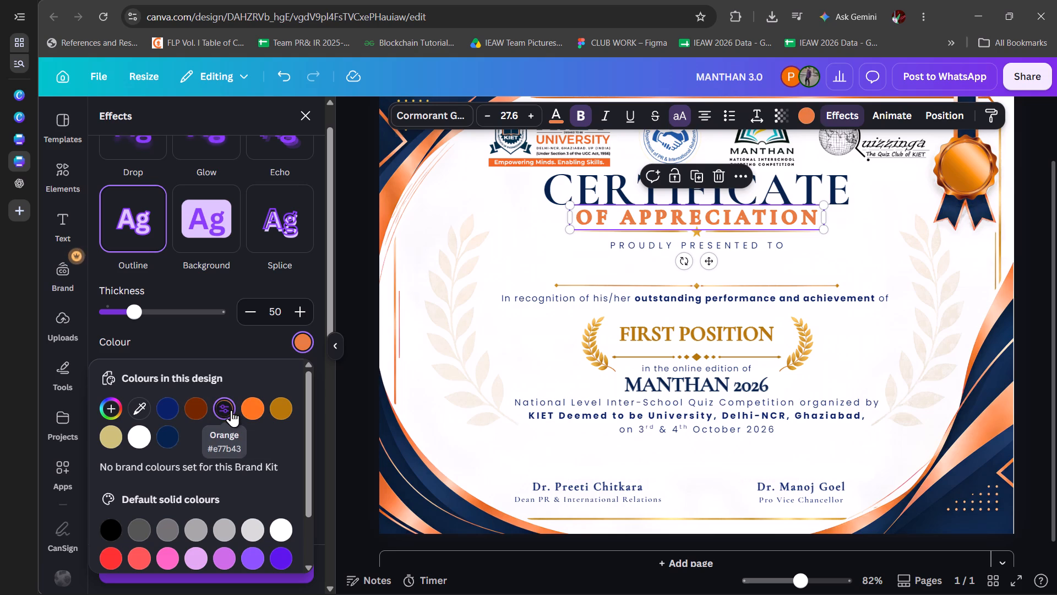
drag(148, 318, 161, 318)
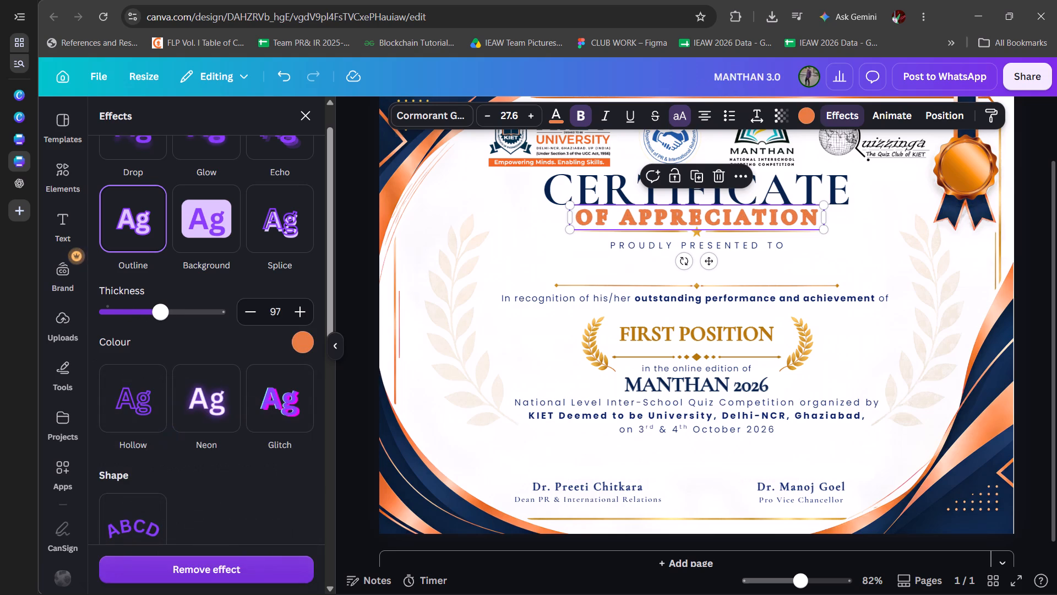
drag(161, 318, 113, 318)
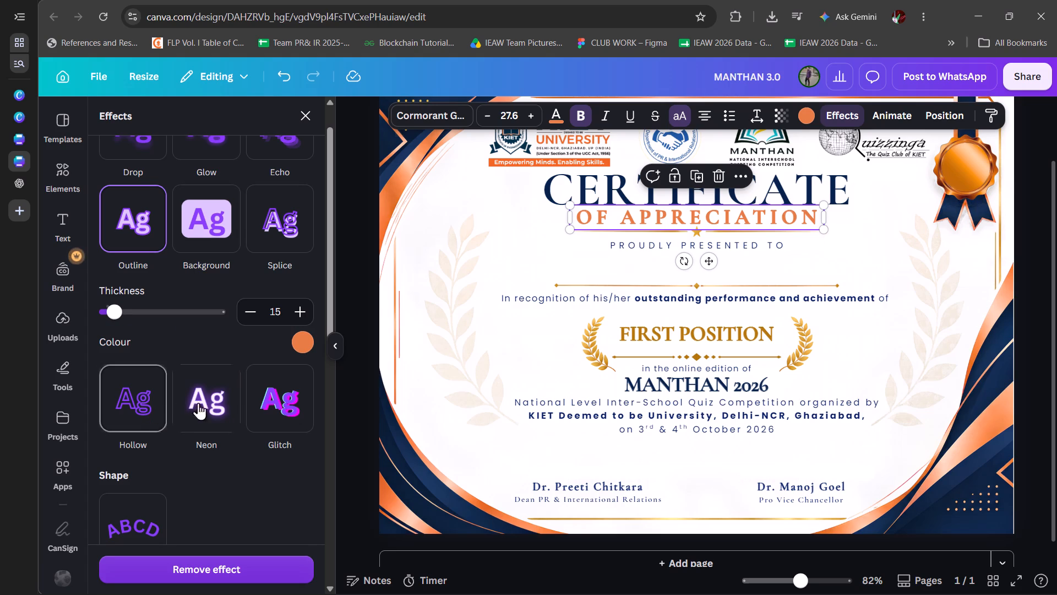
Apply the Splice effect to OF APPRECIATION and set its colour to the brighter orange #ff751f, comparing it with the muted orange.
click(268, 235)
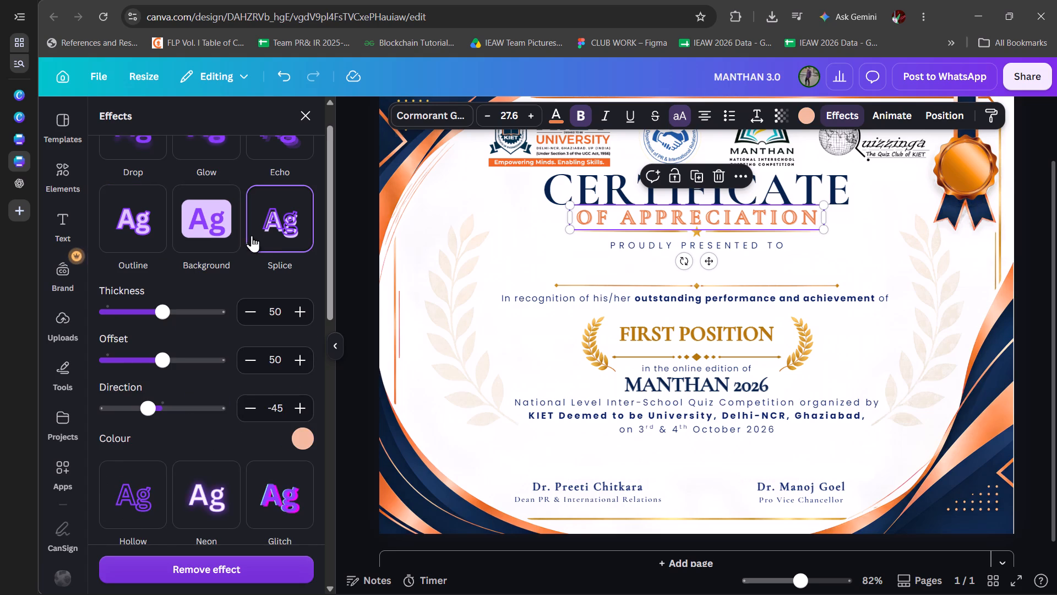
scroll(220, 239, up, 2)
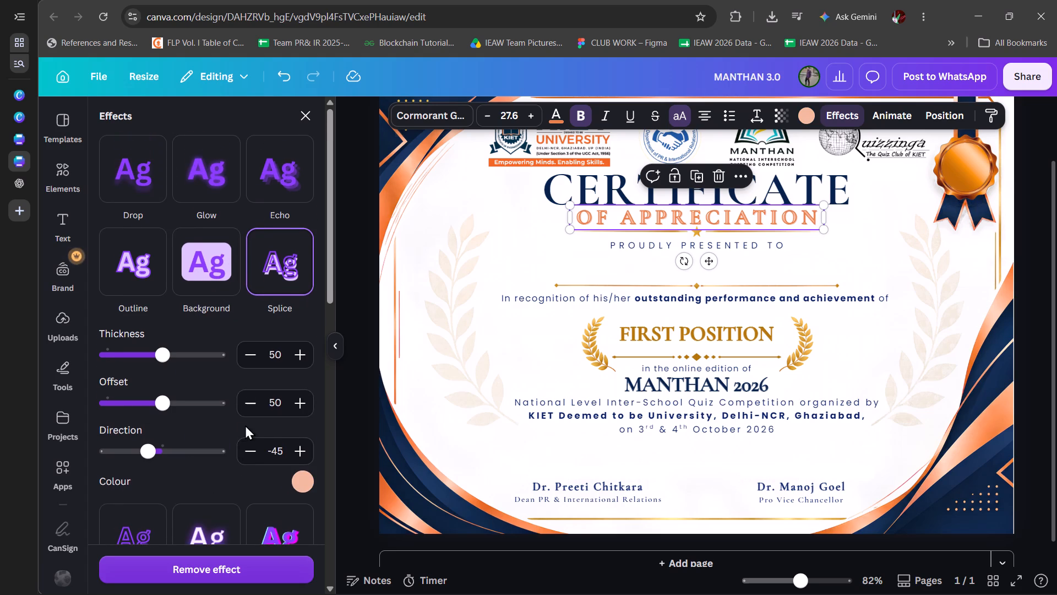
scroll(245, 425, down, 1)
click(307, 449)
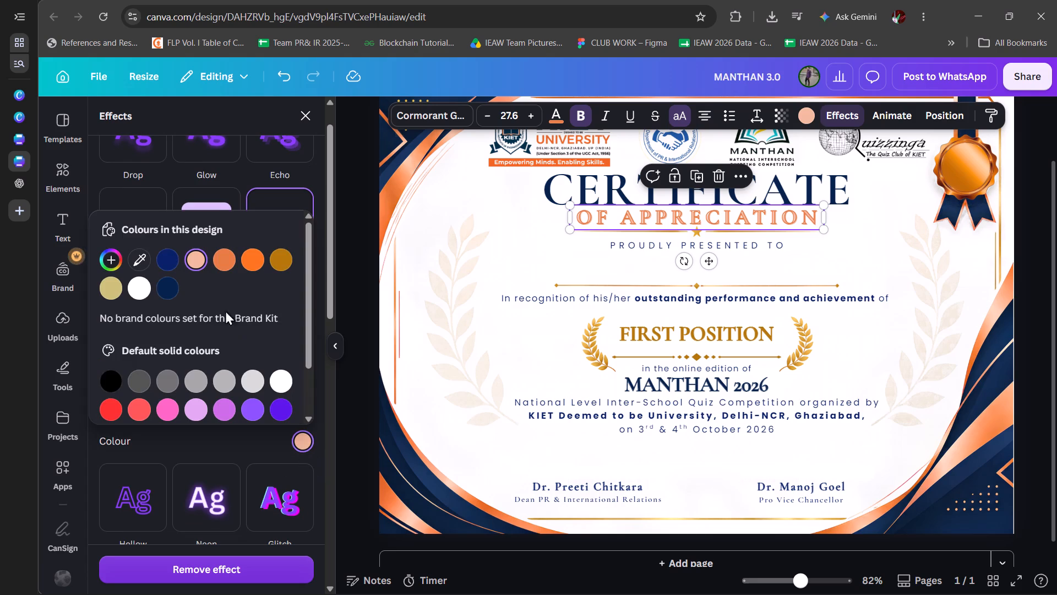
click(245, 259)
click(236, 259)
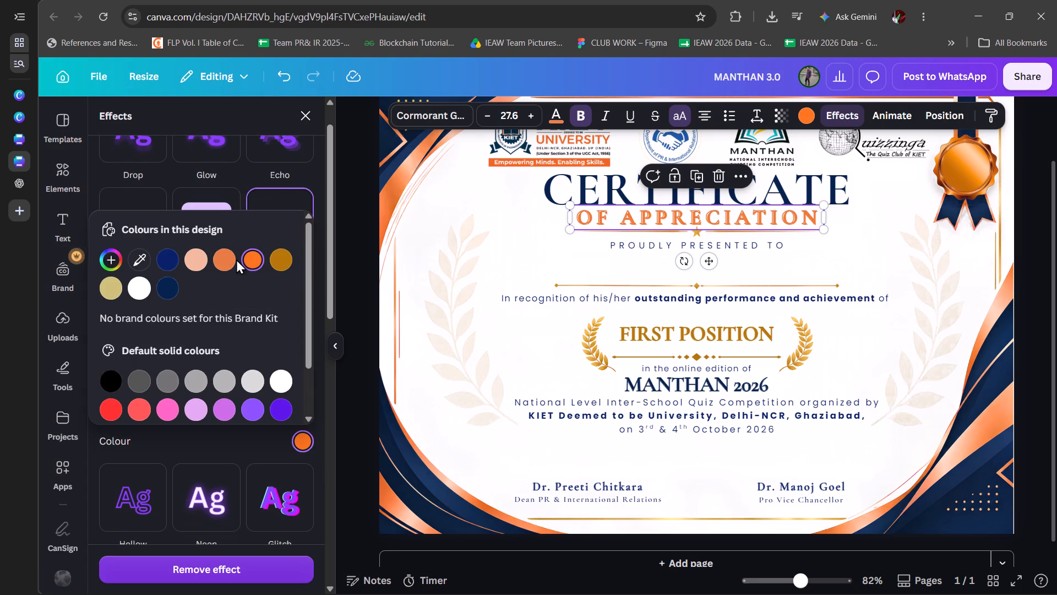
click(231, 259)
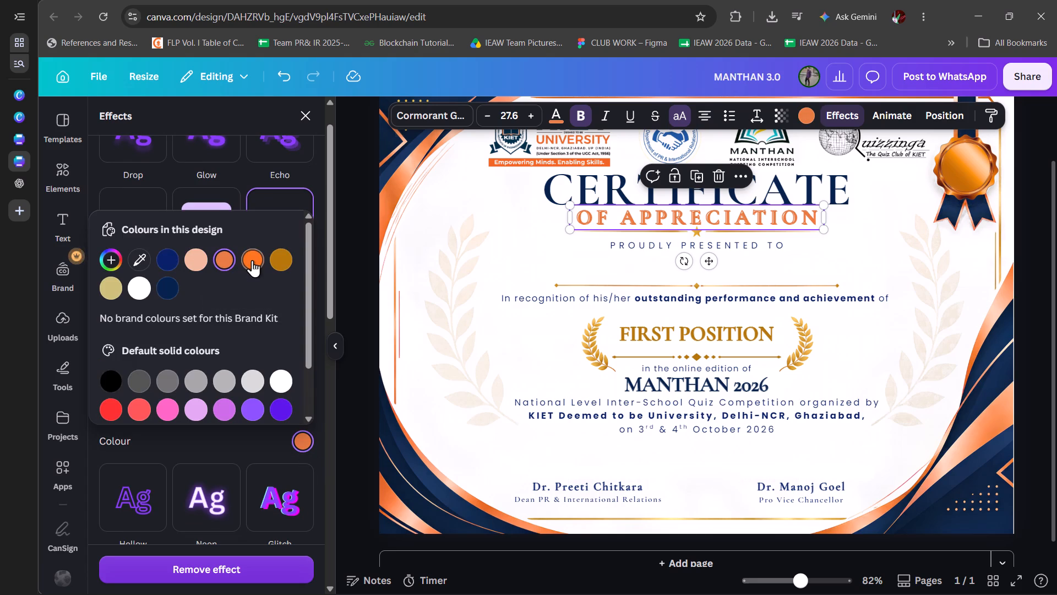
click(254, 260)
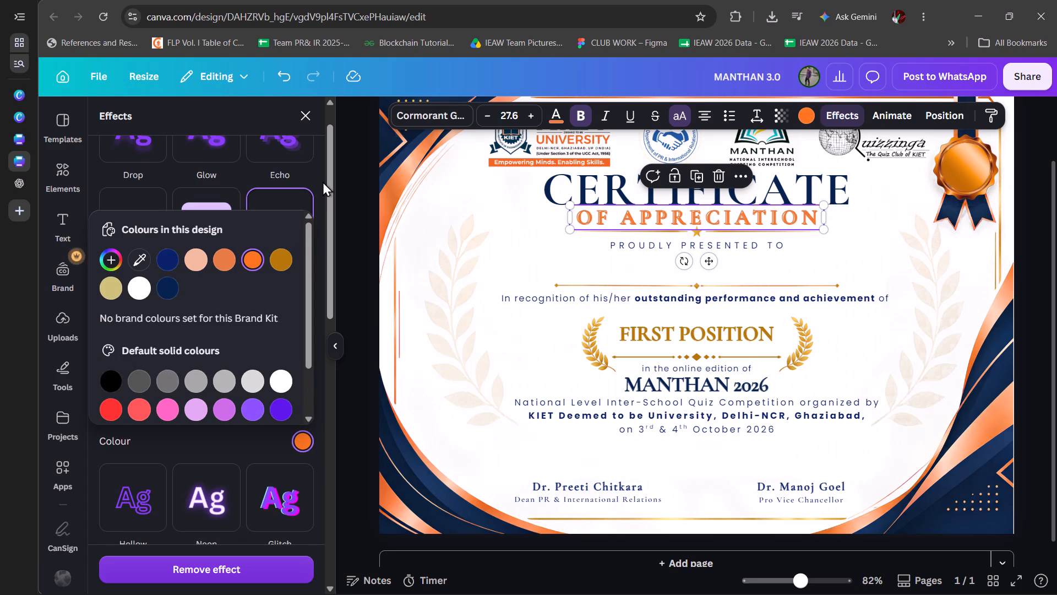
click(323, 181)
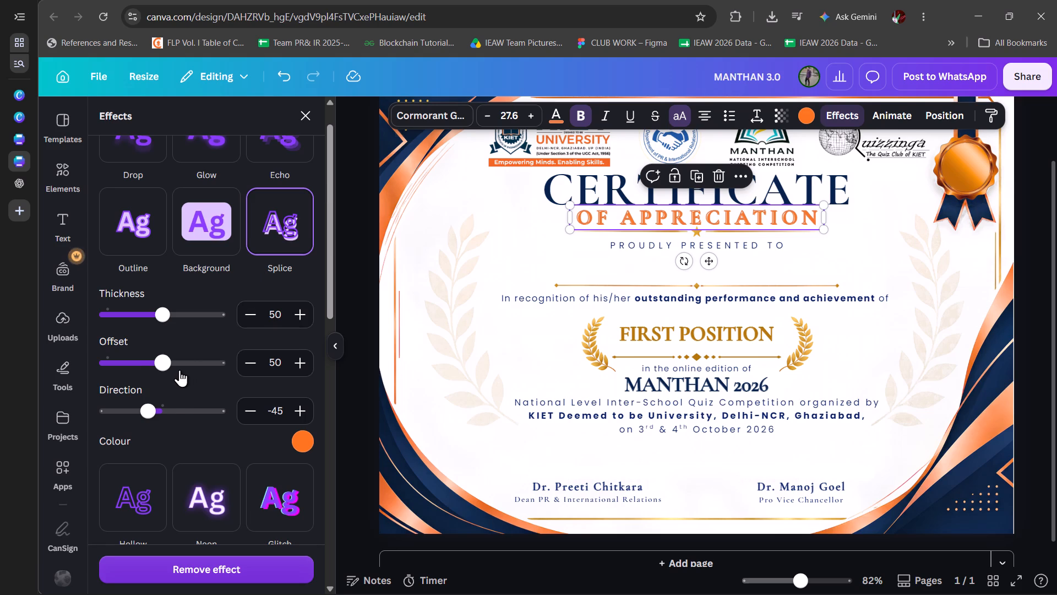
Tune the OF APPRECIATION Splice effect to thickness 31, offset 30 and direction -113.
drag(161, 418, 178, 418)
drag(161, 360, 167, 360)
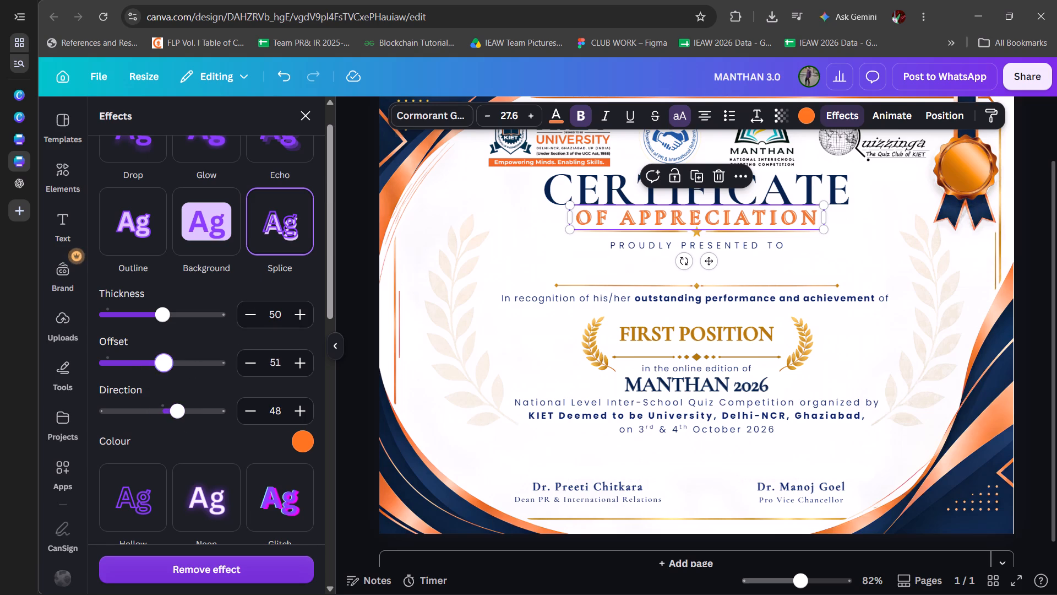
drag(167, 360, 183, 372)
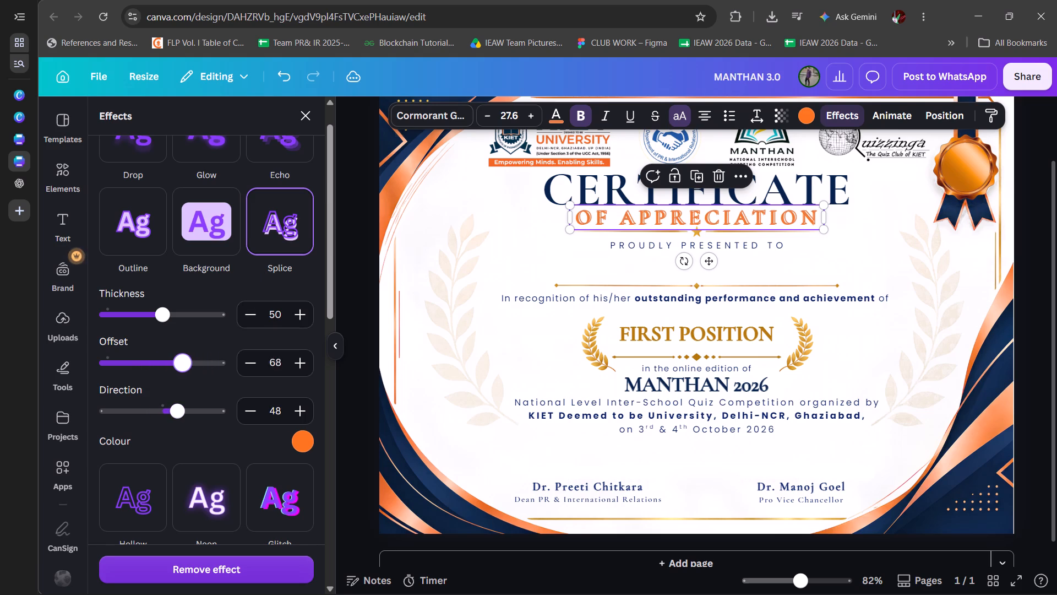
drag(183, 372, 94, 385)
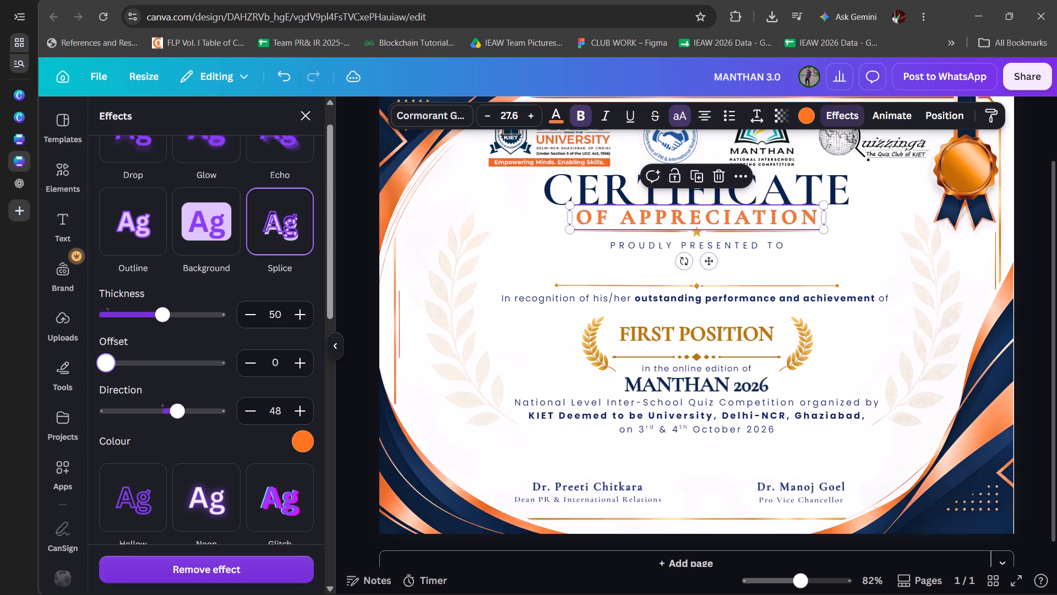
drag(94, 385, 91, 387)
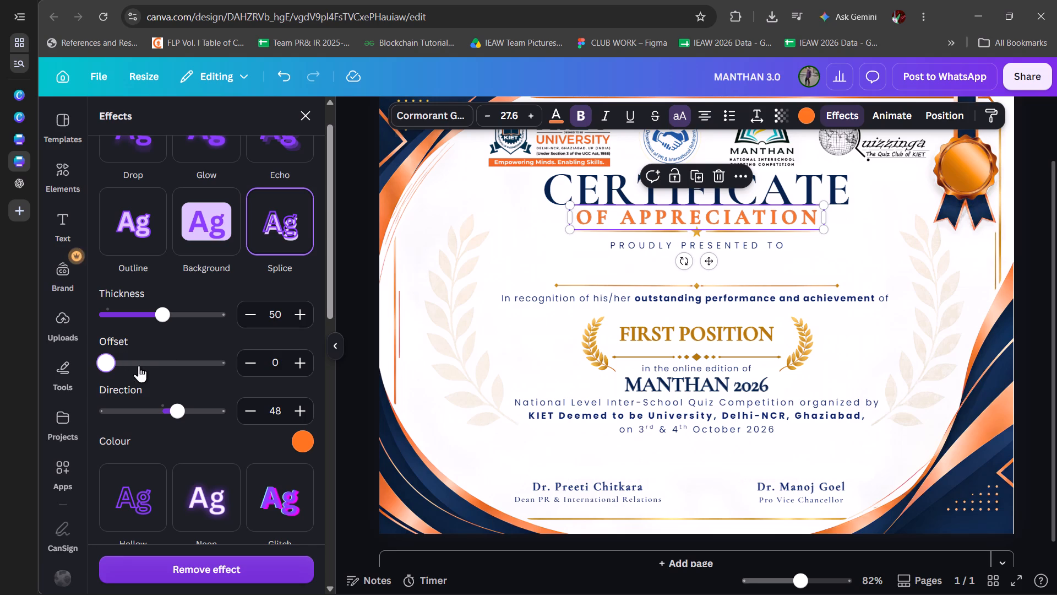
click(139, 365)
click(139, 365)
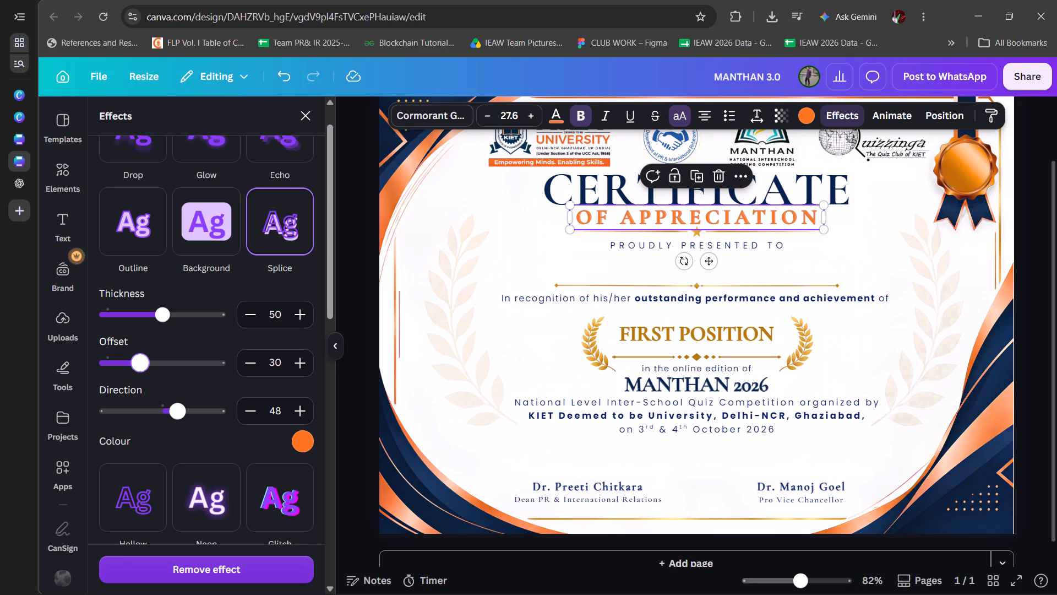
drag(177, 407, 126, 414)
click(163, 365)
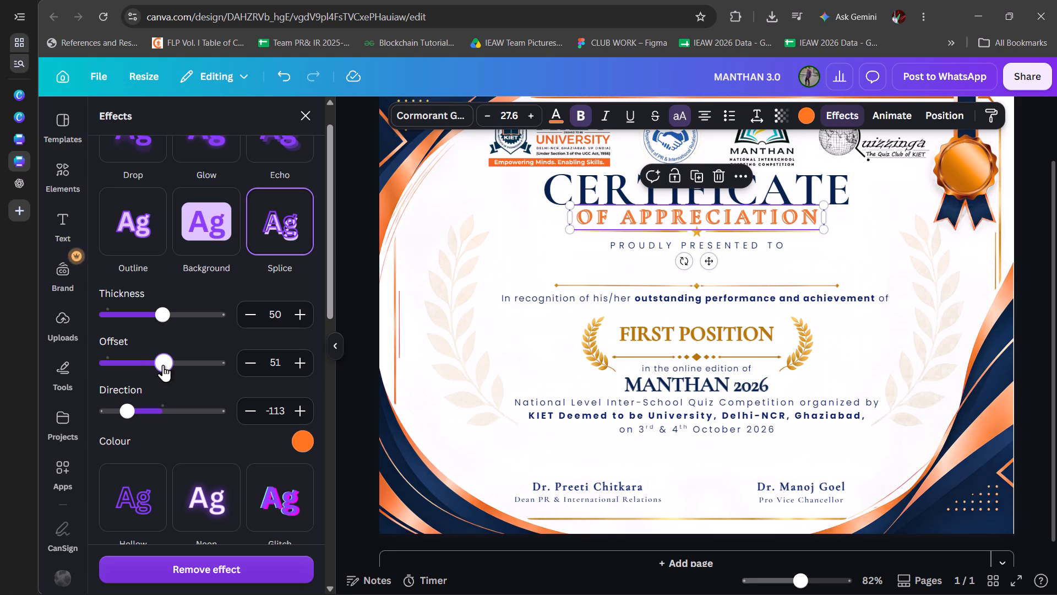
drag(163, 365, 145, 366)
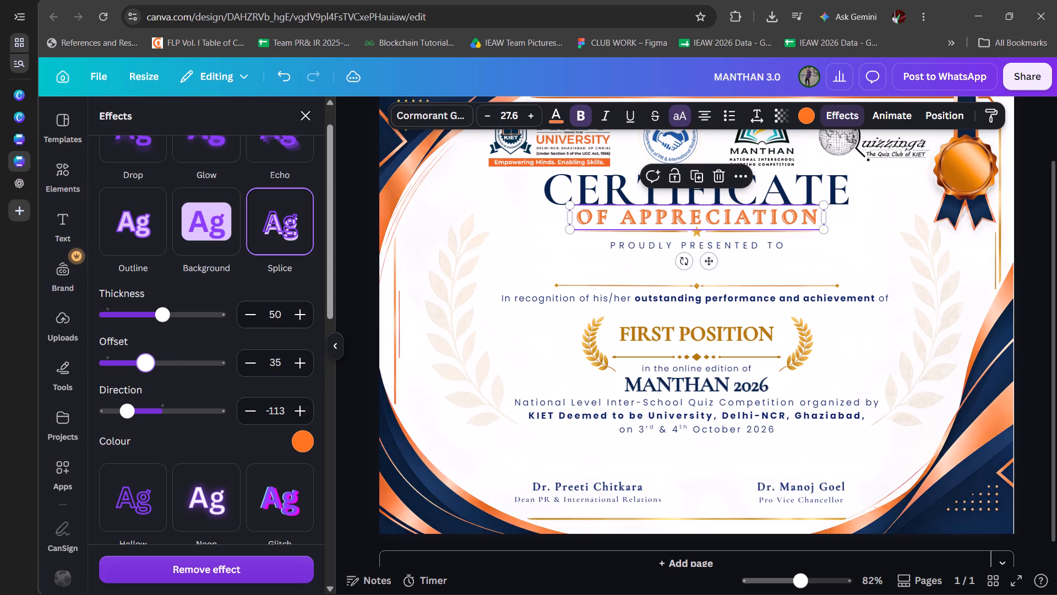
drag(145, 366, 139, 366)
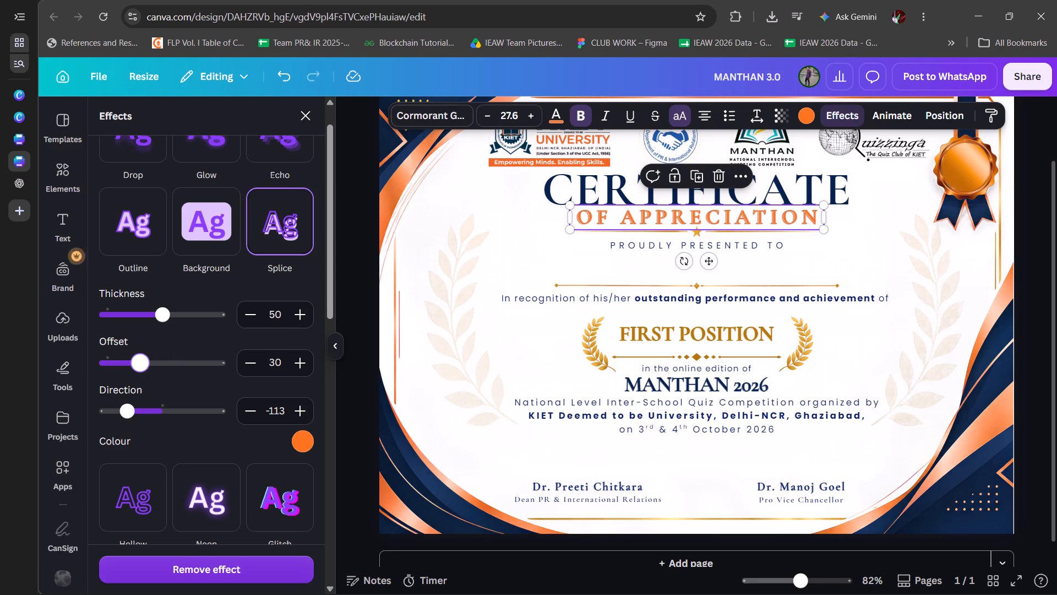
click(192, 317)
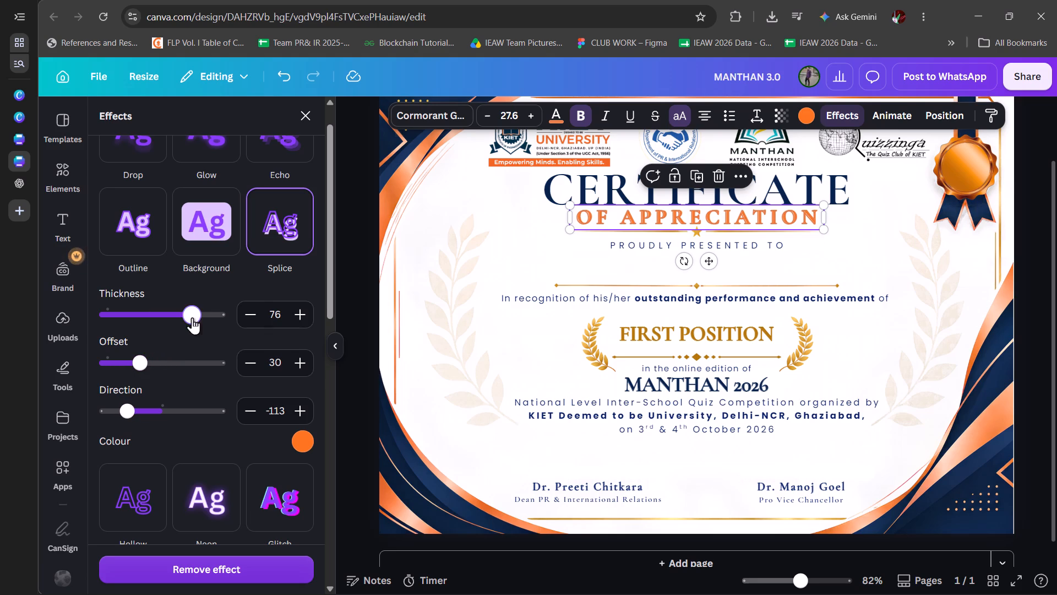
drag(192, 317, 140, 314)
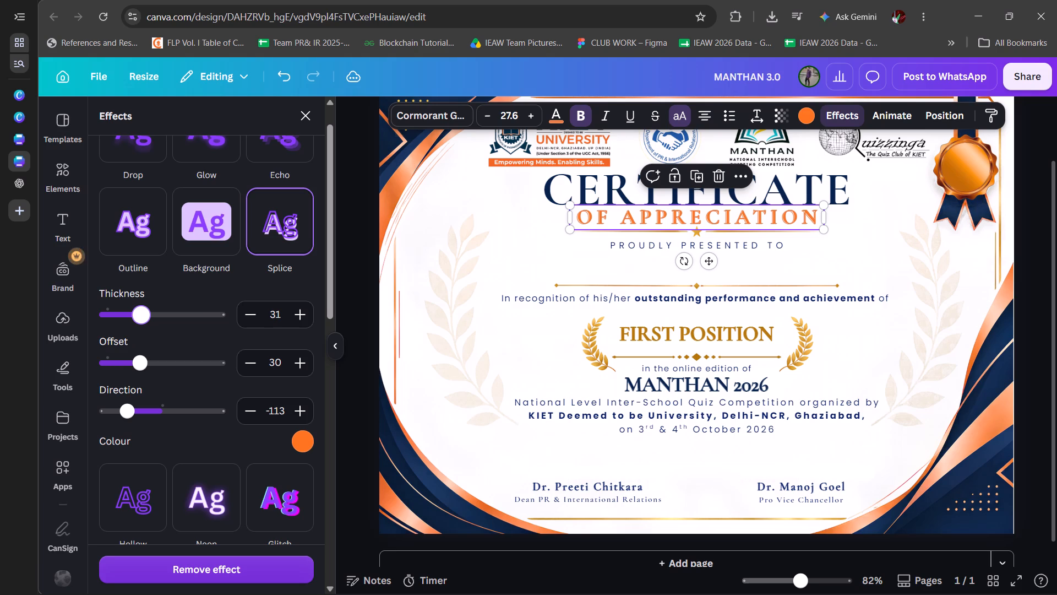
click(348, 283)
click(348, 283)
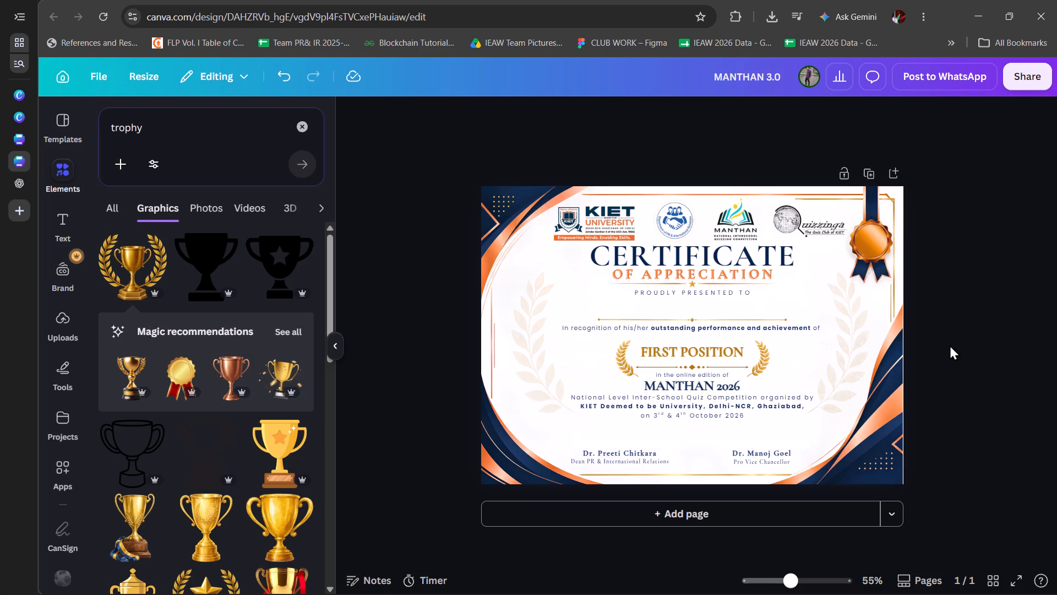
Adjust the orange of the certificate's top-left corner decoration to #FF7824, after trying the stronger #FF6200.
click(697, 356)
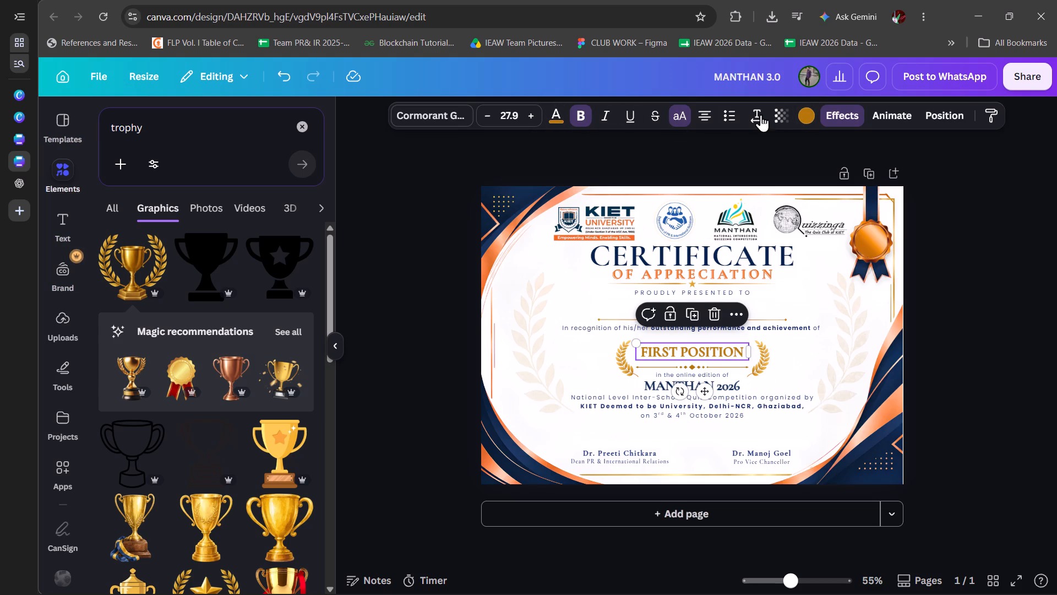
click(802, 115)
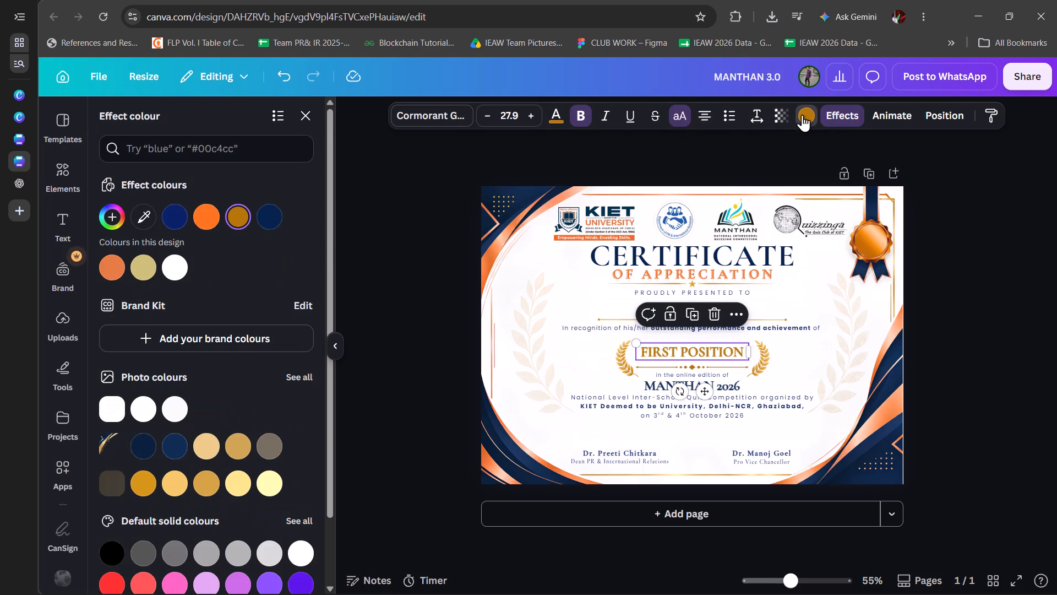
click(482, 228)
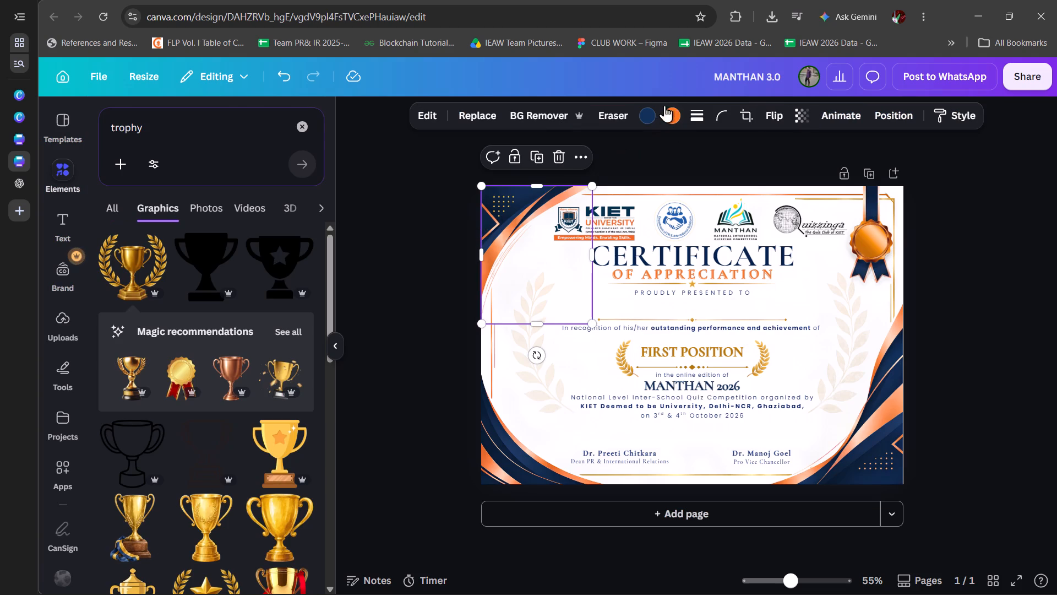
click(674, 108)
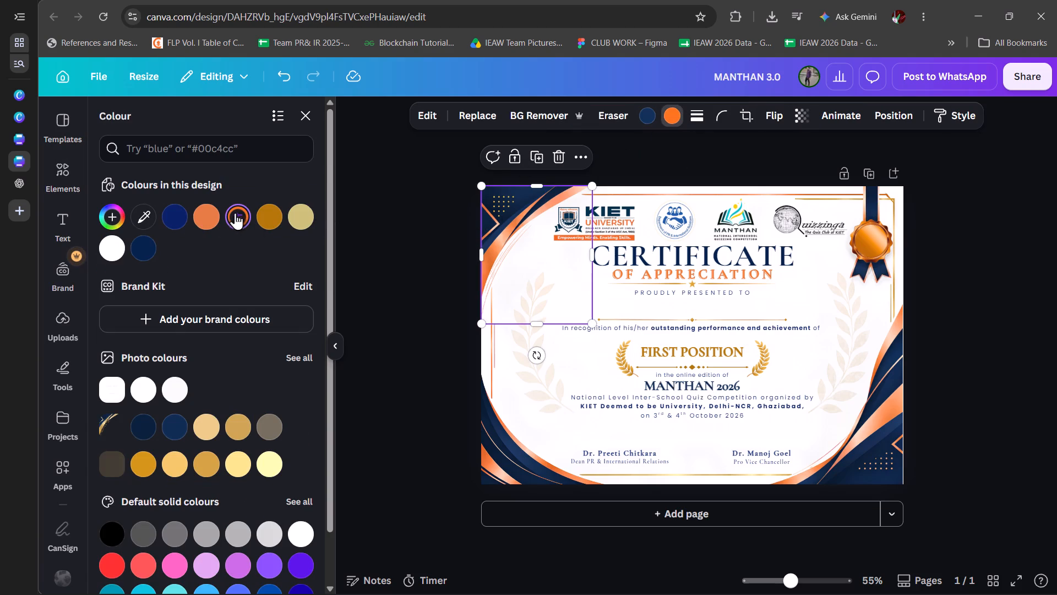
click(234, 213)
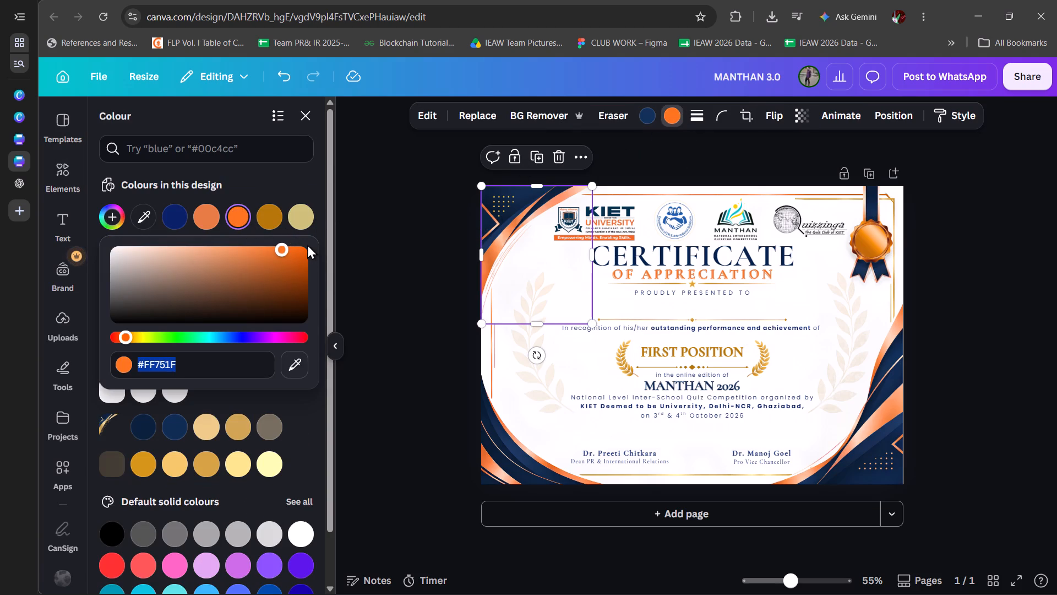
click(306, 251)
drag(306, 251, 318, 215)
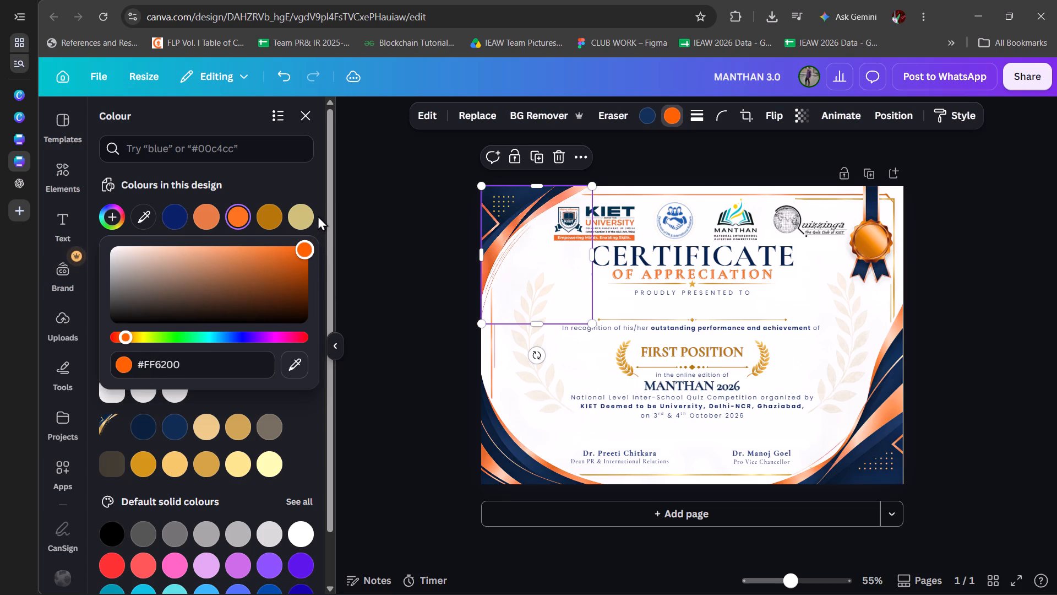
drag(318, 215, 280, 214)
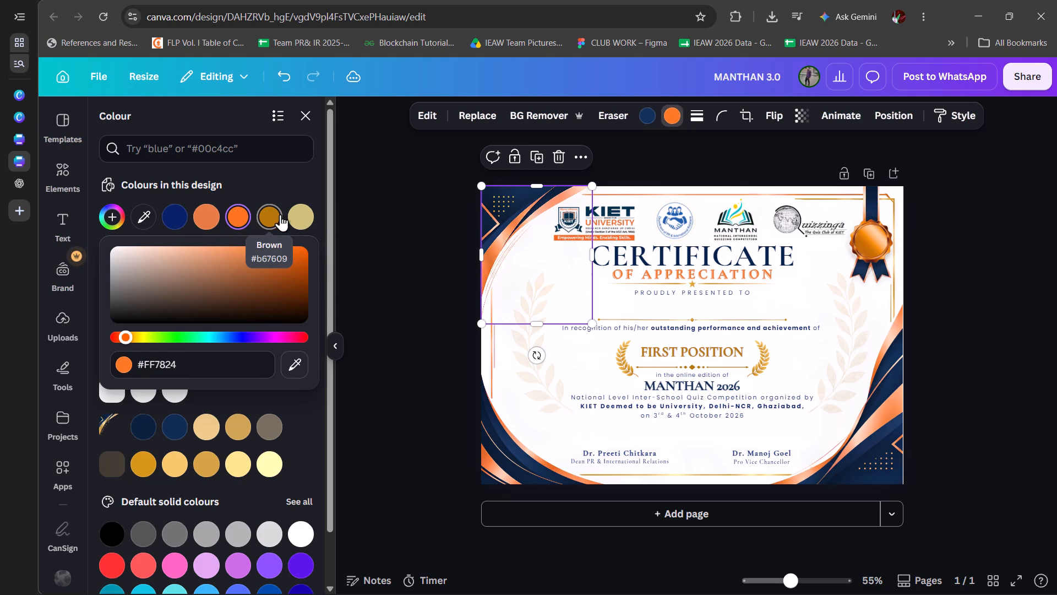
click(394, 232)
click(394, 232)
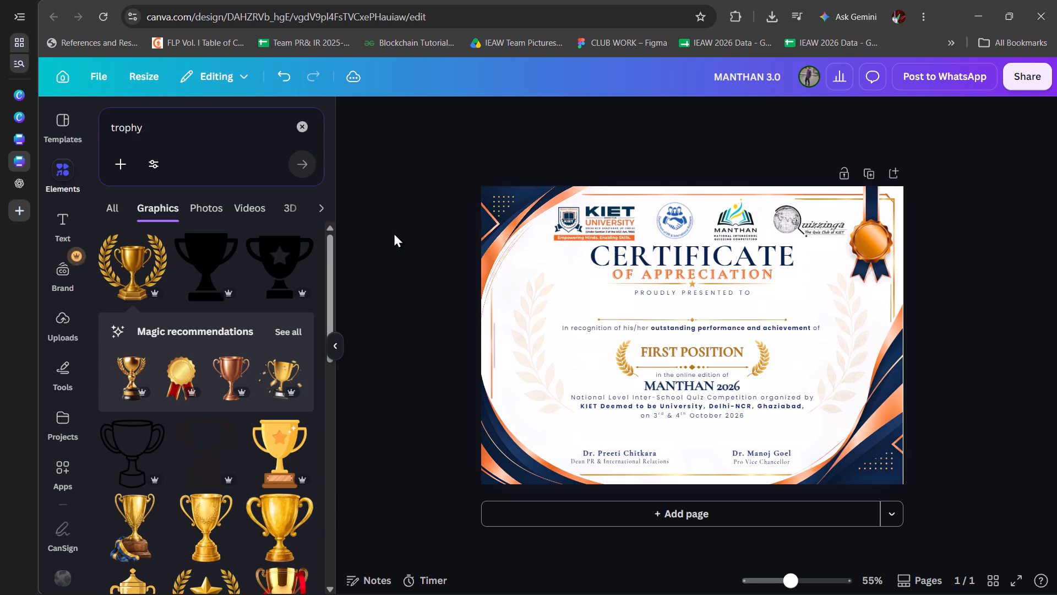
Recolour the navy areas of the certificate's top-left corner decoration to a deep purple from the full default solid colours.
click(504, 226)
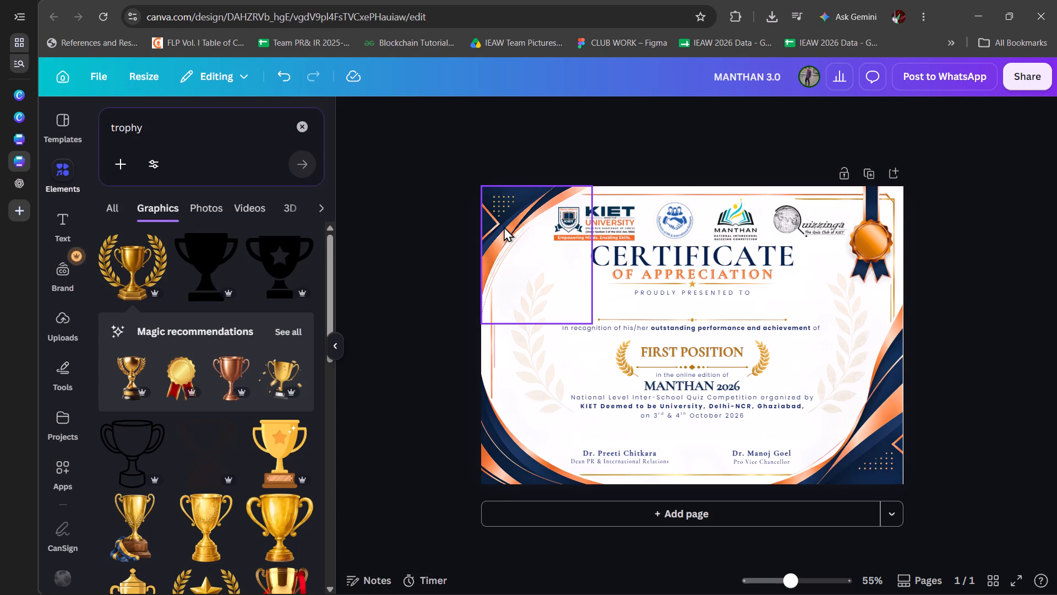
click(653, 105)
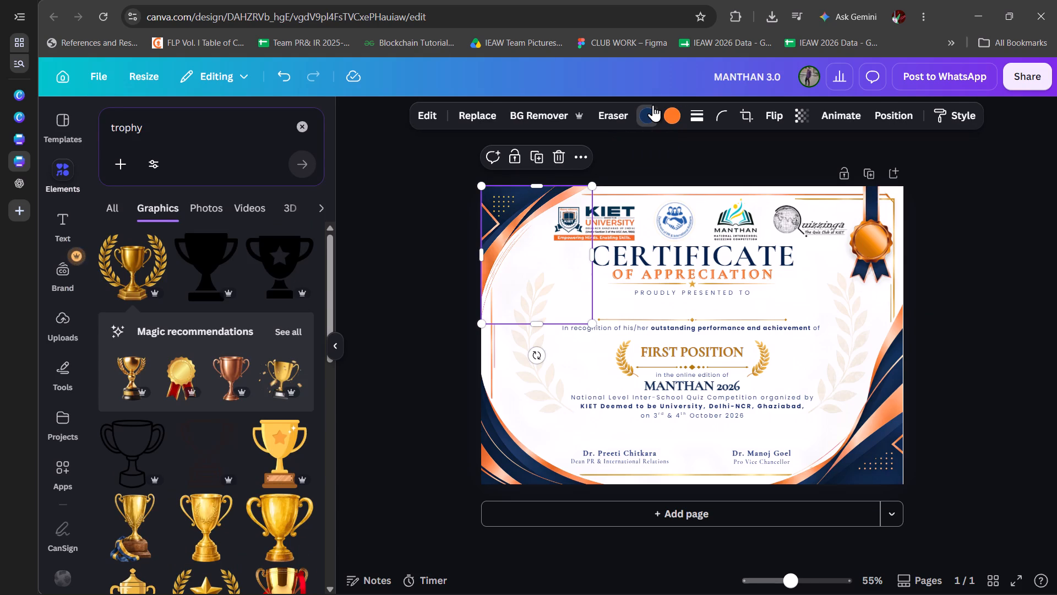
scroll(261, 323, down, 3)
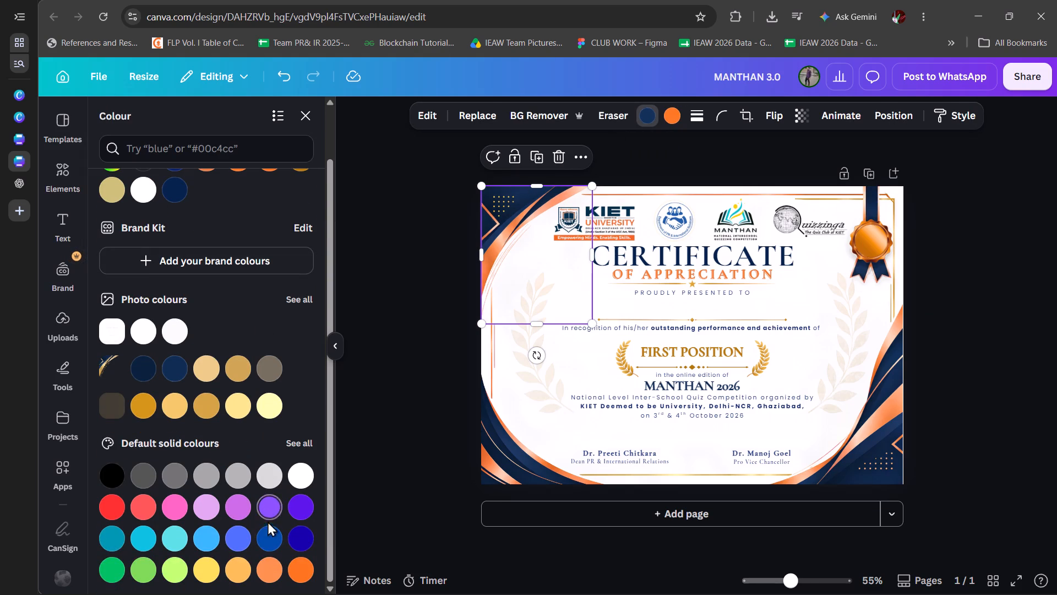
click(298, 435)
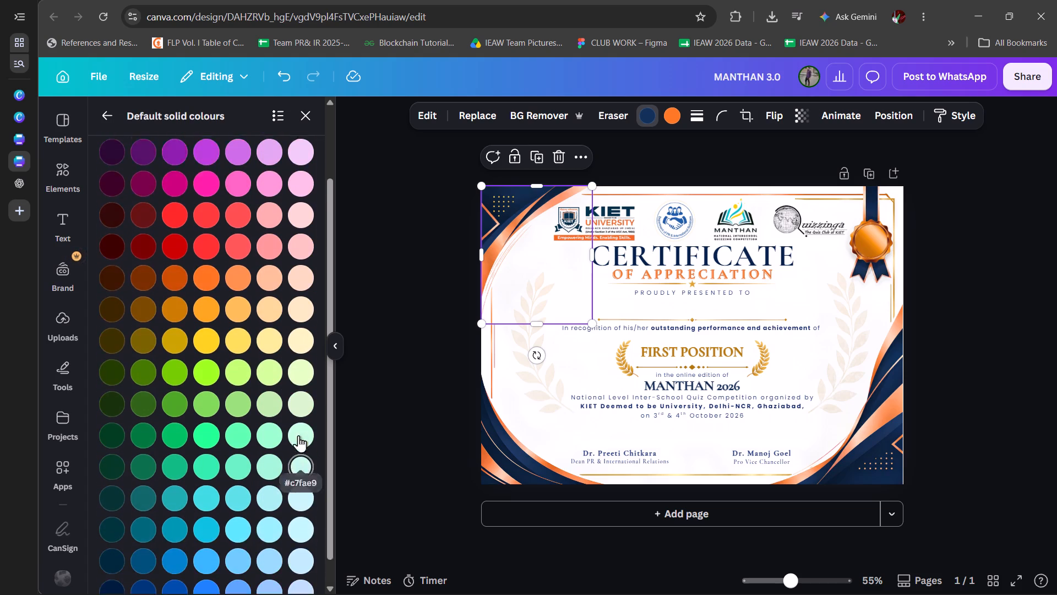
click(181, 178)
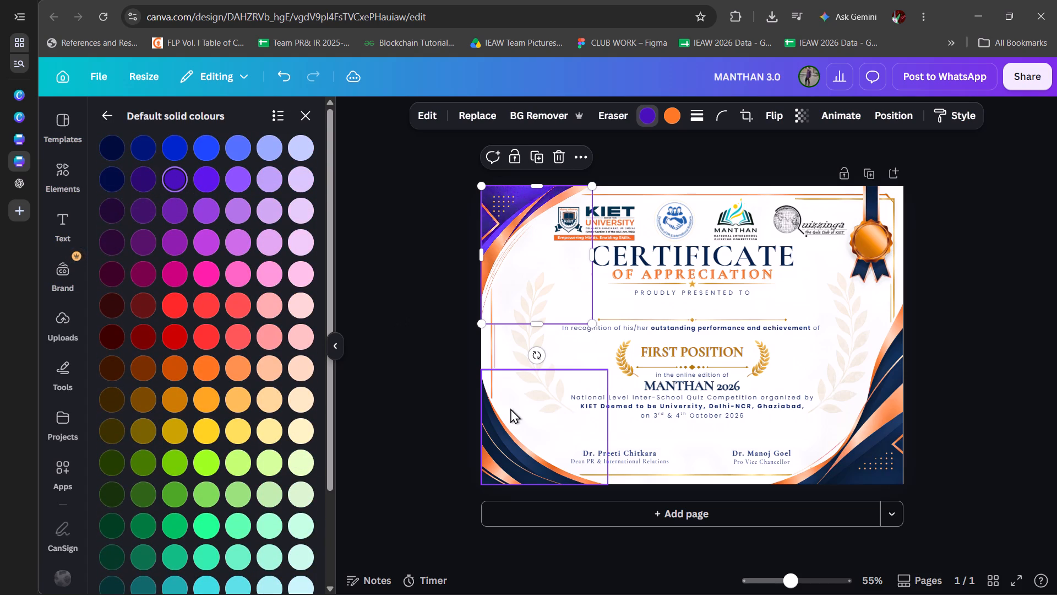
Recolour the navy in the certificate's bottom-left corner decoration to violet #5e17eb and in the bottom-right one to the darker deep purple.
click(515, 429)
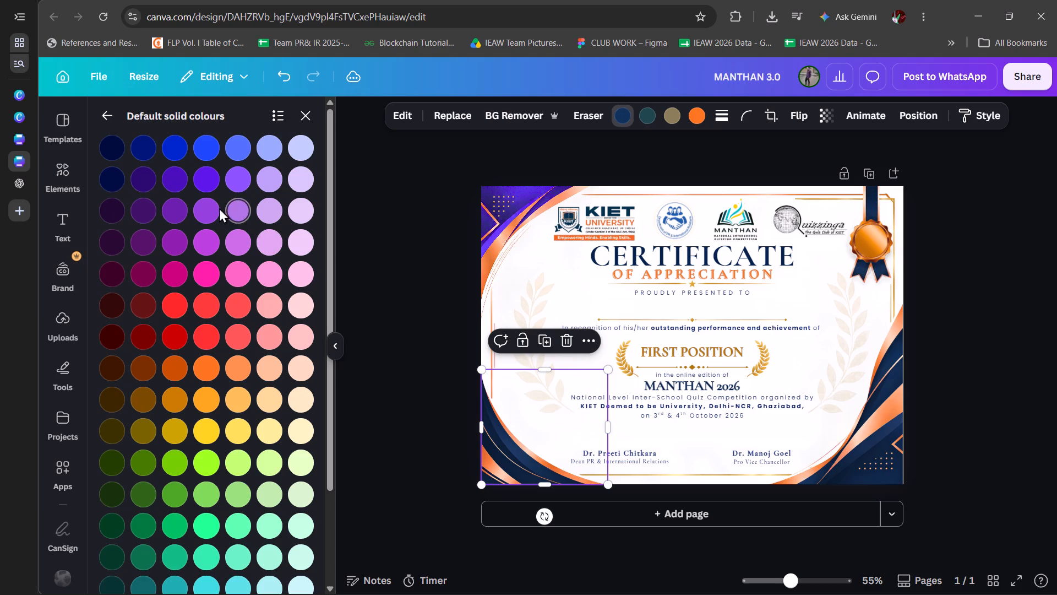
click(204, 188)
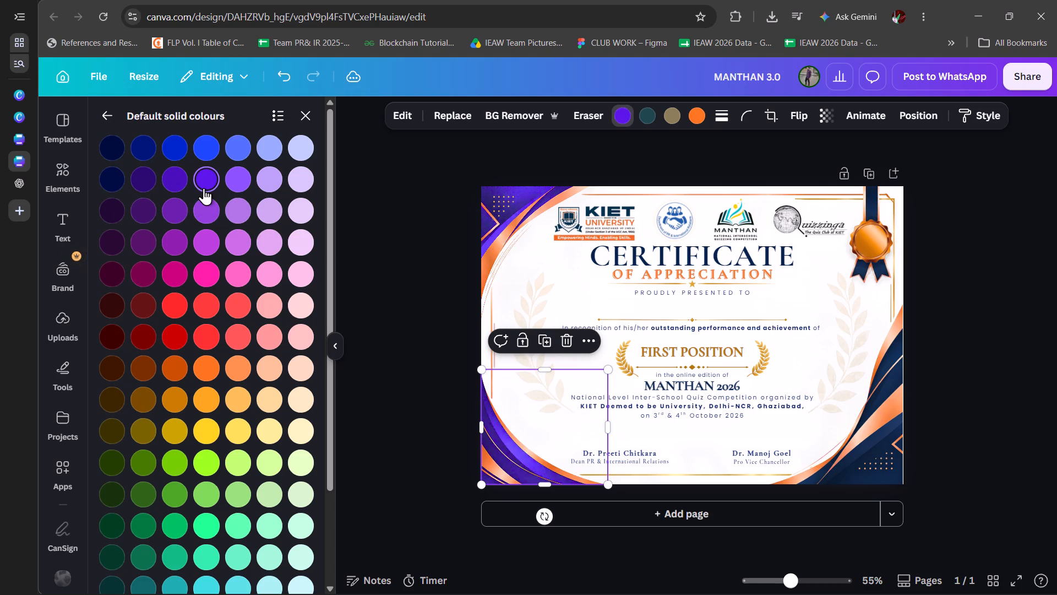
click(853, 463)
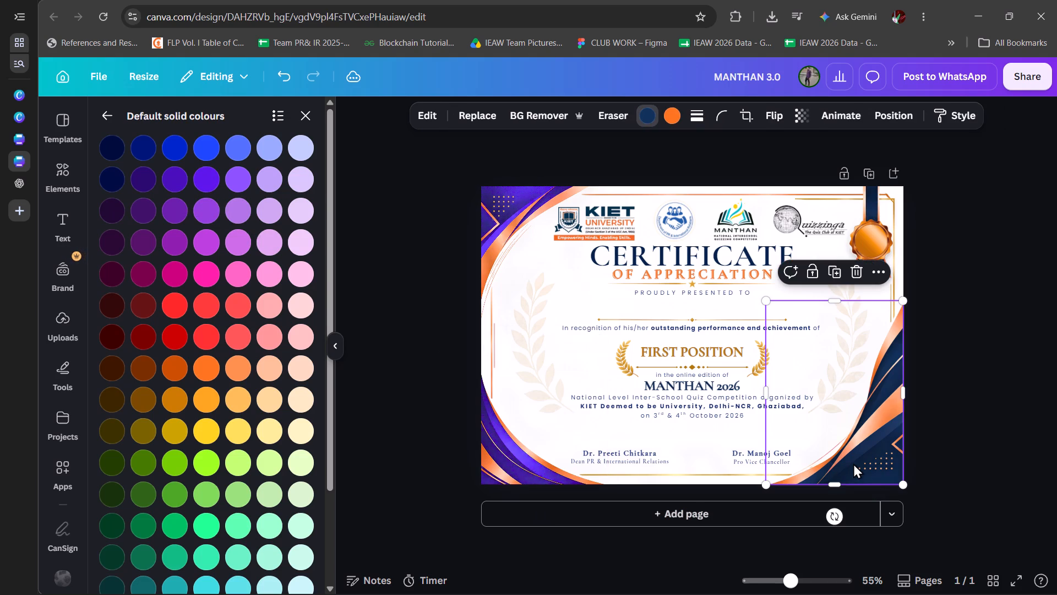
click(179, 178)
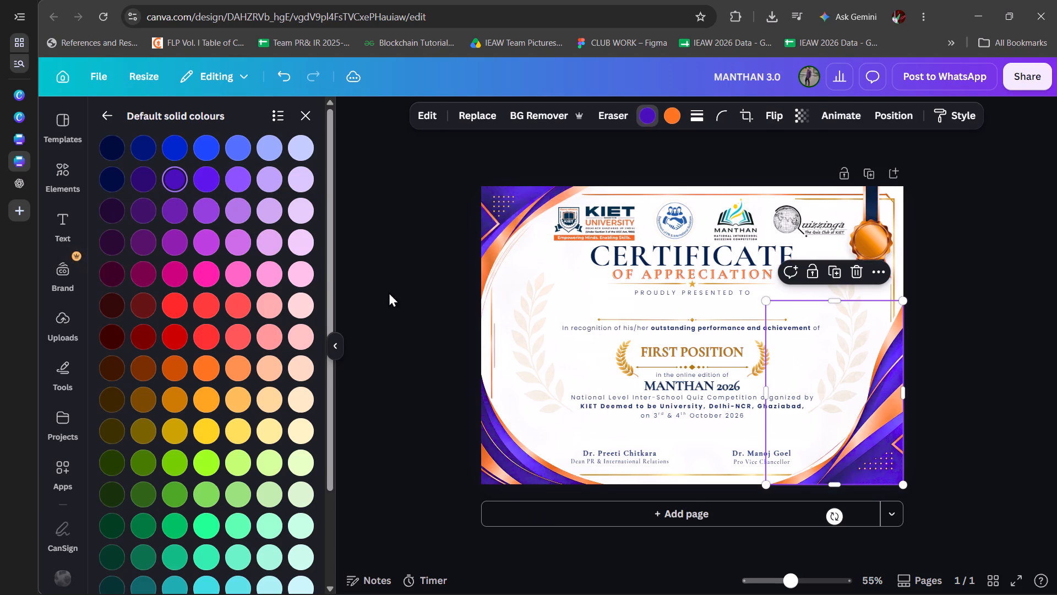
Recolour the badge's navy ribbon to violet #5e17eb.
click(857, 210)
click(205, 177)
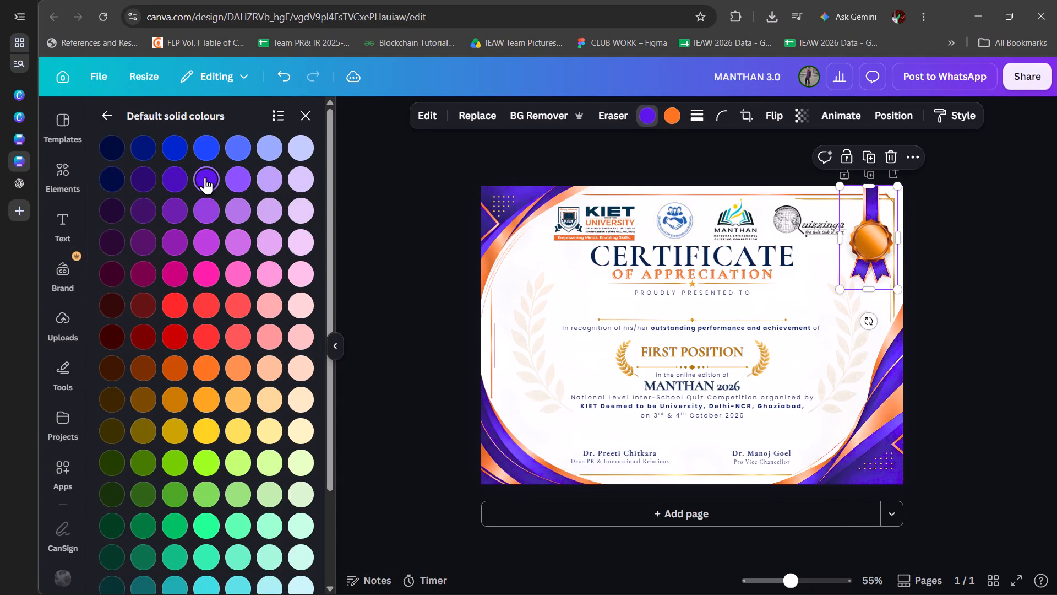
click(119, 113)
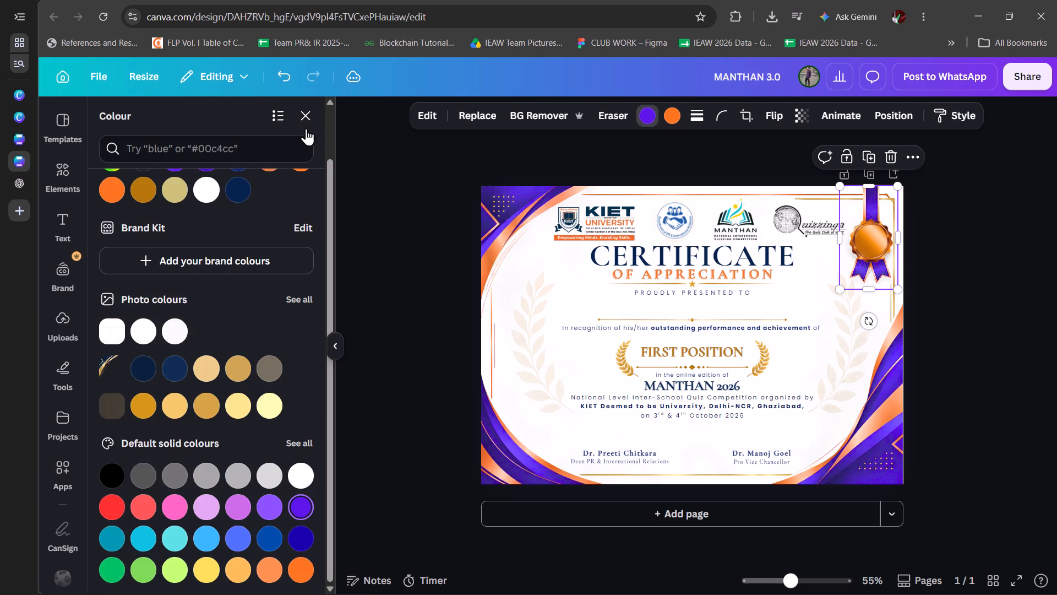
click(302, 126)
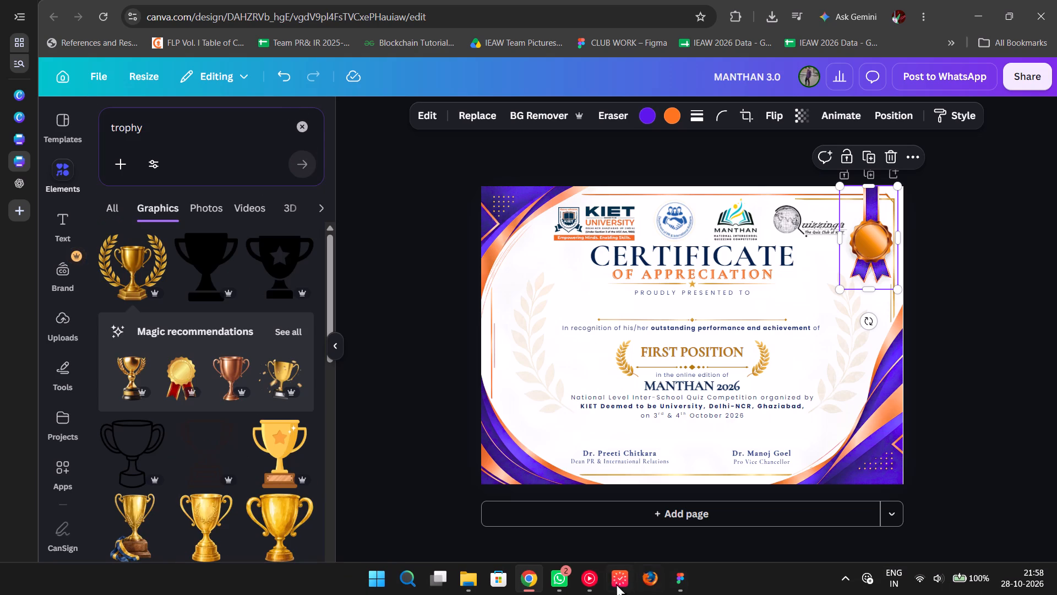
Switch to YouTube Music to view the player and its upcoming tracks.
click(575, 578)
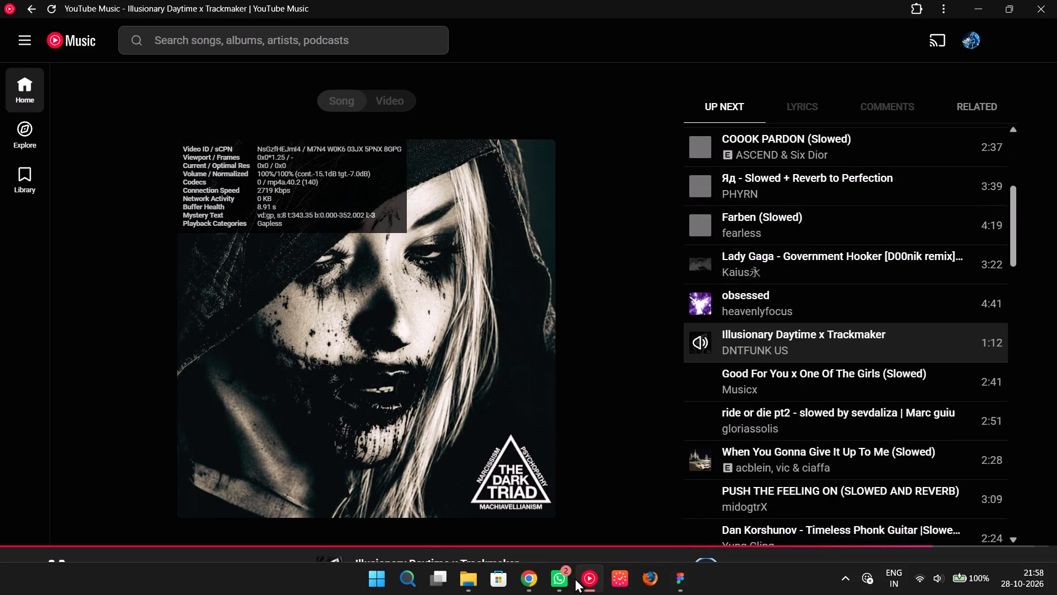
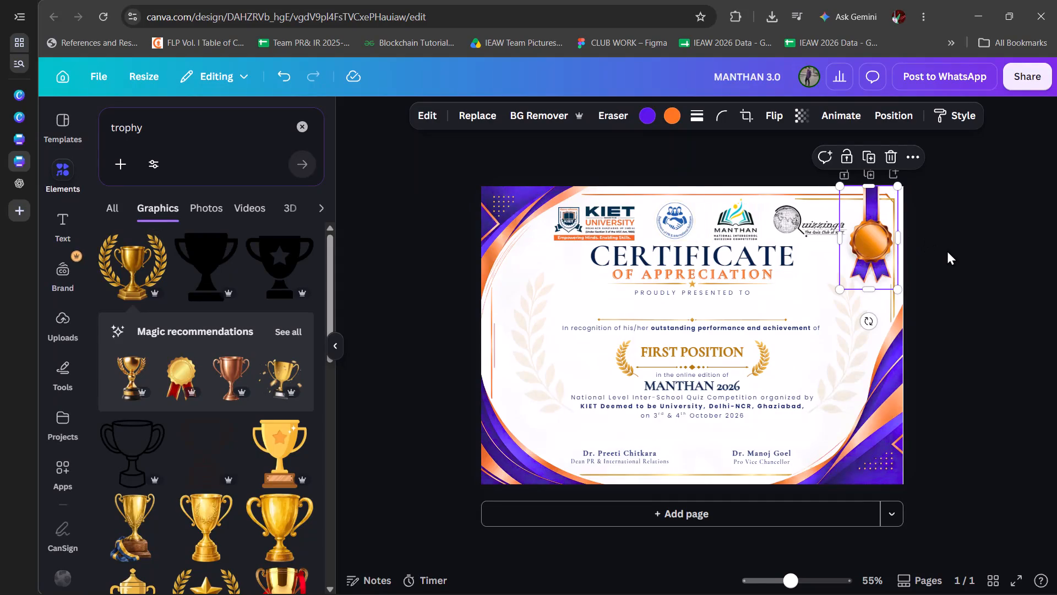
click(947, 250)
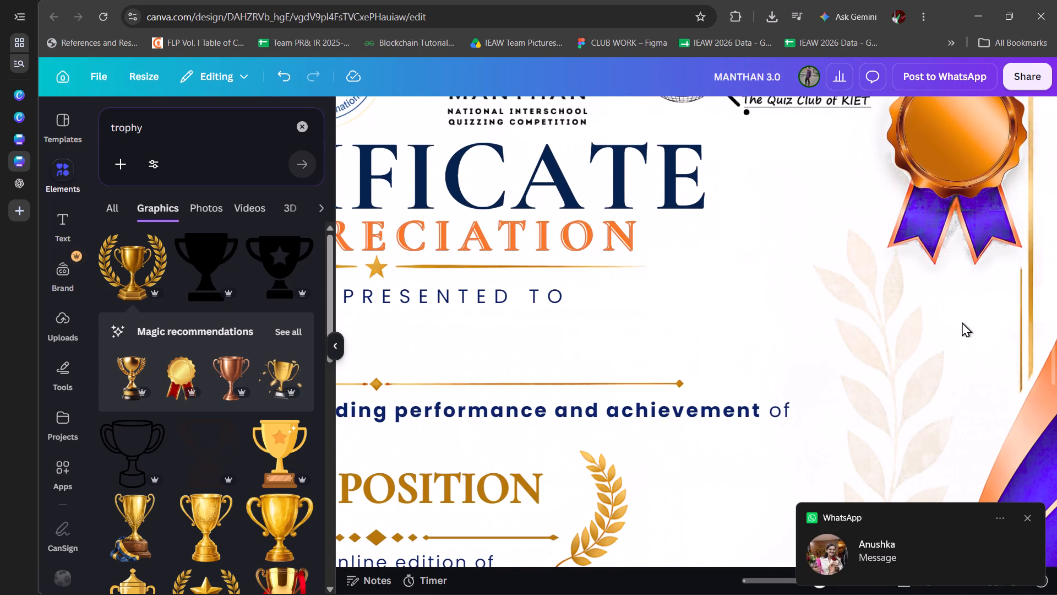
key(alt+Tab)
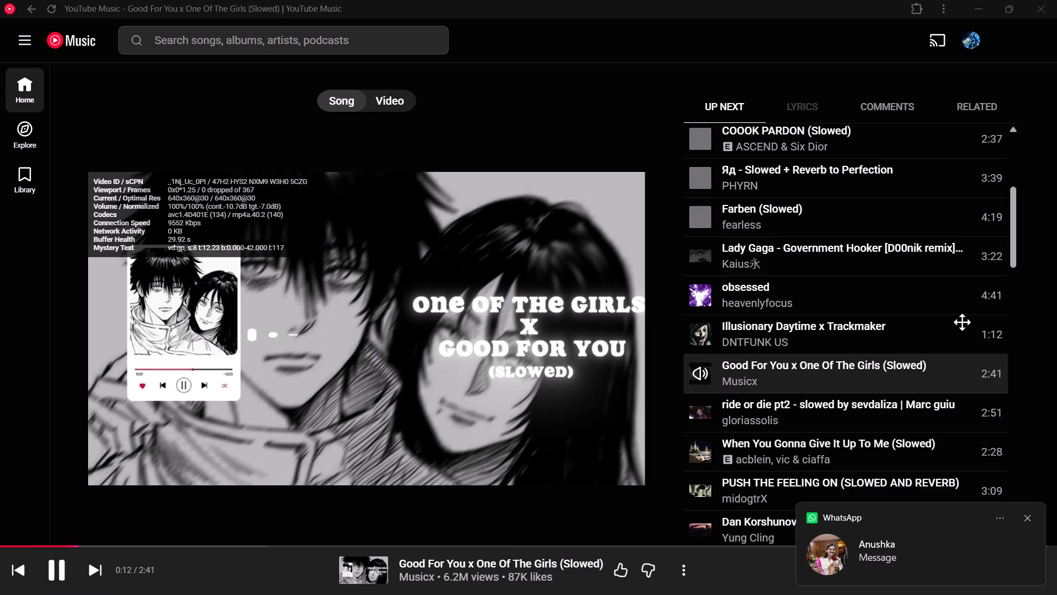
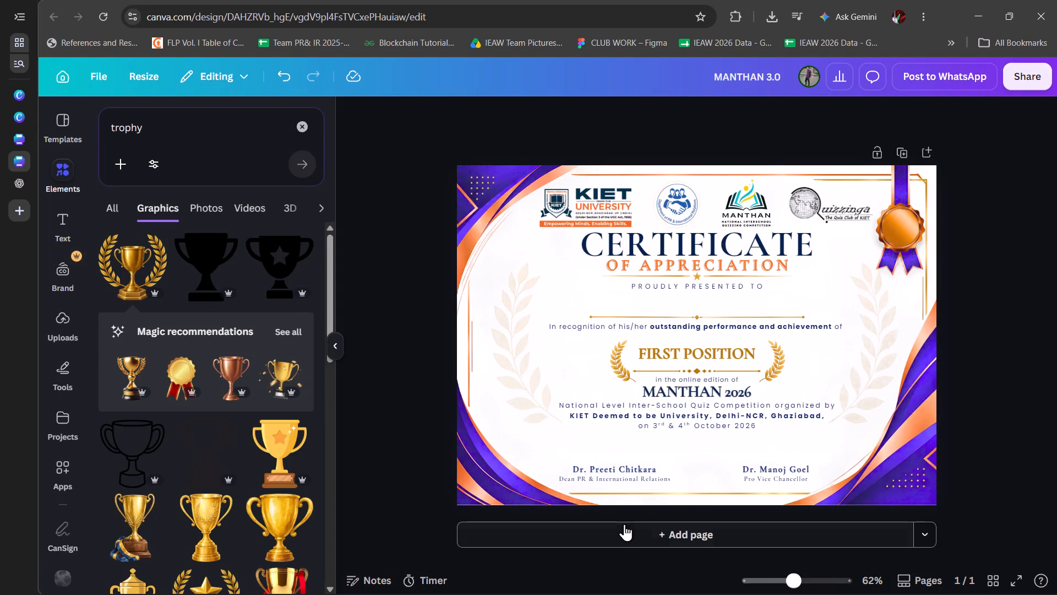
Recolour the light gold of the thin horizontal line along the certificate's bottom edge to orange #ff7824.
click(662, 495)
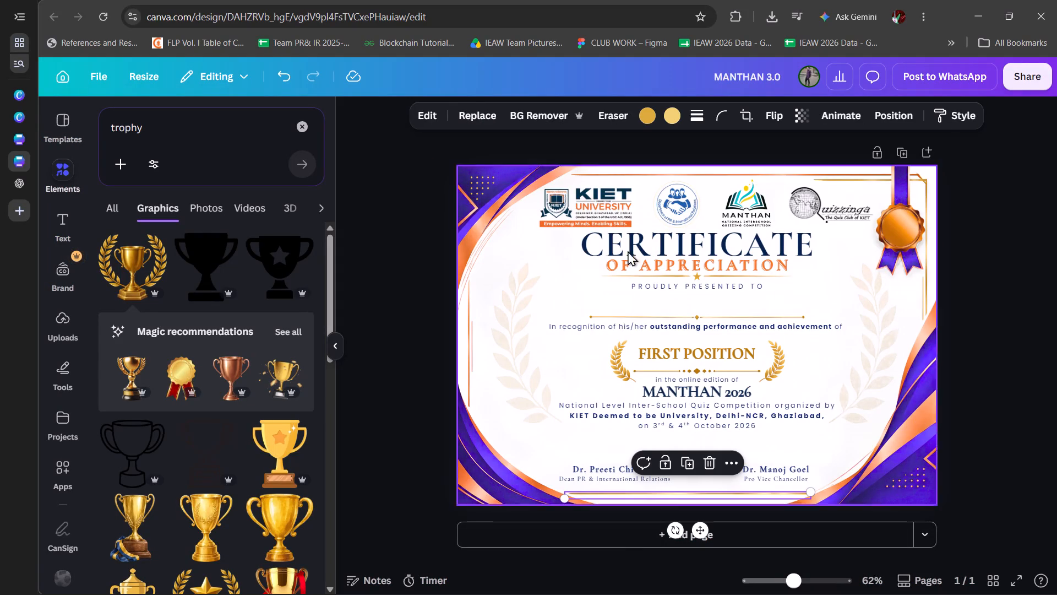
click(664, 111)
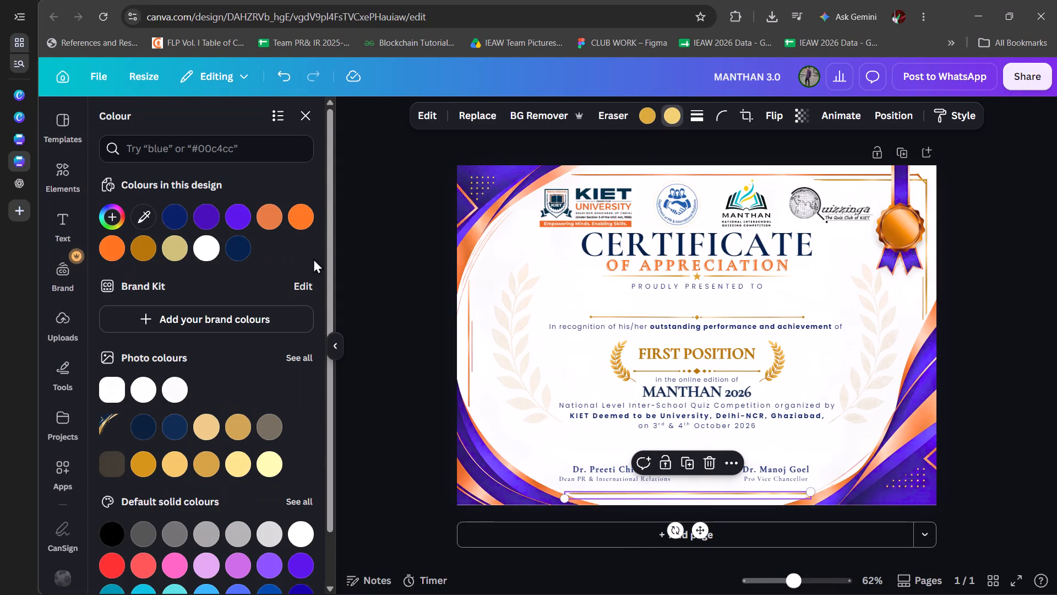
click(114, 248)
click(114, 248)
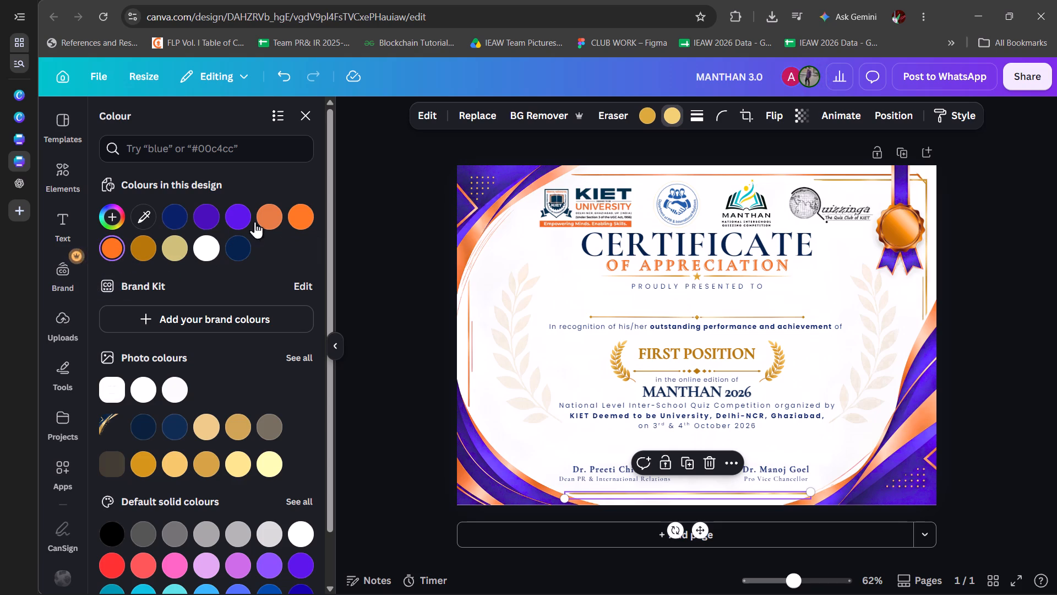
click(304, 217)
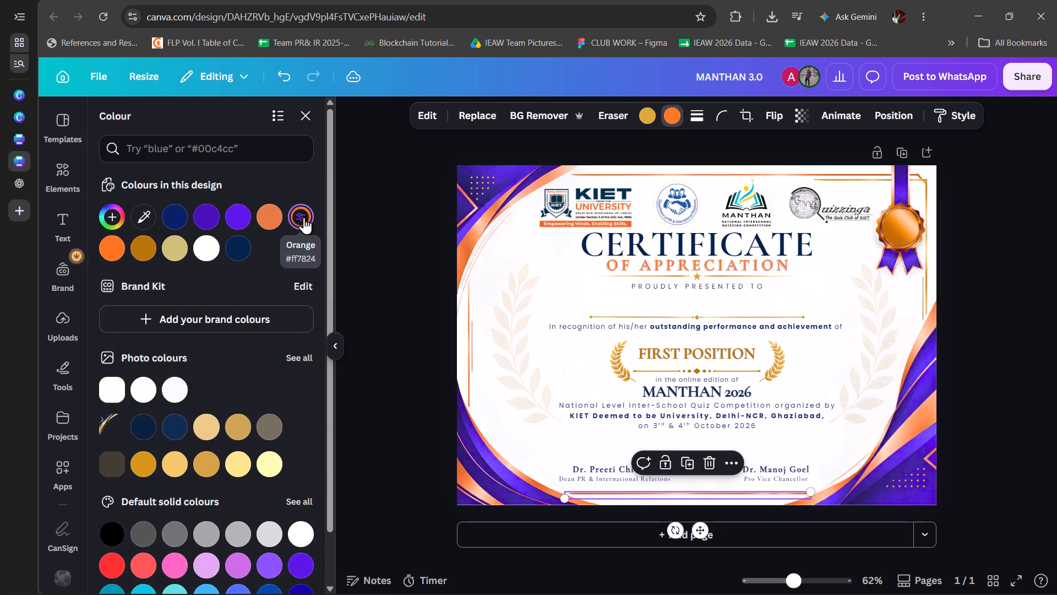
click(391, 292)
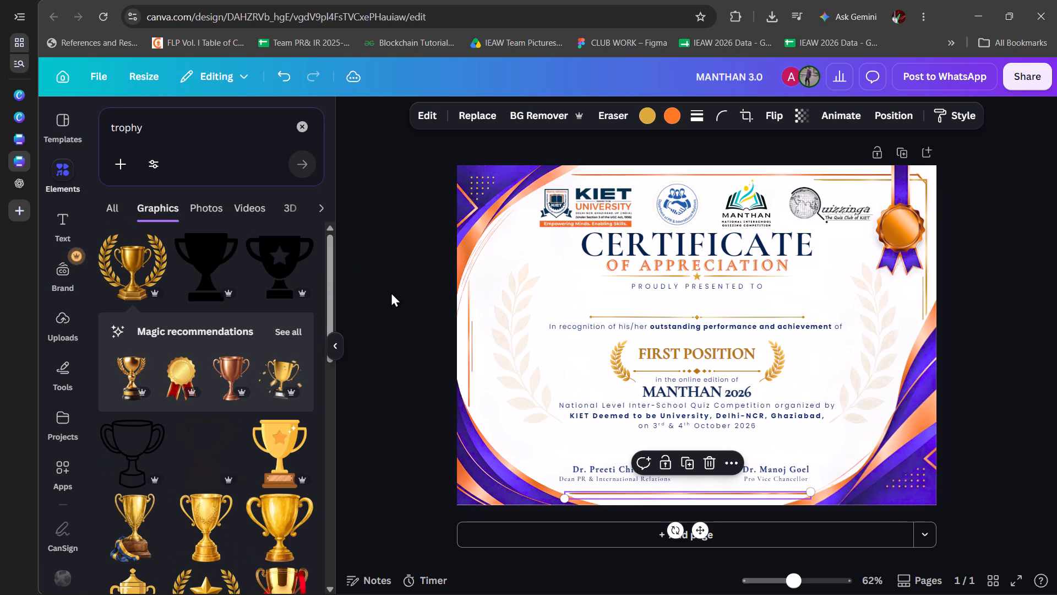
click(391, 292)
Recolour the CERTIFICATE heading to the design's deep purple, after trying violet #5e17eb.
click(673, 247)
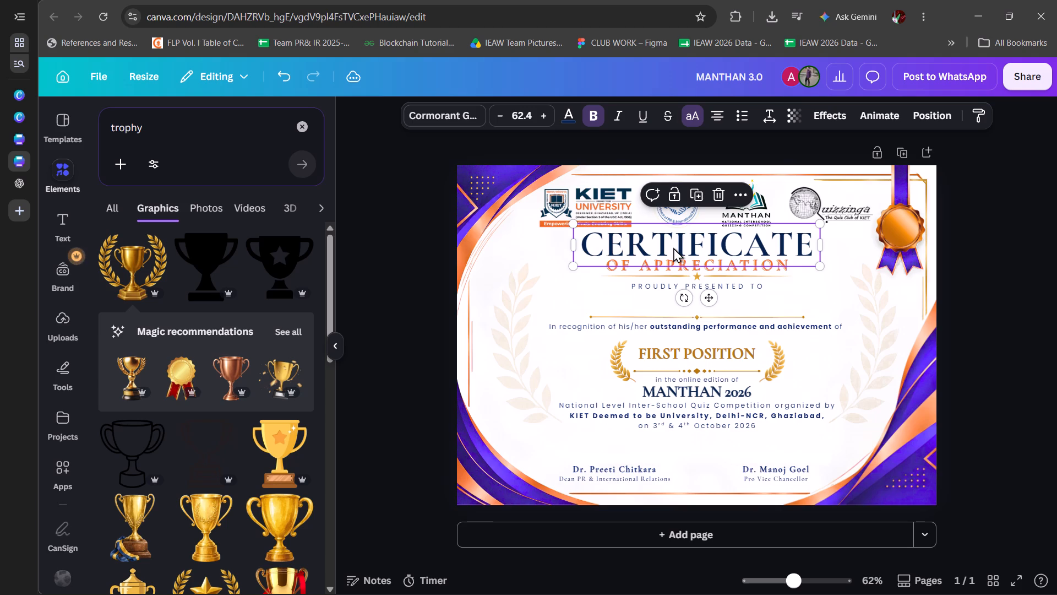
click(563, 121)
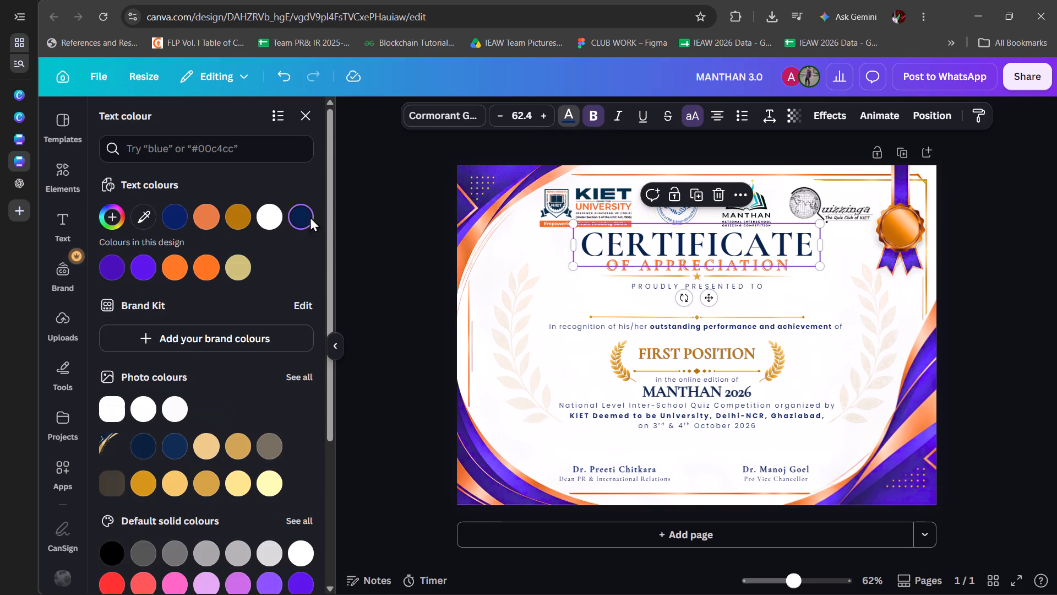
click(145, 269)
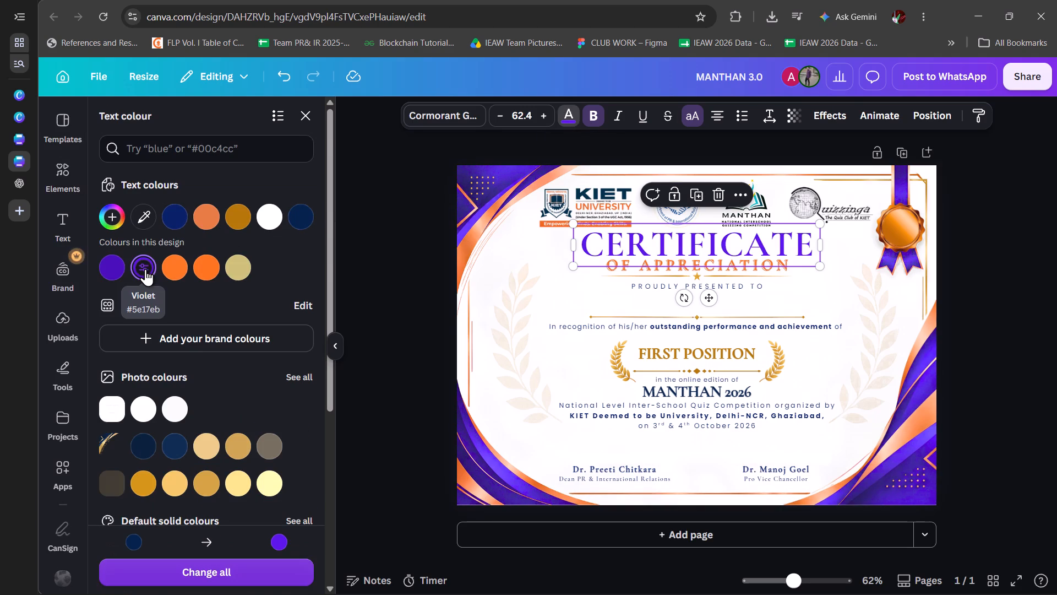
click(117, 267)
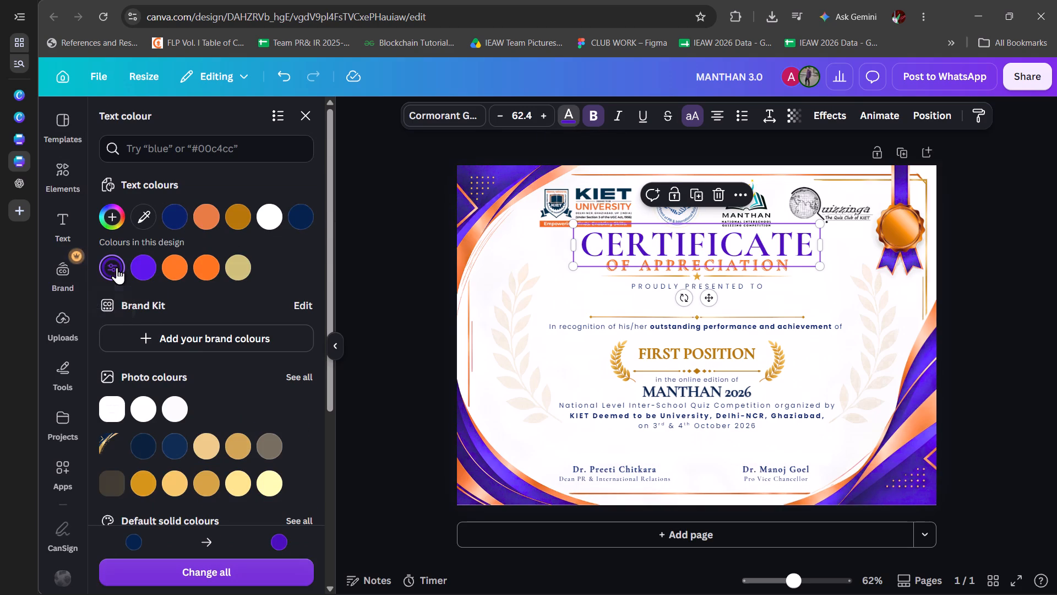
Apply the Splice text effect to the CERTIFICATE heading and set the effect colour to black.
click(848, 112)
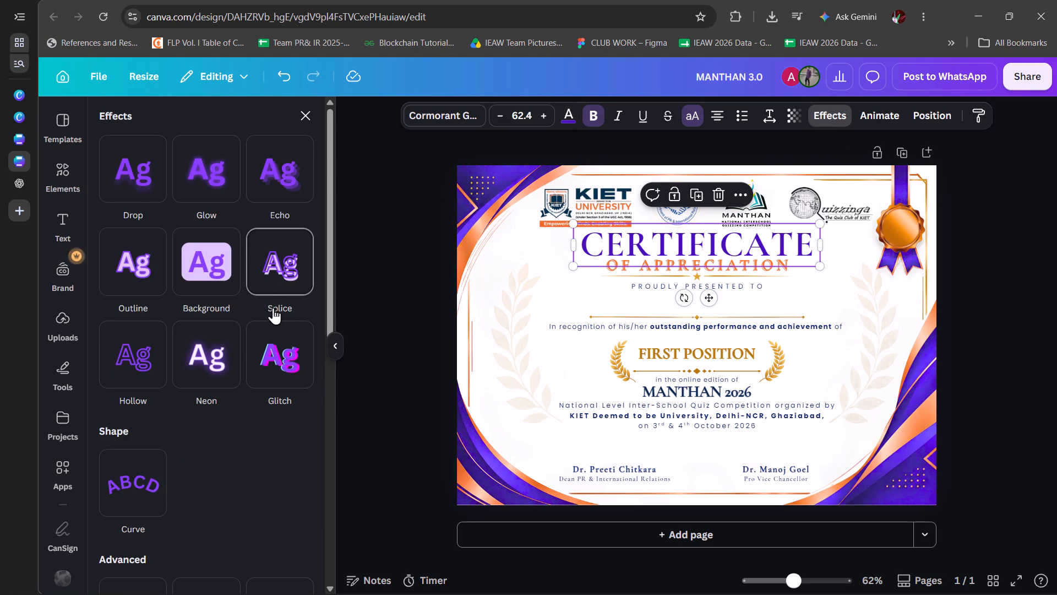
click(292, 266)
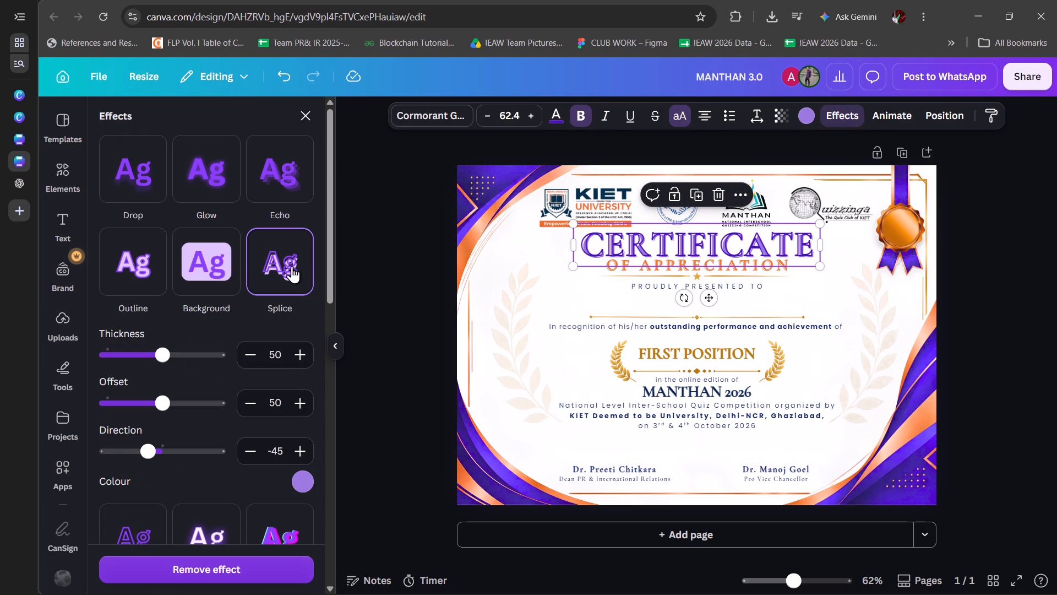
click(300, 477)
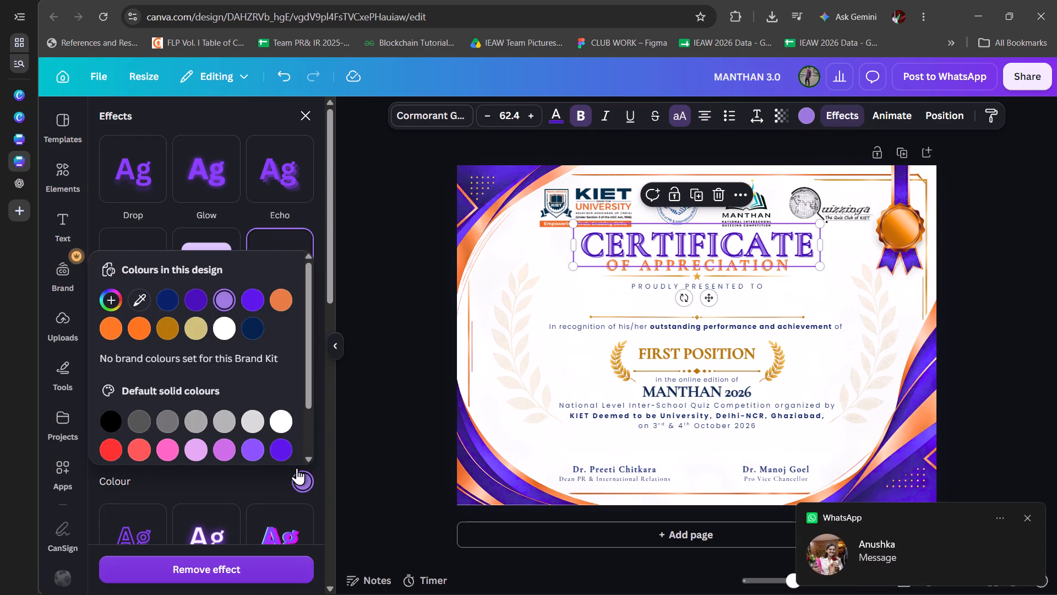
click(104, 418)
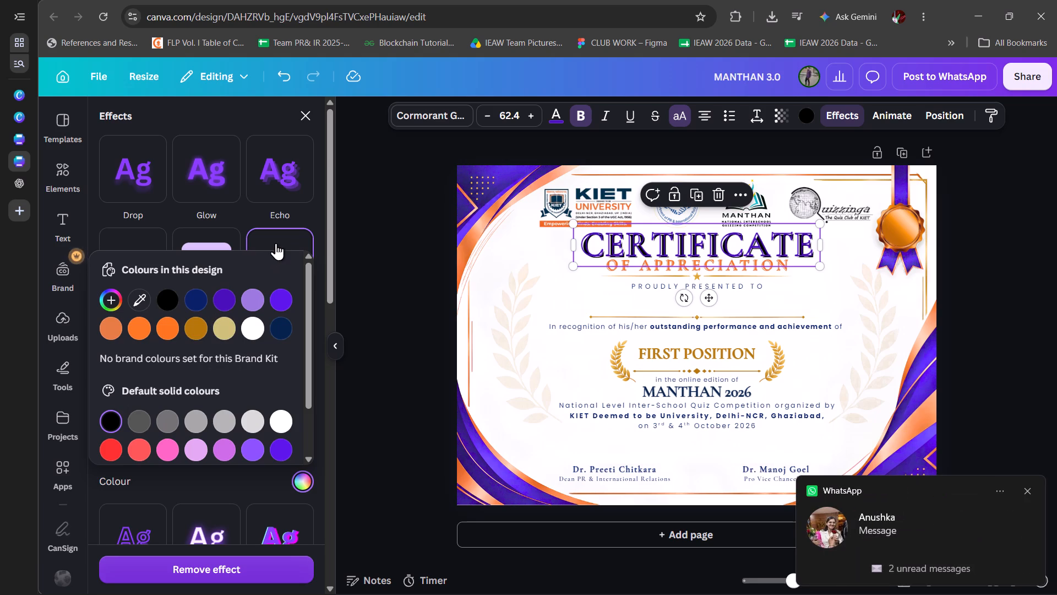
click(319, 234)
Switch from the certificate design to another open application window.
key(alt+Tab)
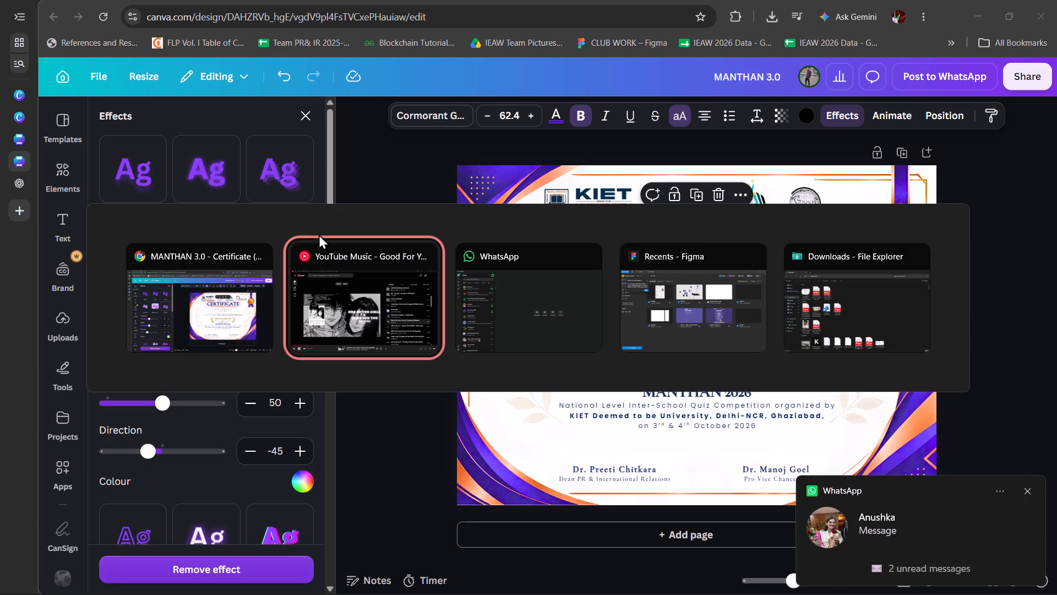
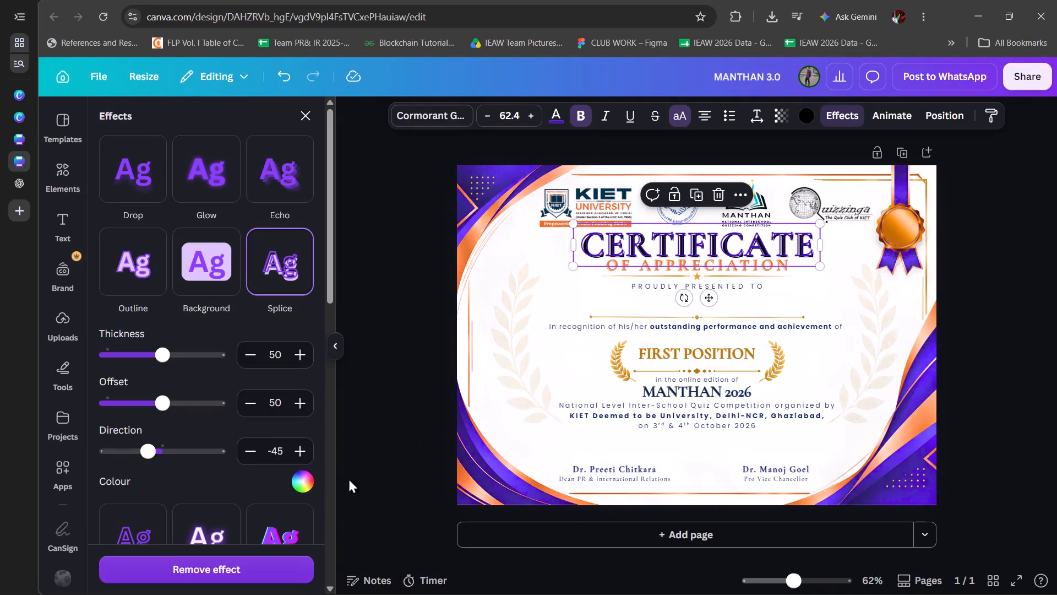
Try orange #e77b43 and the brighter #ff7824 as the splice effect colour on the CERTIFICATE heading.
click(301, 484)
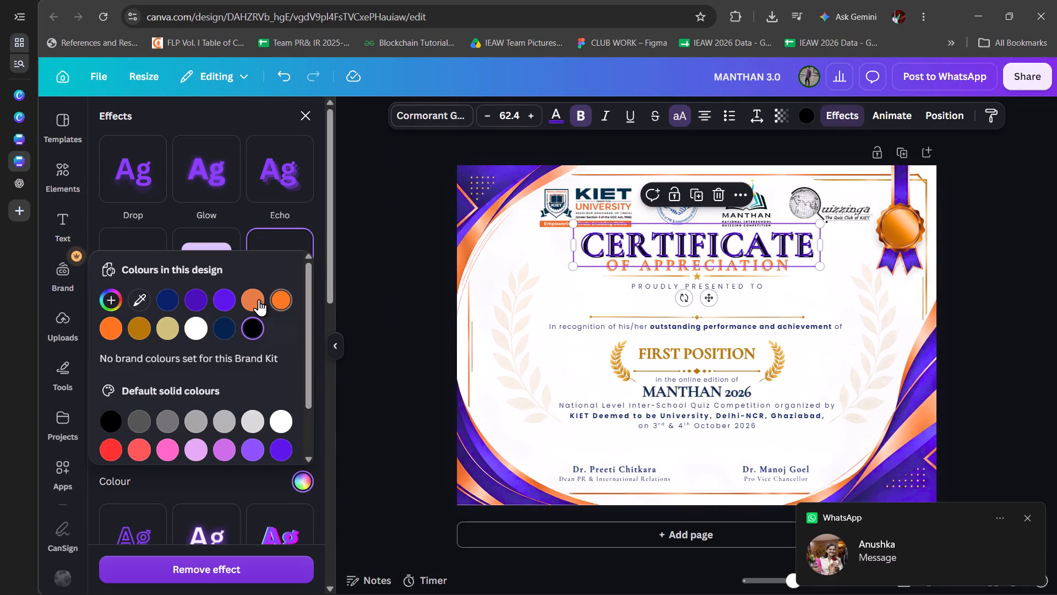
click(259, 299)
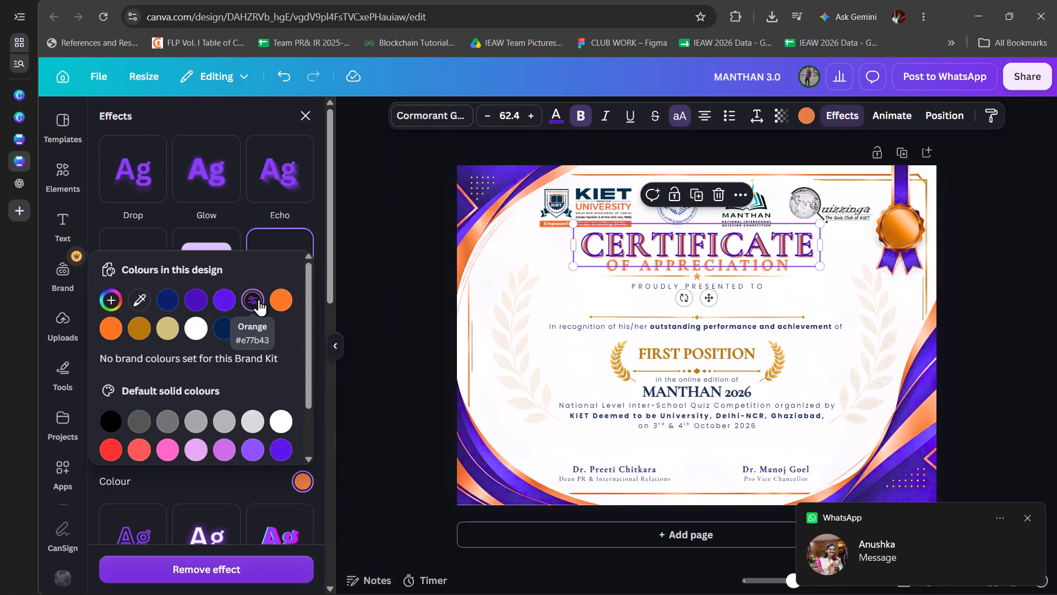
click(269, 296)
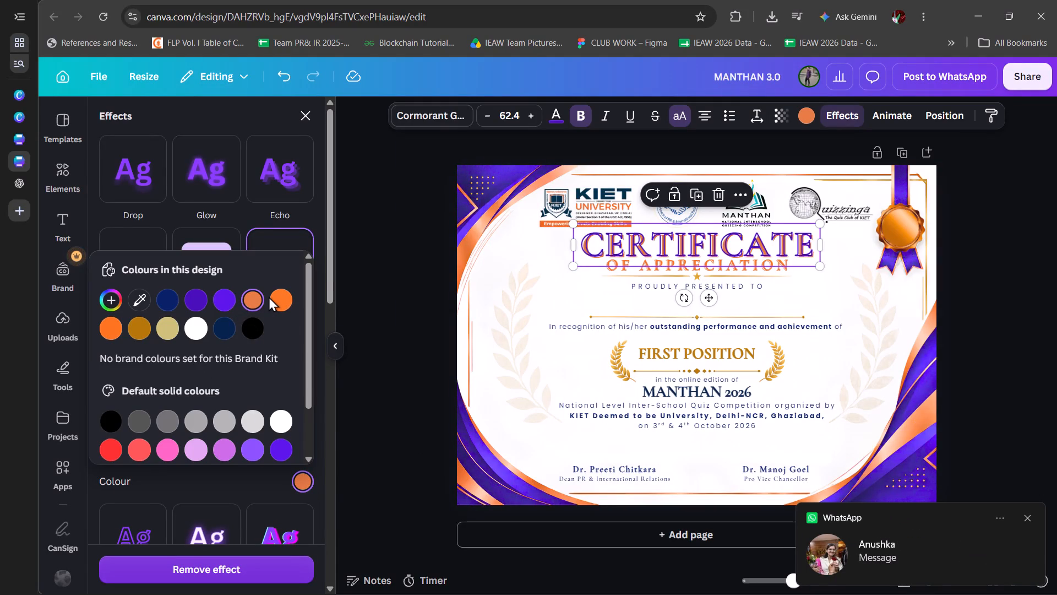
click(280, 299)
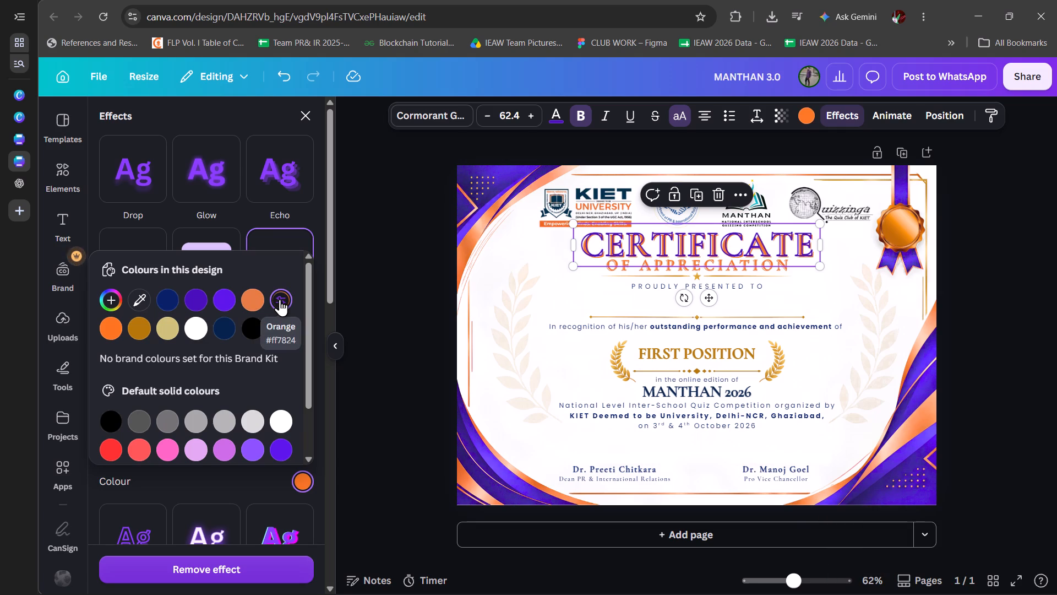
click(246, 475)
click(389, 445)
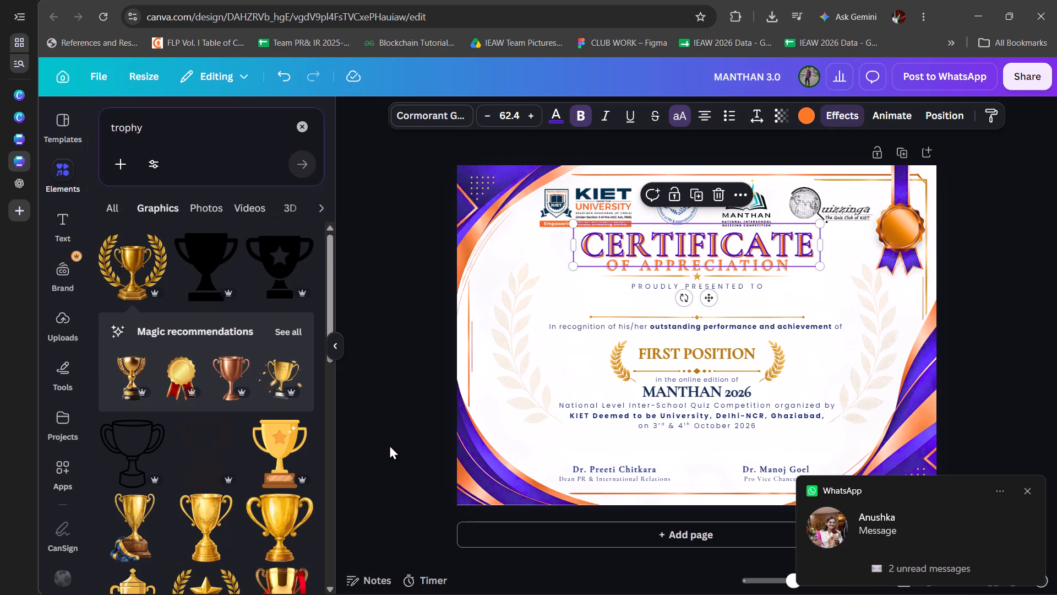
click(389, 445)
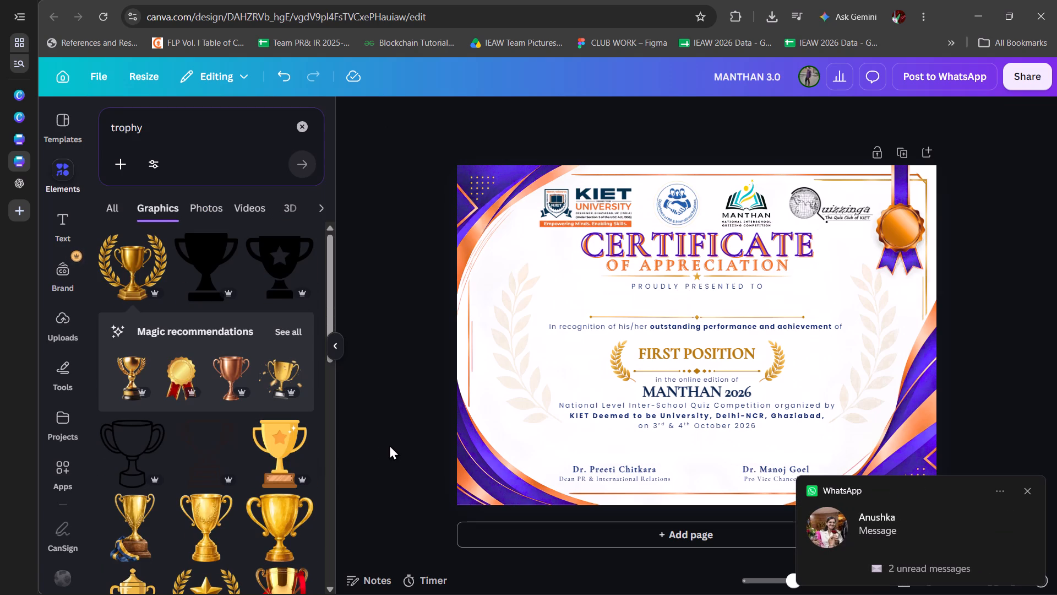
Undo the recent effect changes on the CERTIFICATE heading, back to plain purple text without the splice.
key(ctrl+z)
key(ctrl+z)
key(ctrl+z)
key(ctrl+z)
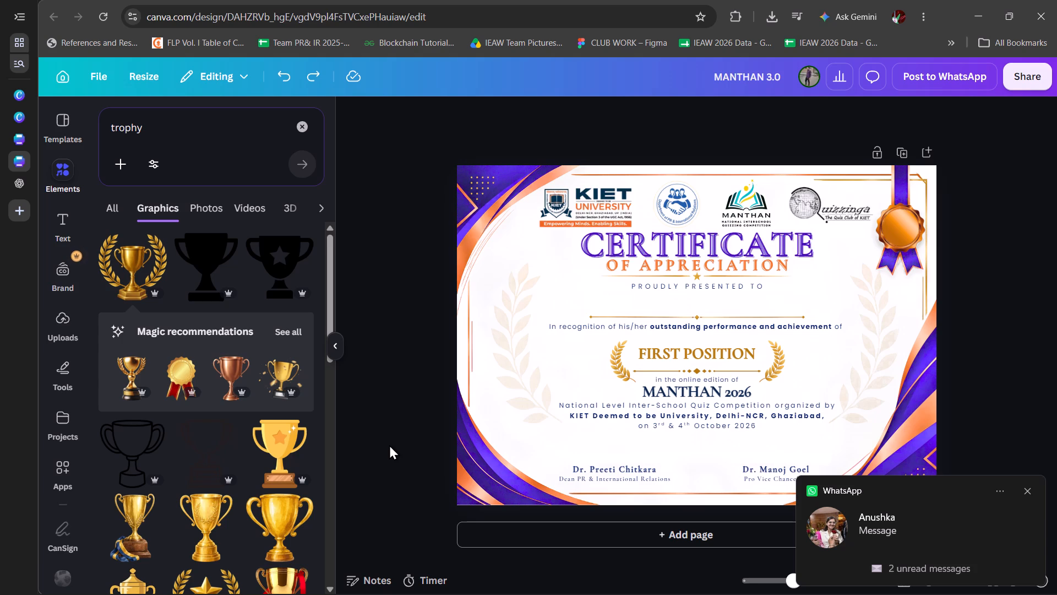
Select the CERTIFICATE heading again.
click(650, 236)
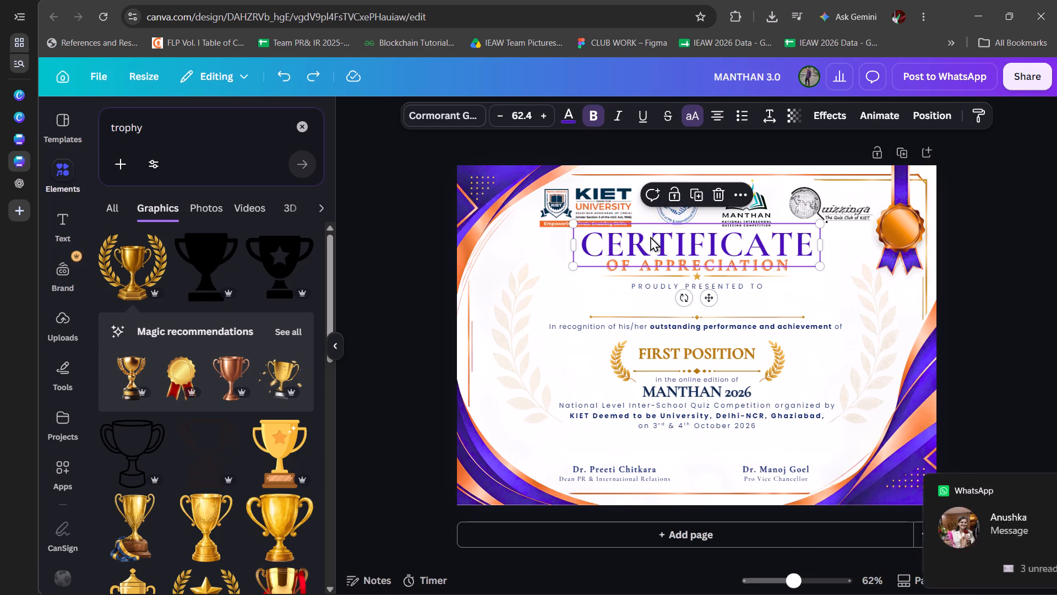
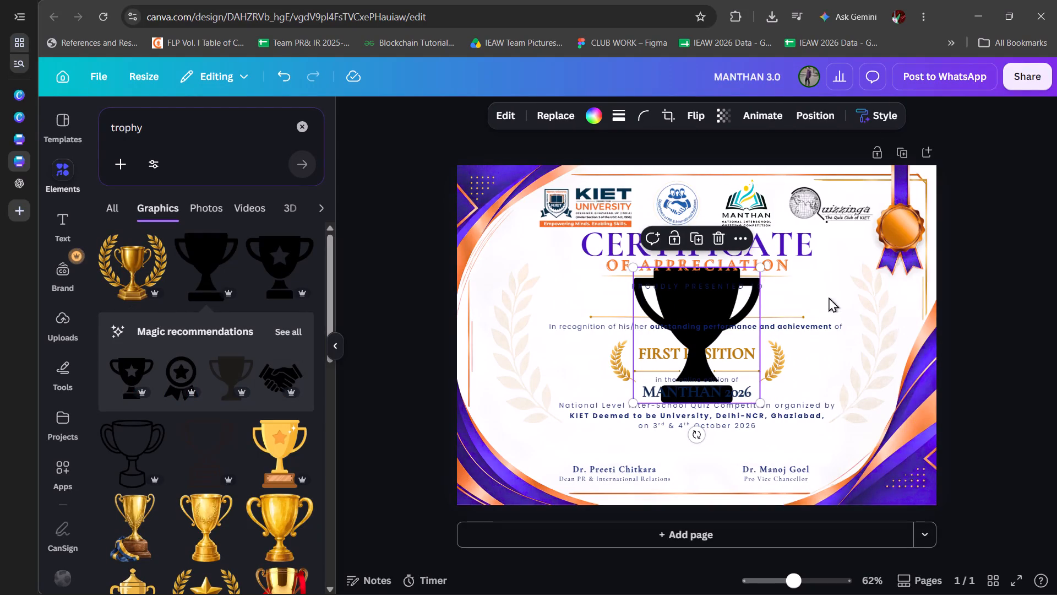
Delete the black trophy graphic covering the middle of the certificate.
key(Delete)
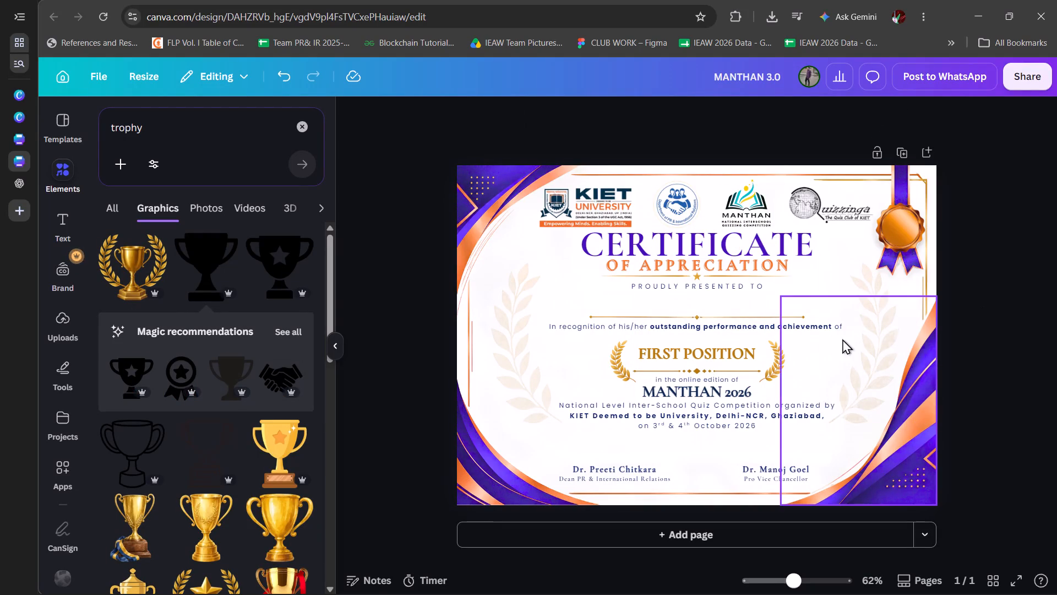
Recolour the "In recognition of his/her" line and the competition details paragraph below MANTHAN 2026 to violet #5e17eb.
click(716, 326)
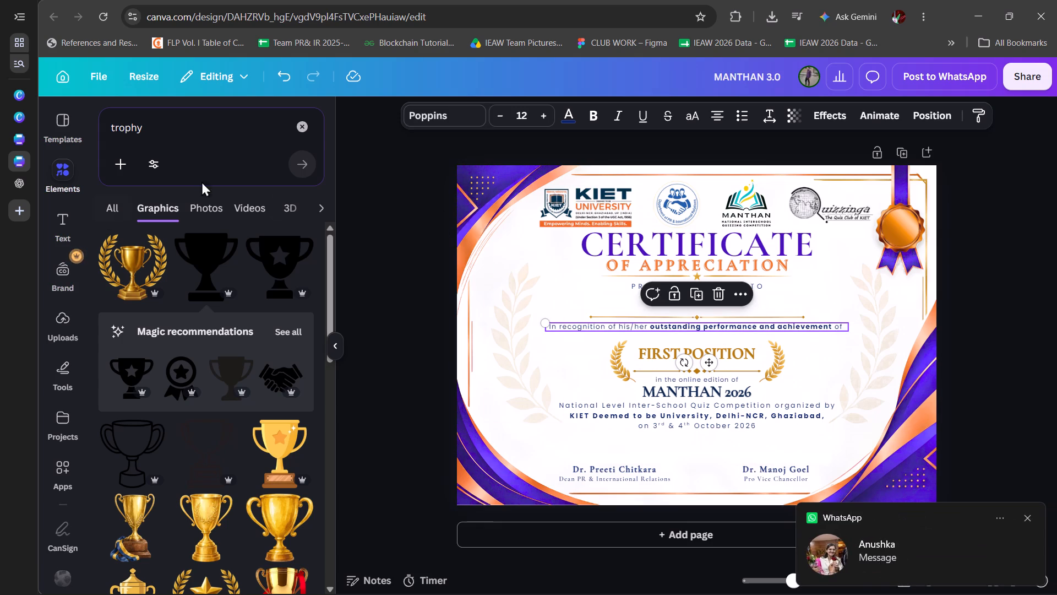
click(565, 118)
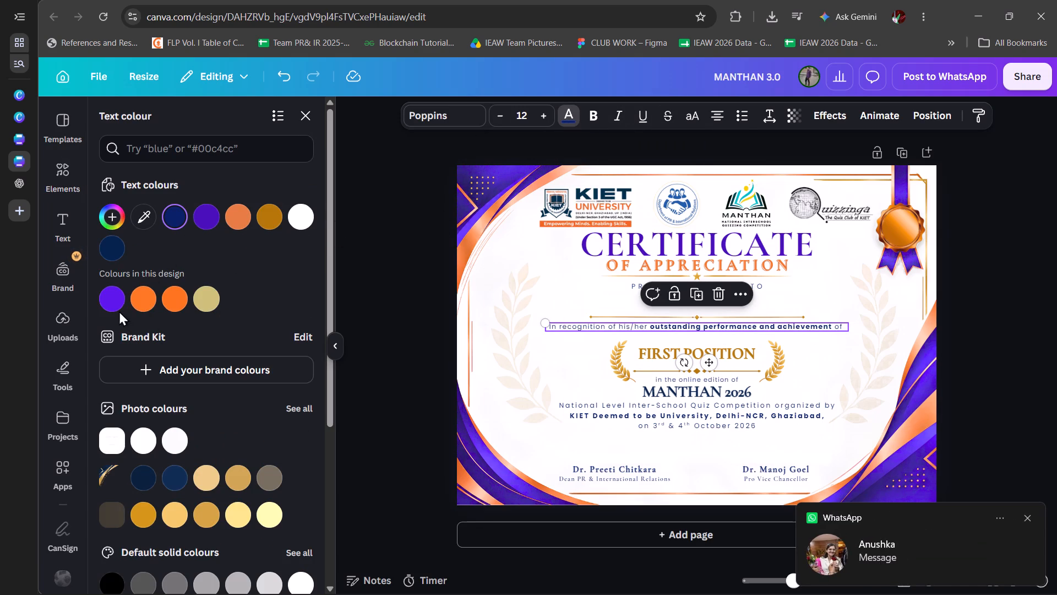
click(116, 307)
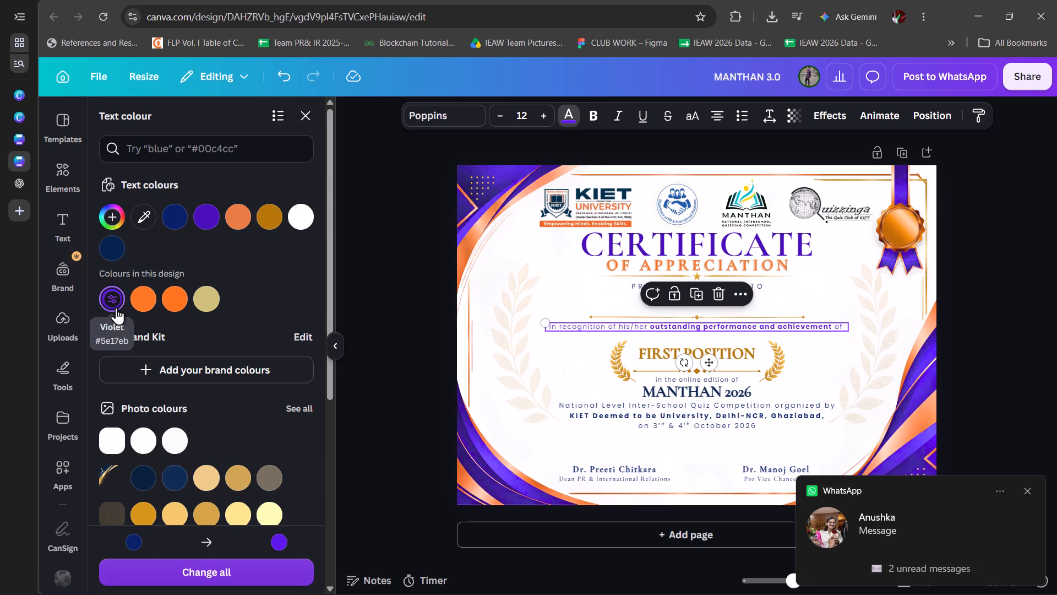
click(684, 419)
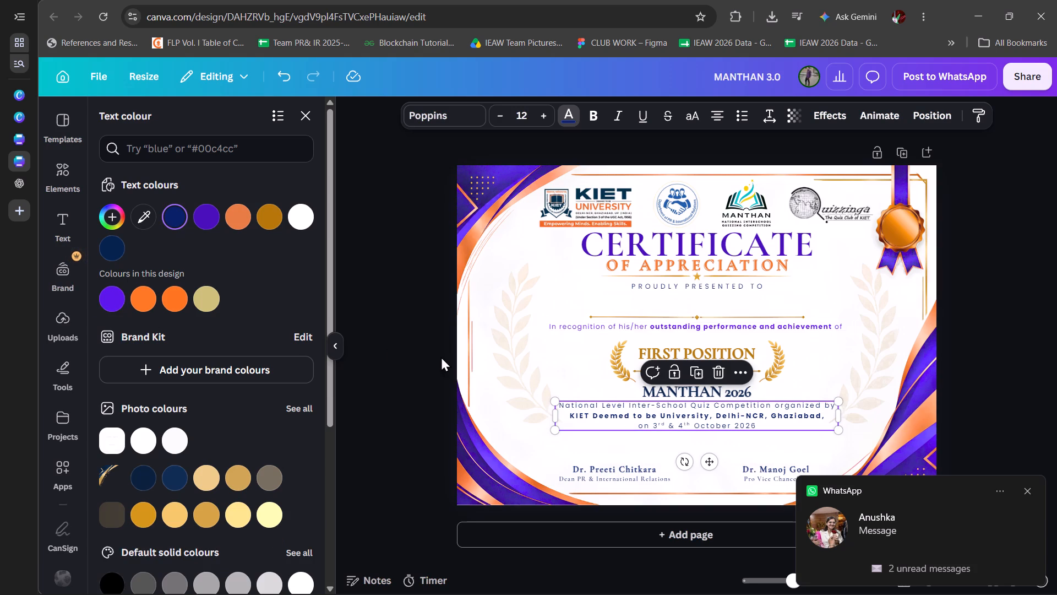
click(113, 300)
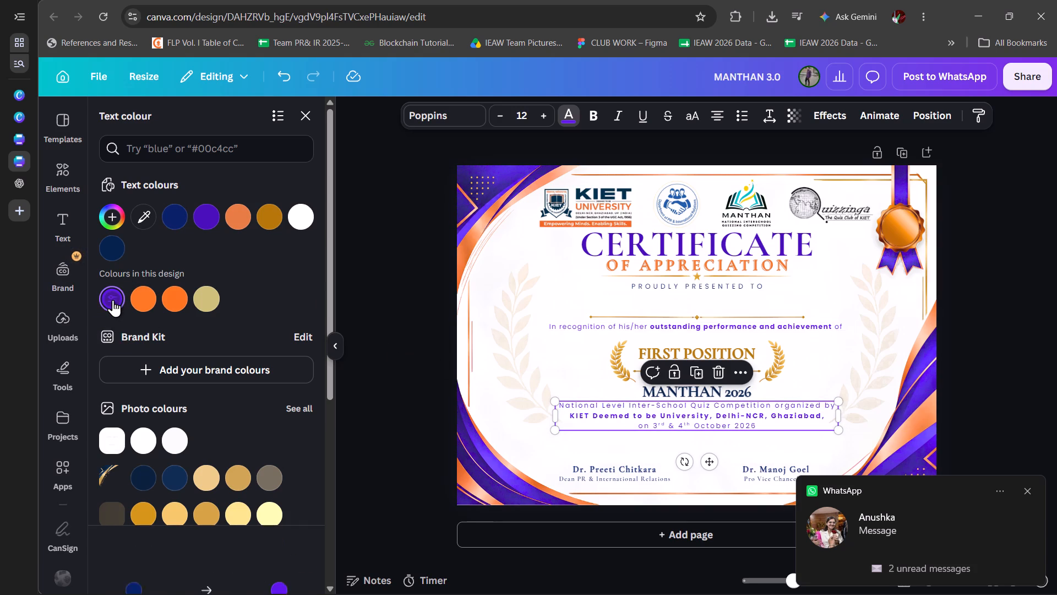
Open the orange text colour of the OF APPRECIATION subheading for editing.
click(693, 395)
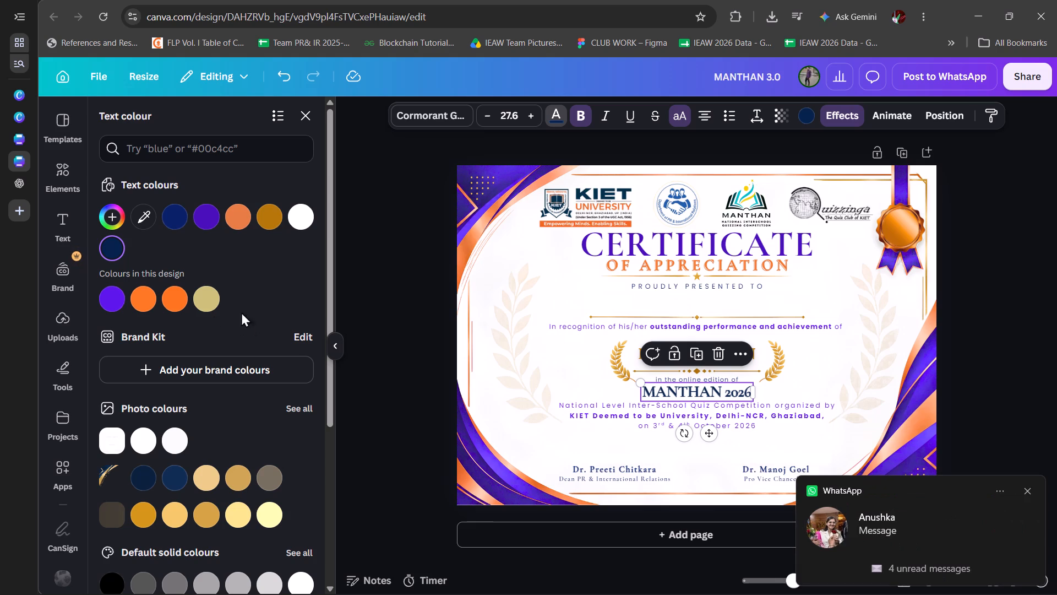
click(674, 257)
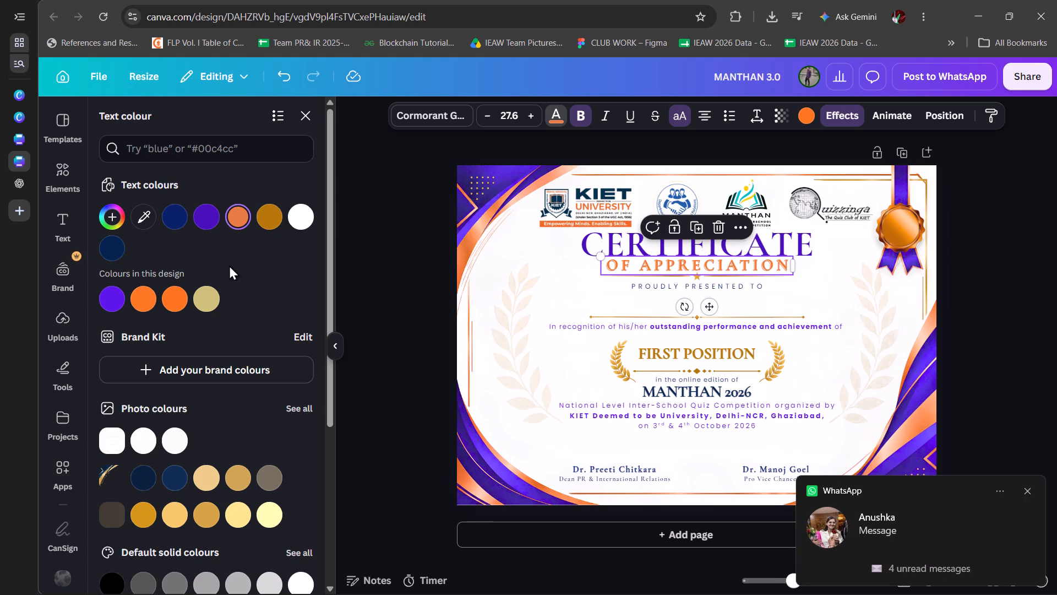
click(237, 209)
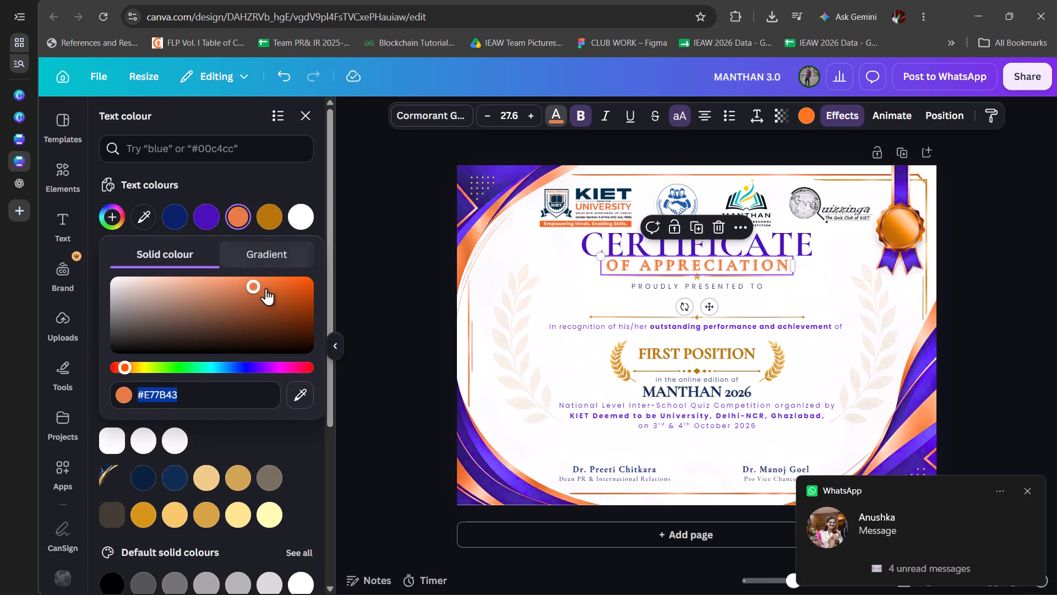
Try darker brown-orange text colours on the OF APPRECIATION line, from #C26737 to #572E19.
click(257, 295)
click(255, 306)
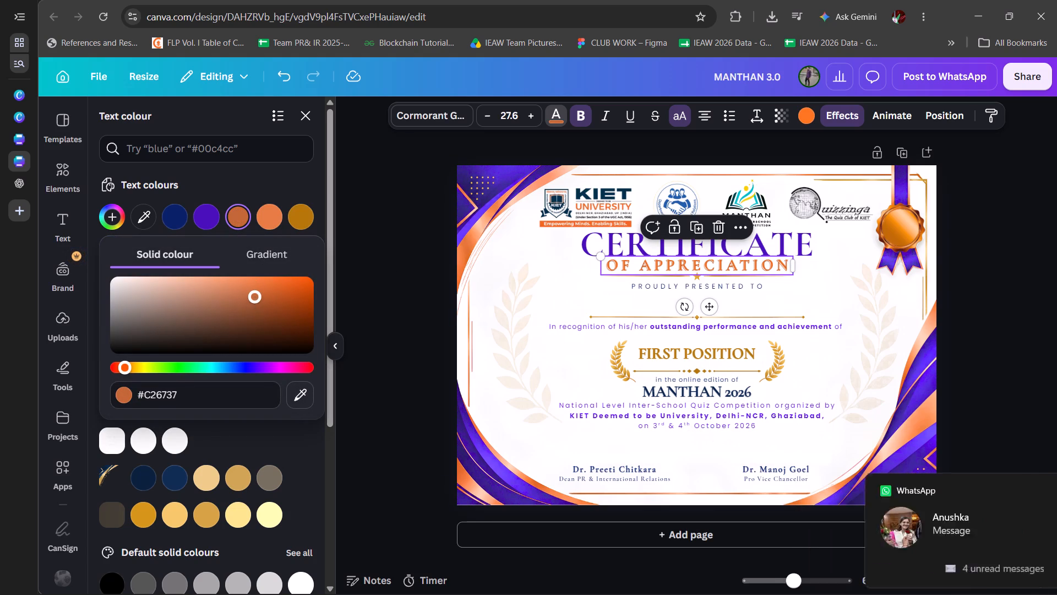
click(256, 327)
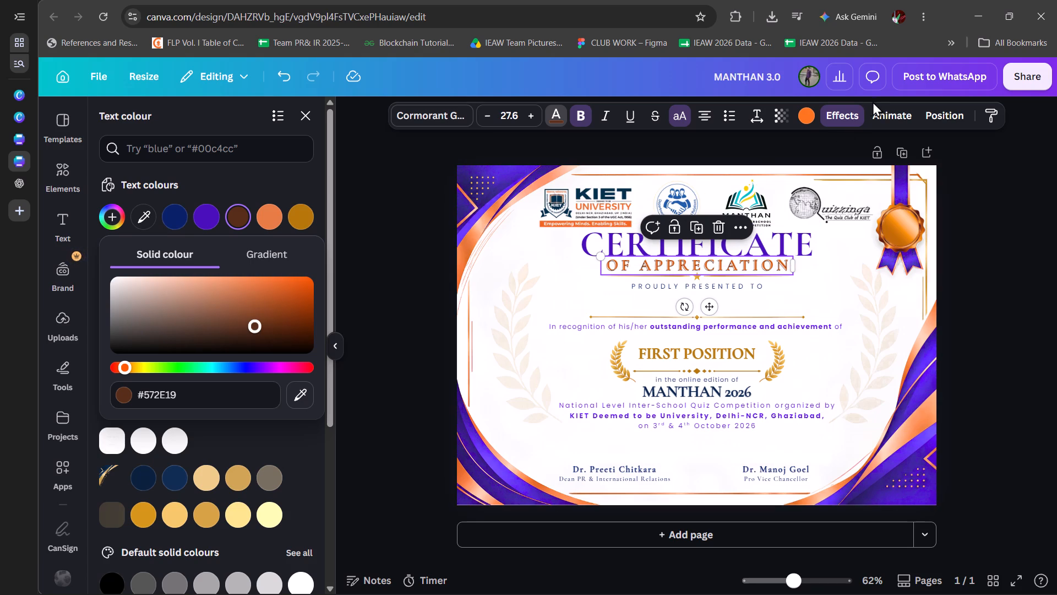
Set the effect colour of the OF APPRECIATION line to orange #F05C00, after trying darker browns.
click(806, 113)
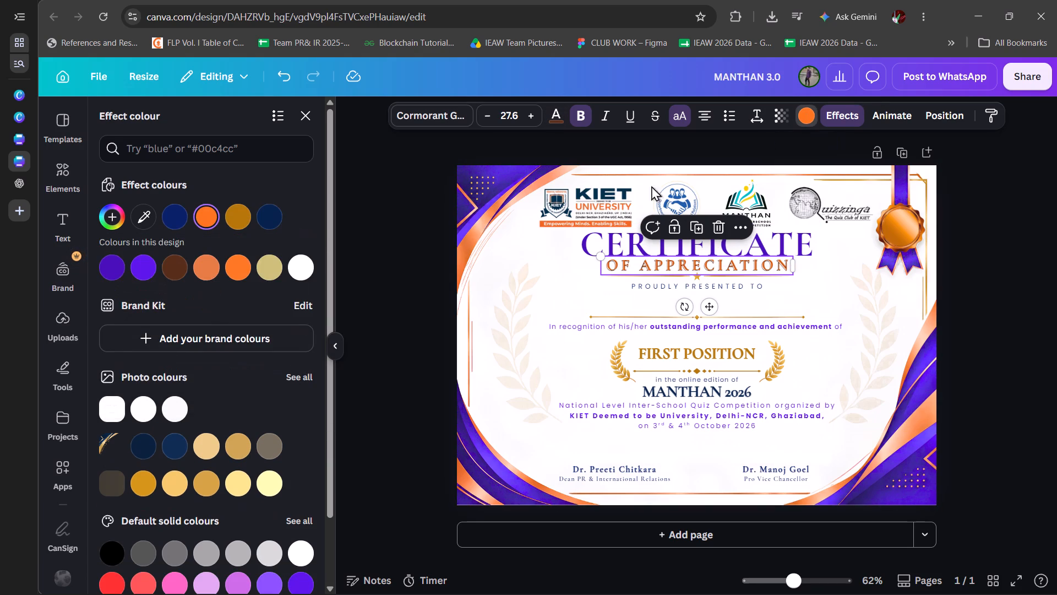
click(202, 223)
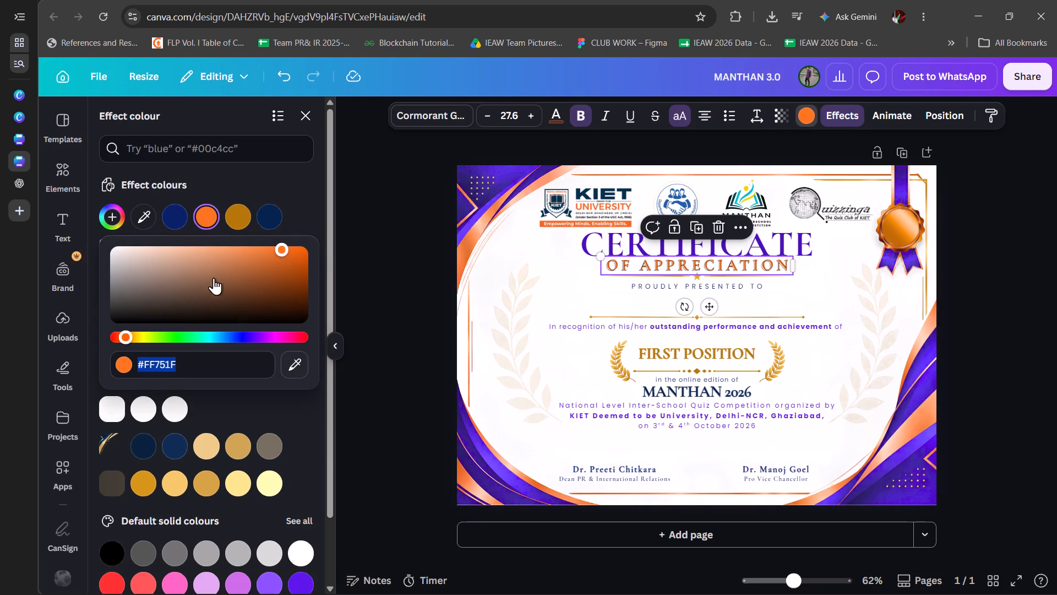
click(259, 276)
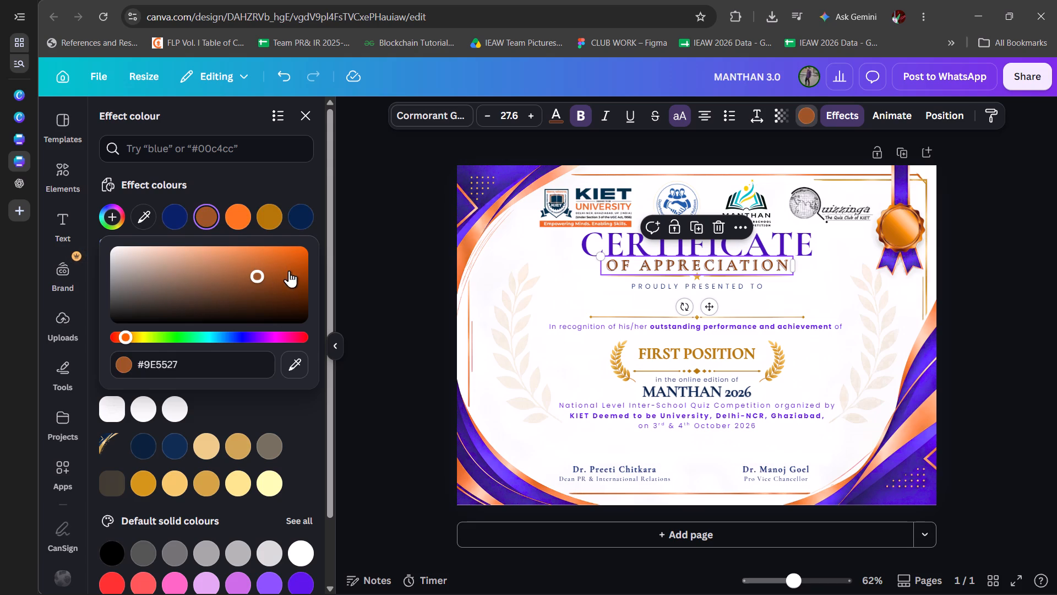
click(296, 277)
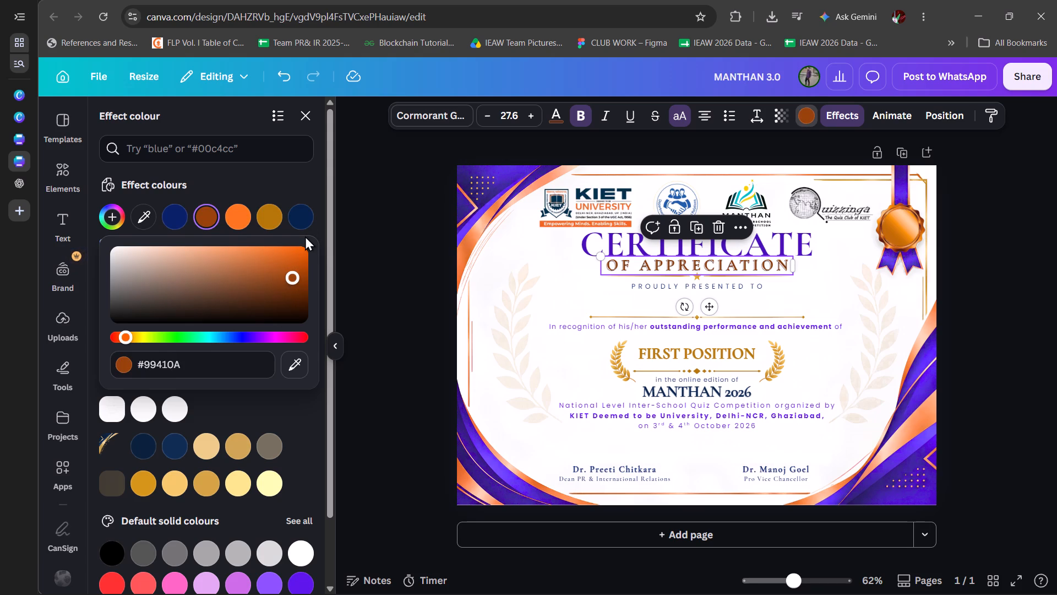
click(301, 252)
drag(301, 252, 331, 252)
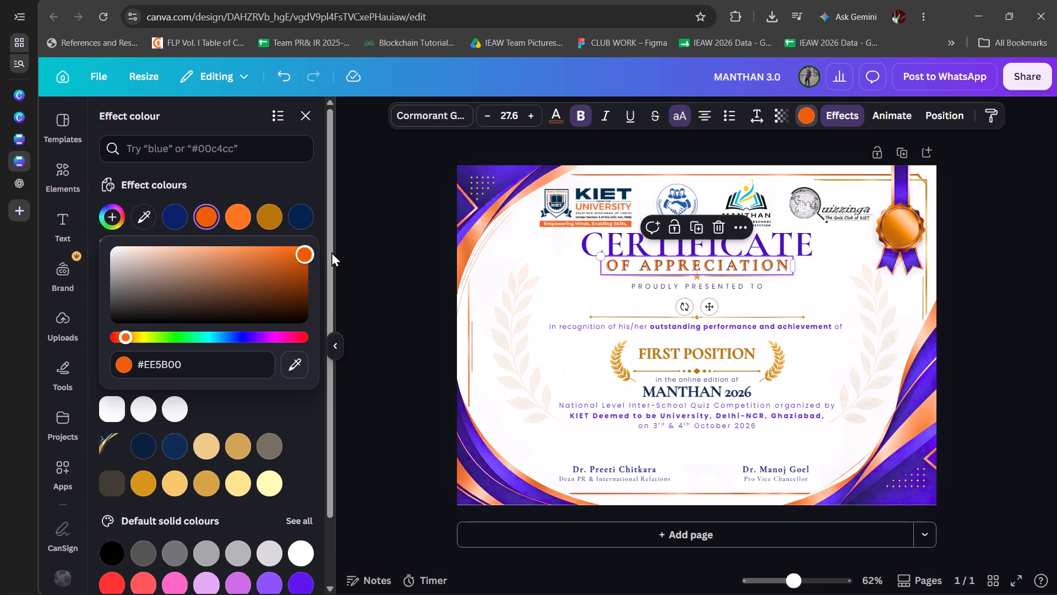
drag(331, 252, 334, 251)
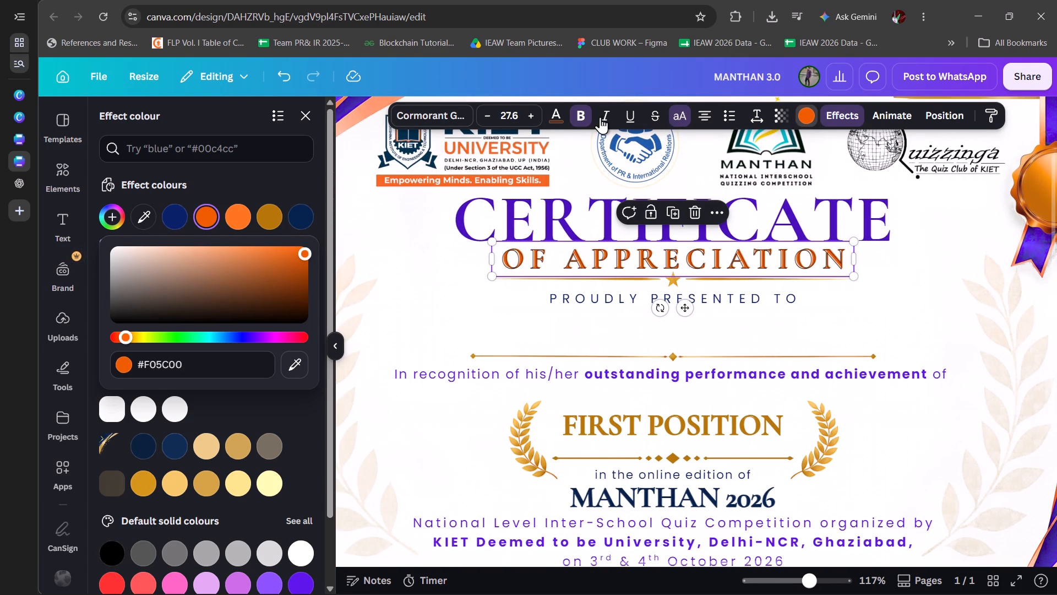
Set the text colour of the OF APPRECIATION line to bright orange #FF5600.
click(548, 116)
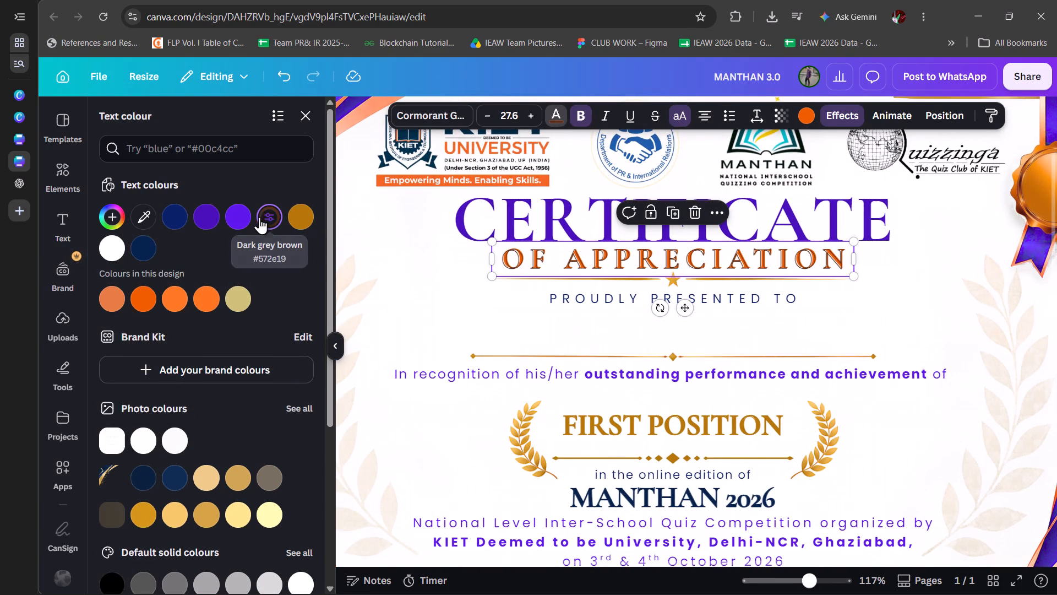
click(262, 216)
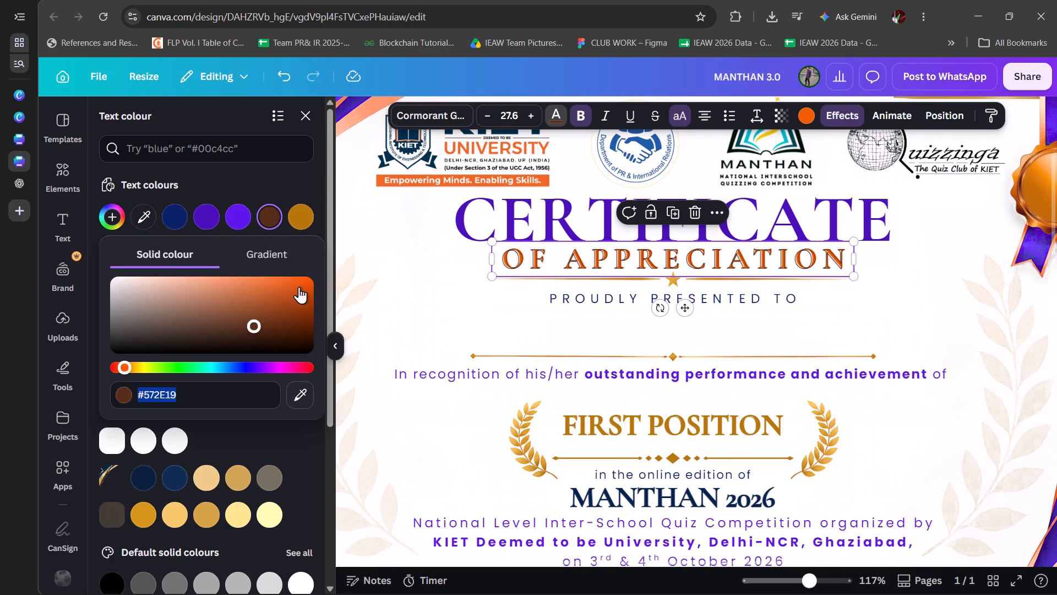
click(307, 294)
drag(307, 294, 316, 280)
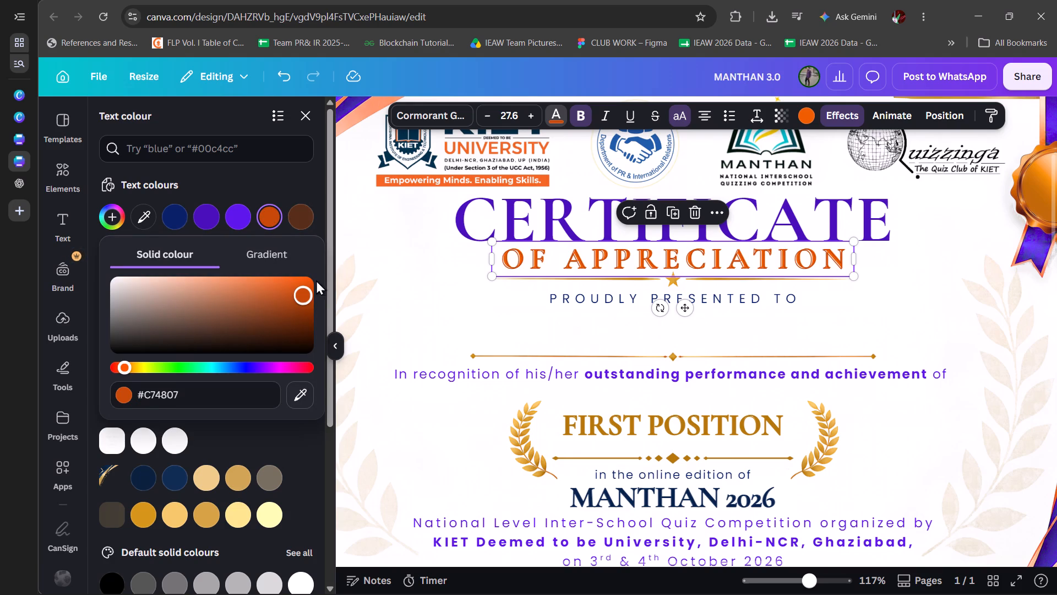
drag(316, 280, 349, 249)
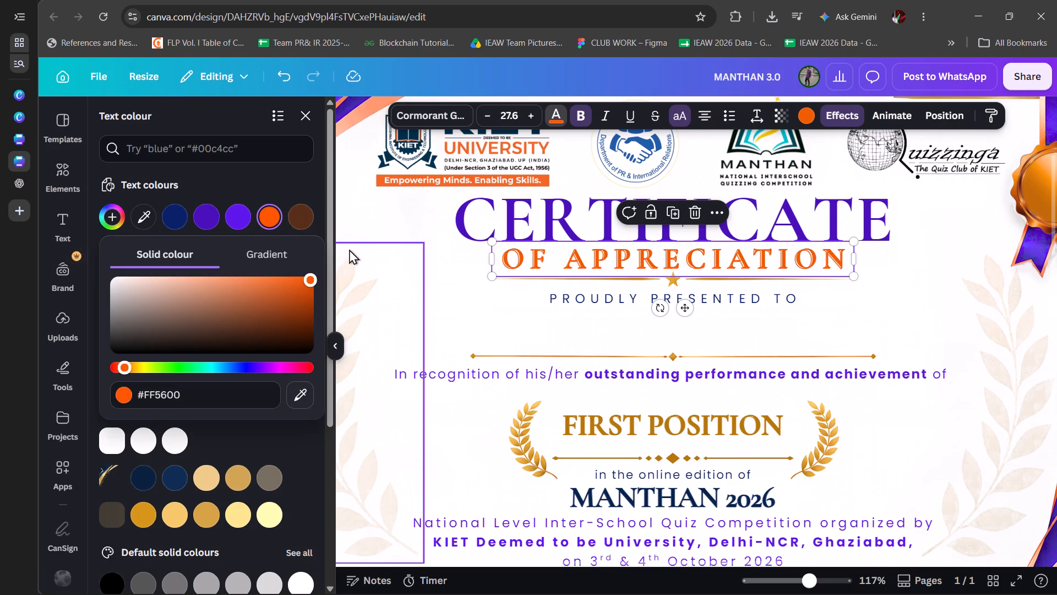
click(913, 321)
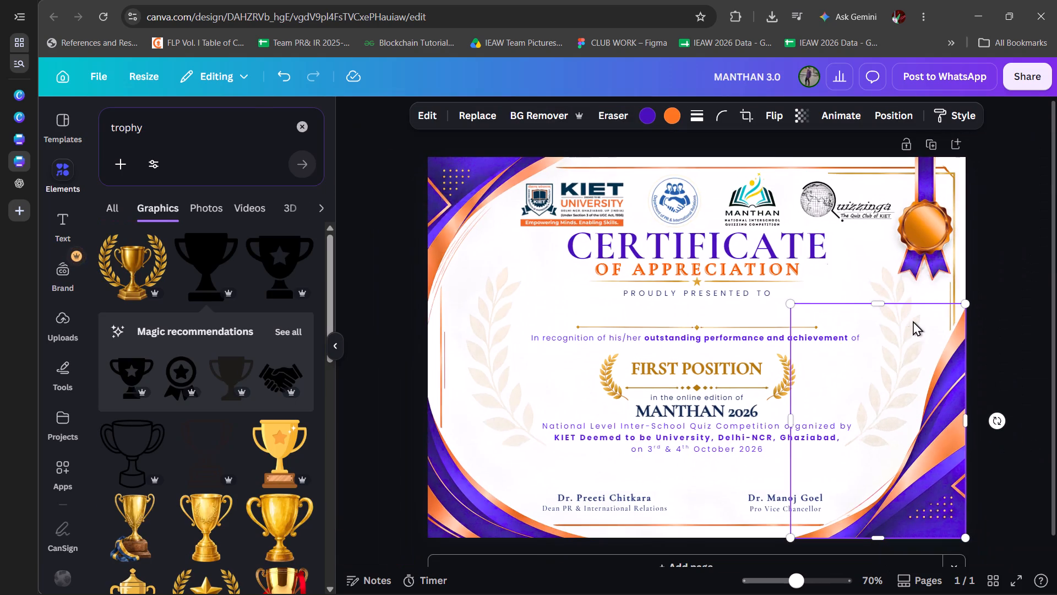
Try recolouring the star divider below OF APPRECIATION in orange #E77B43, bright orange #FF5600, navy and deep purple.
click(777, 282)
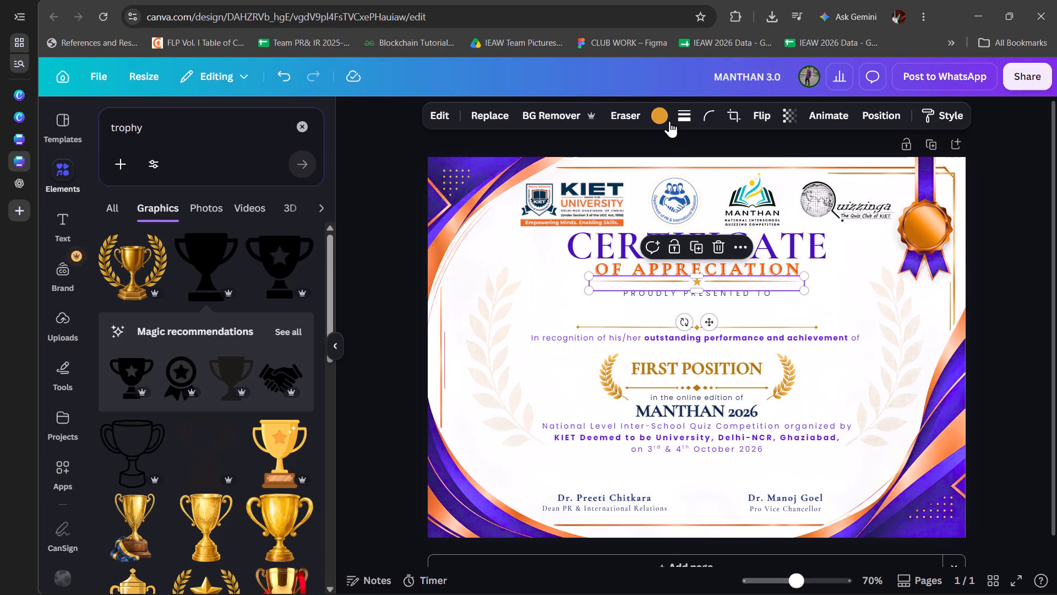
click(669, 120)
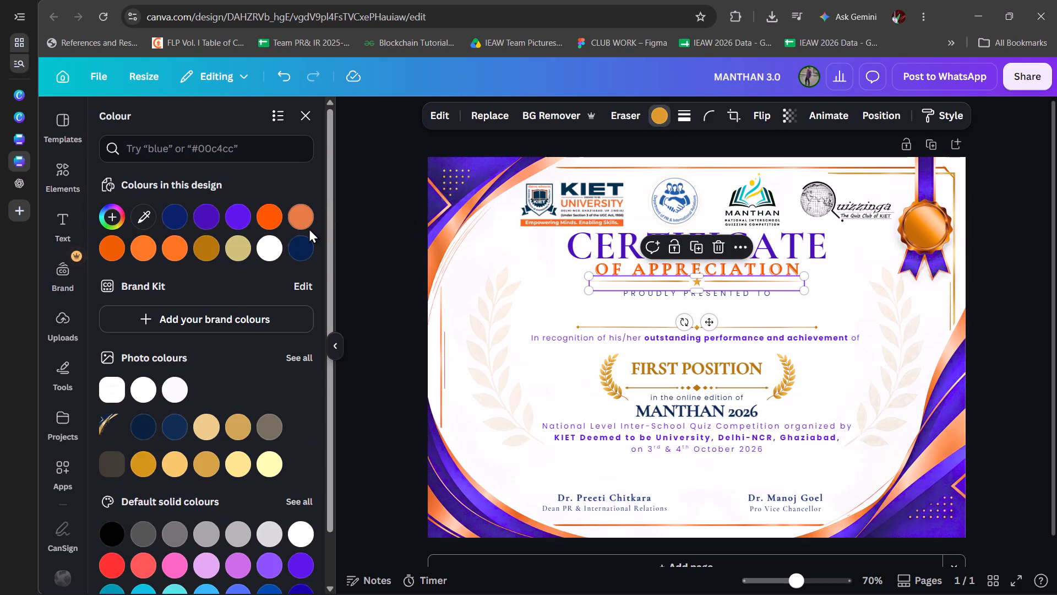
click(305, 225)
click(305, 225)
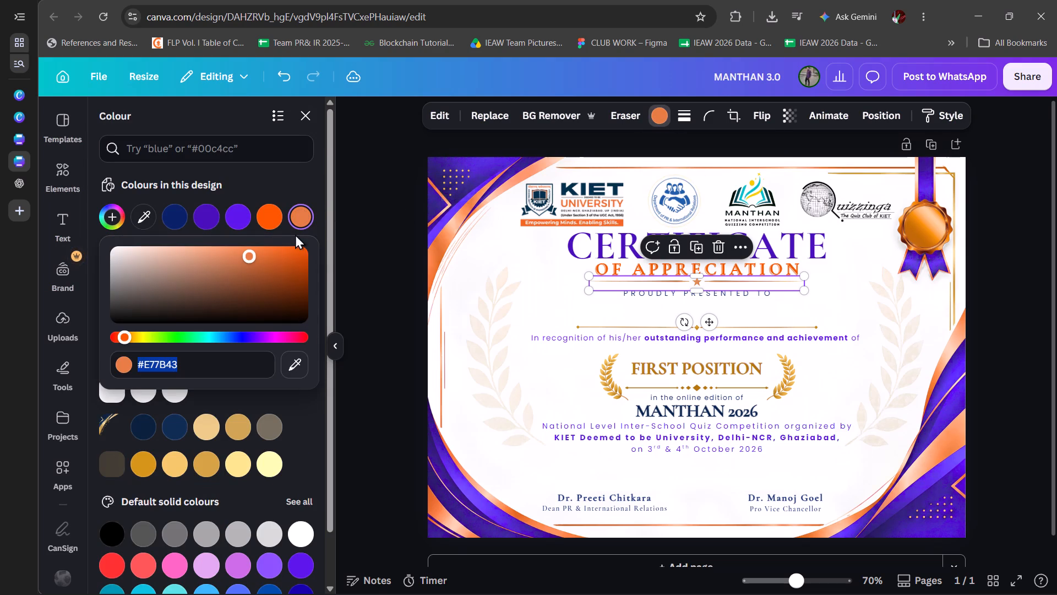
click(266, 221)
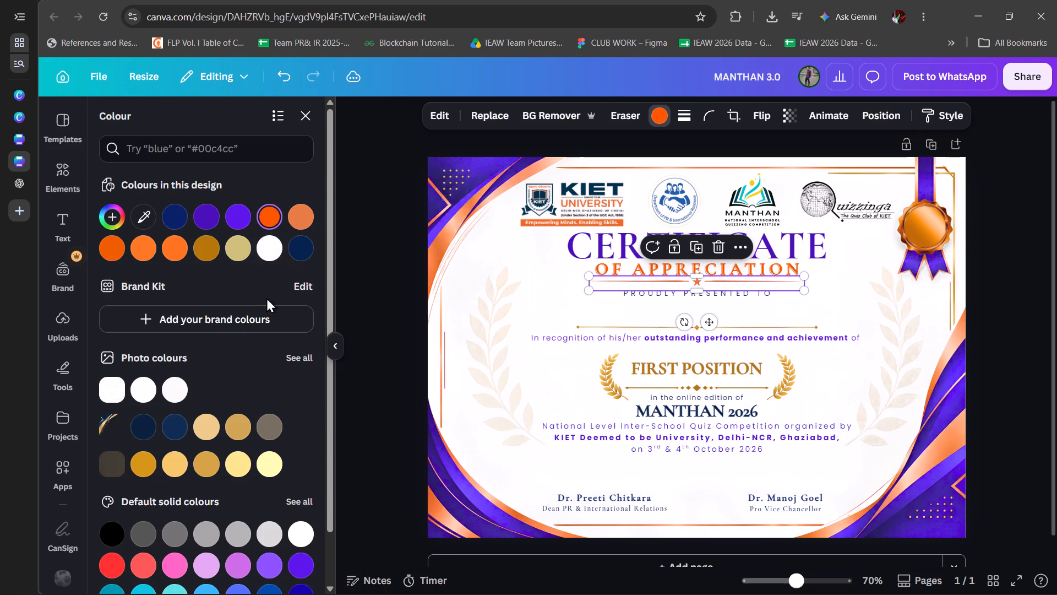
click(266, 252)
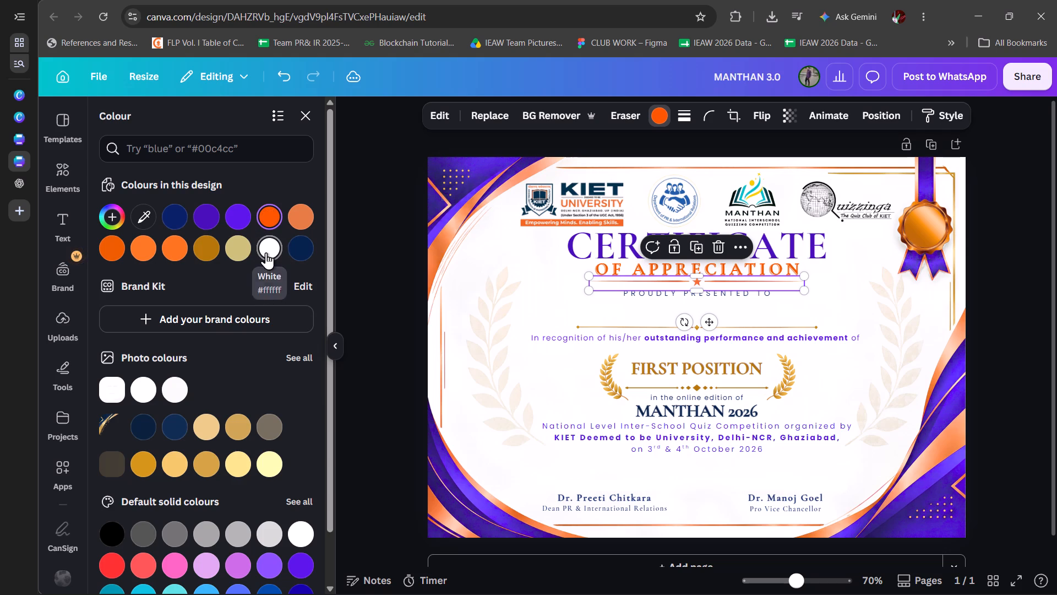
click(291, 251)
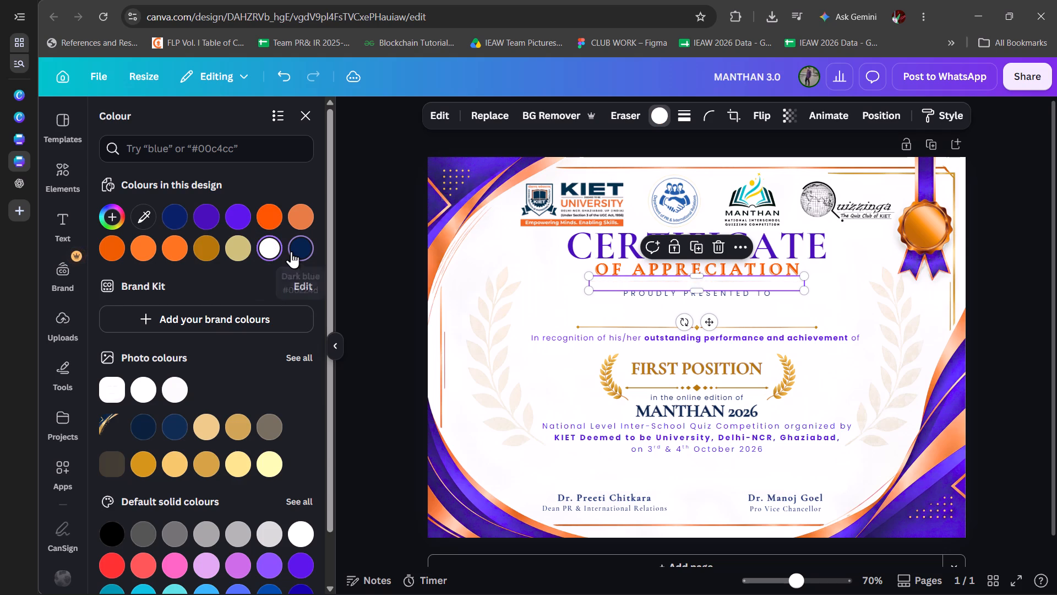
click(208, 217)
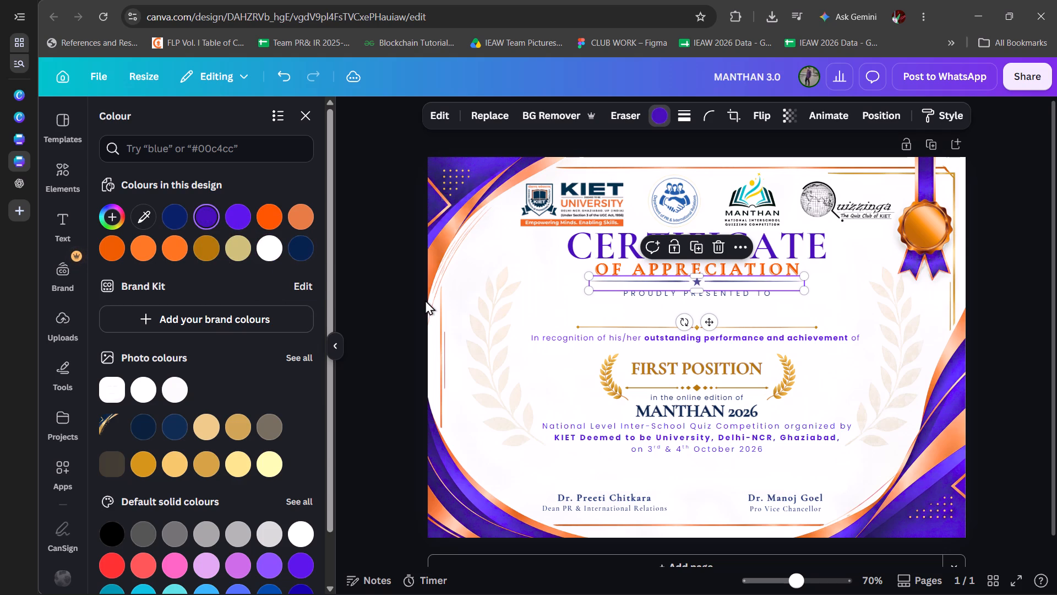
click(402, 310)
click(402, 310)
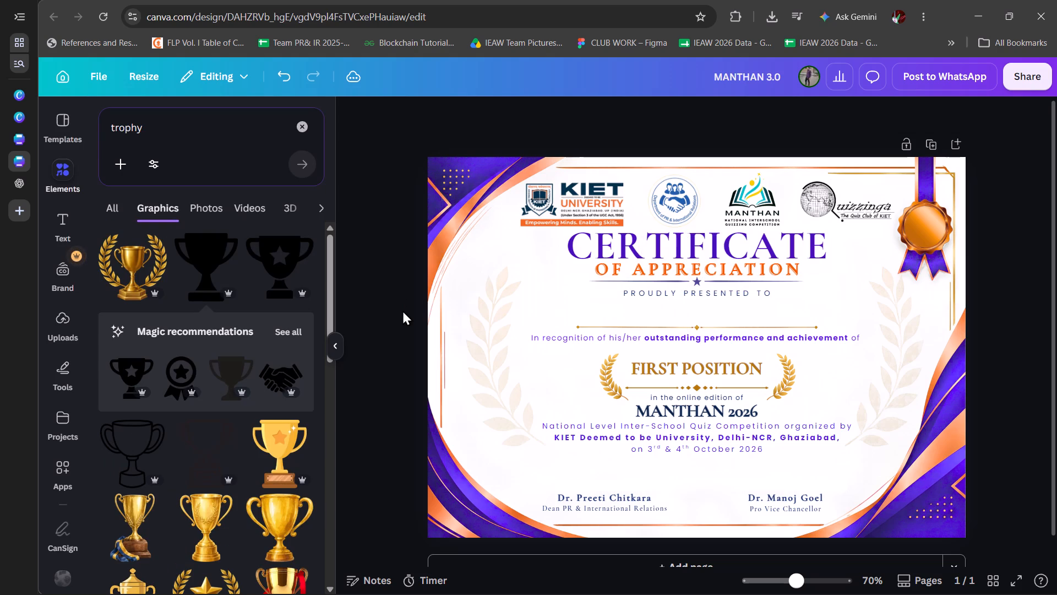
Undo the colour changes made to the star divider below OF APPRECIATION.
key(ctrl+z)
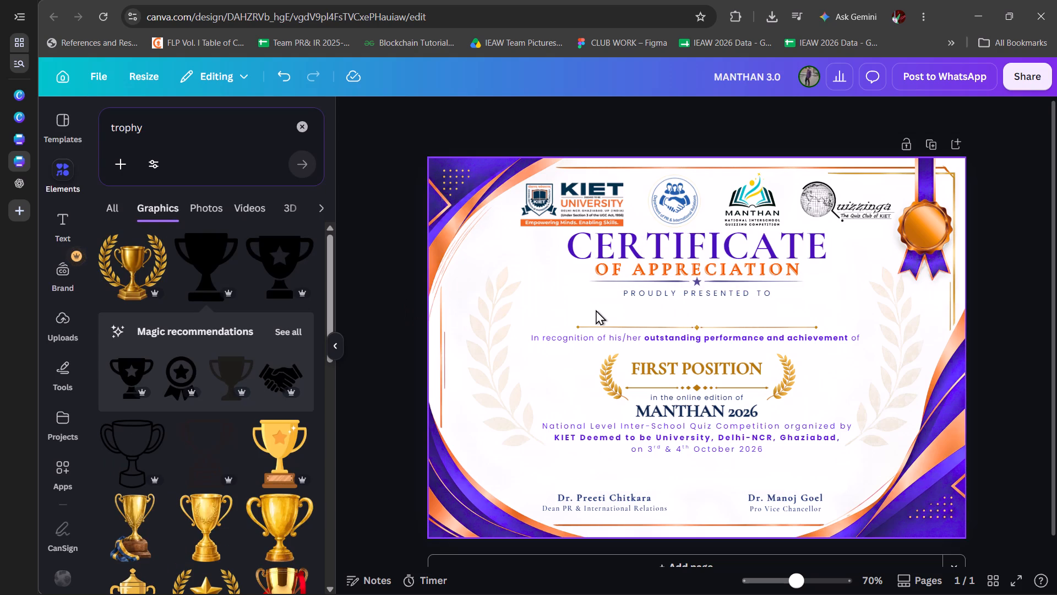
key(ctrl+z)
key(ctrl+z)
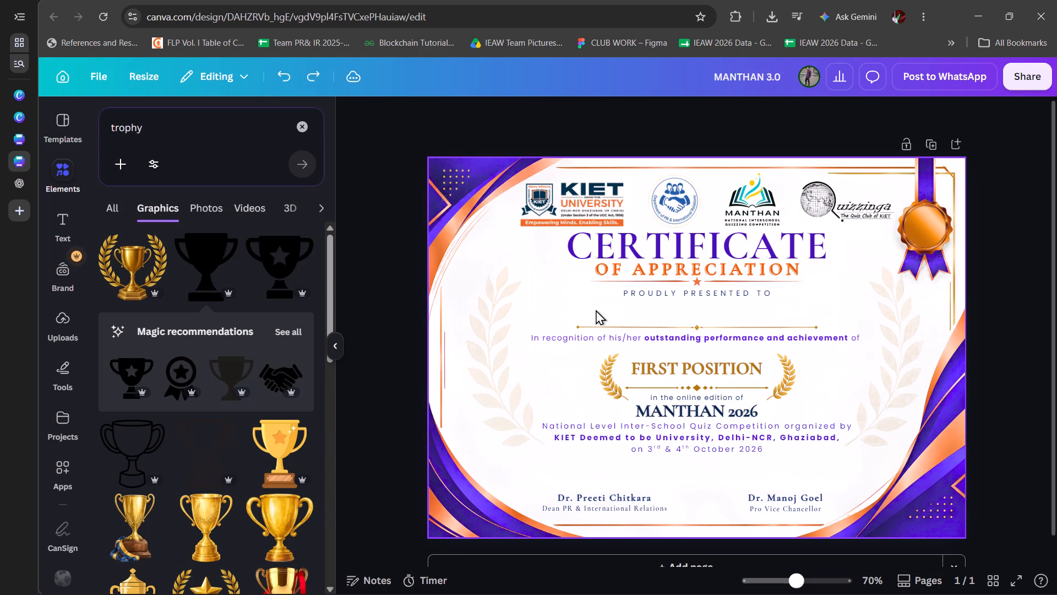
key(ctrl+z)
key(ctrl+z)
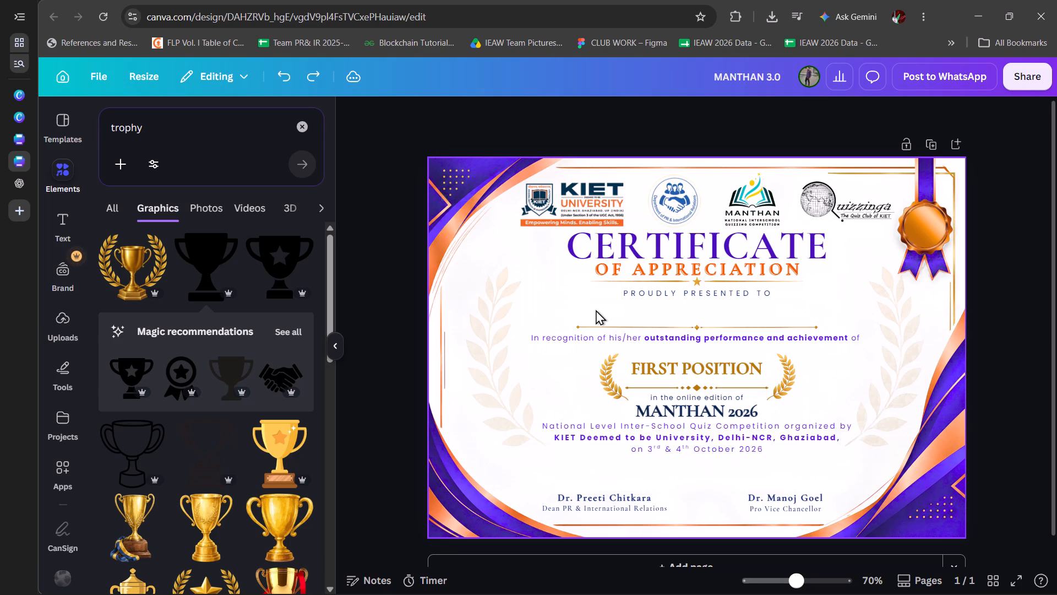
Select the "in the online edition of" text line above MANTHAN 2026.
click(674, 396)
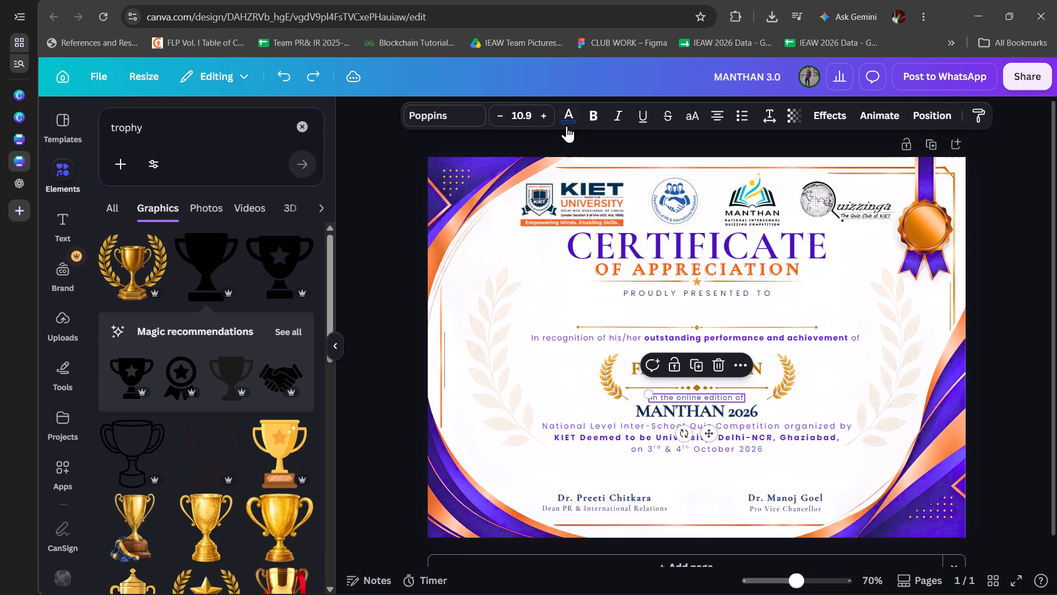
Set the text colour of the "in the online edition of" line to grape purple #4910BC.
click(566, 126)
click(208, 220)
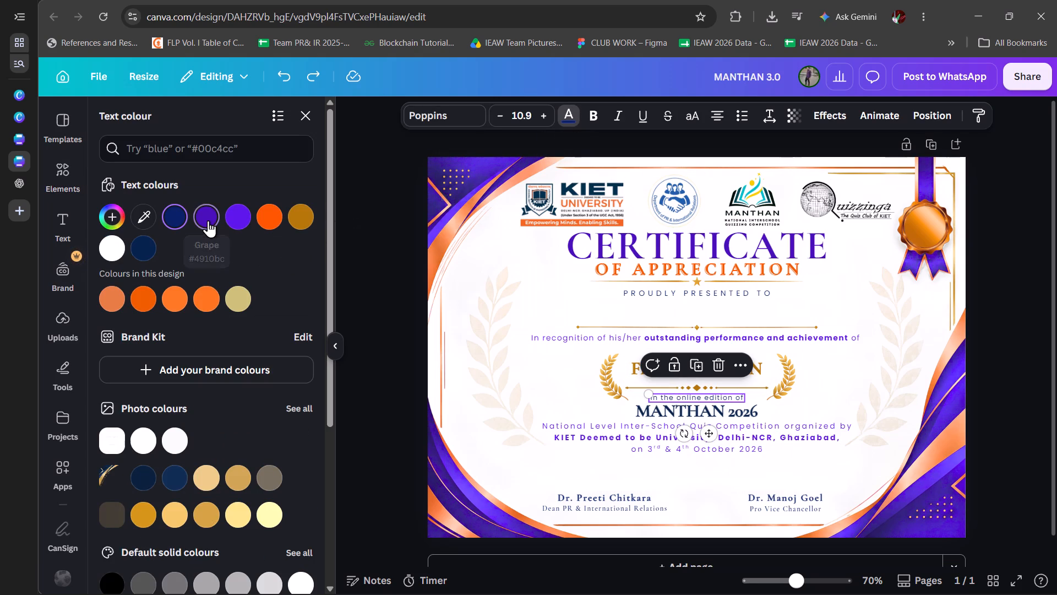
Set the text colour of the MANTHAN 2026 line to grape purple #4910BC.
click(675, 412)
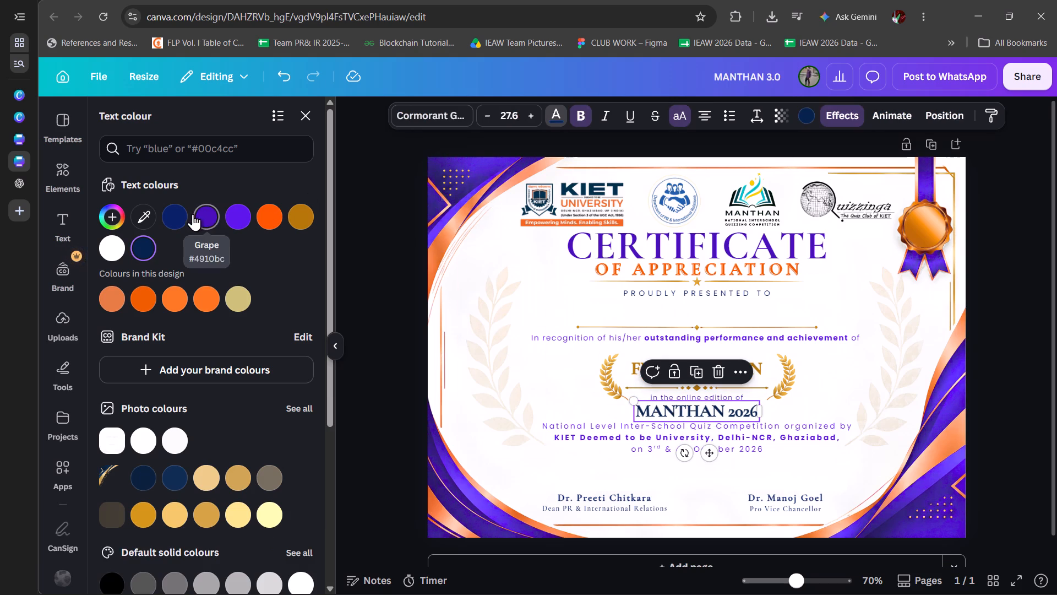
click(187, 214)
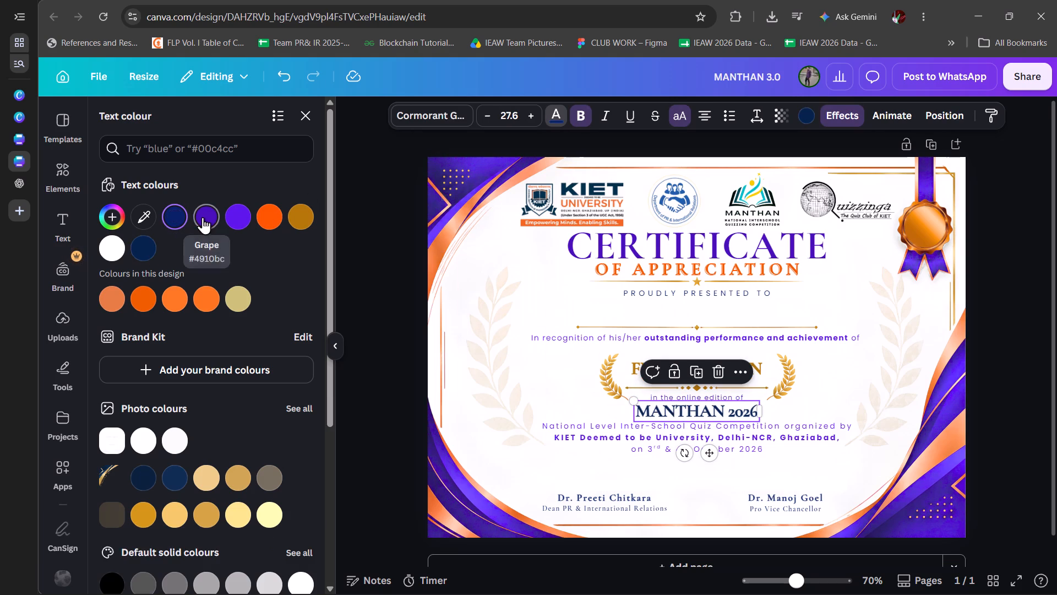
click(203, 217)
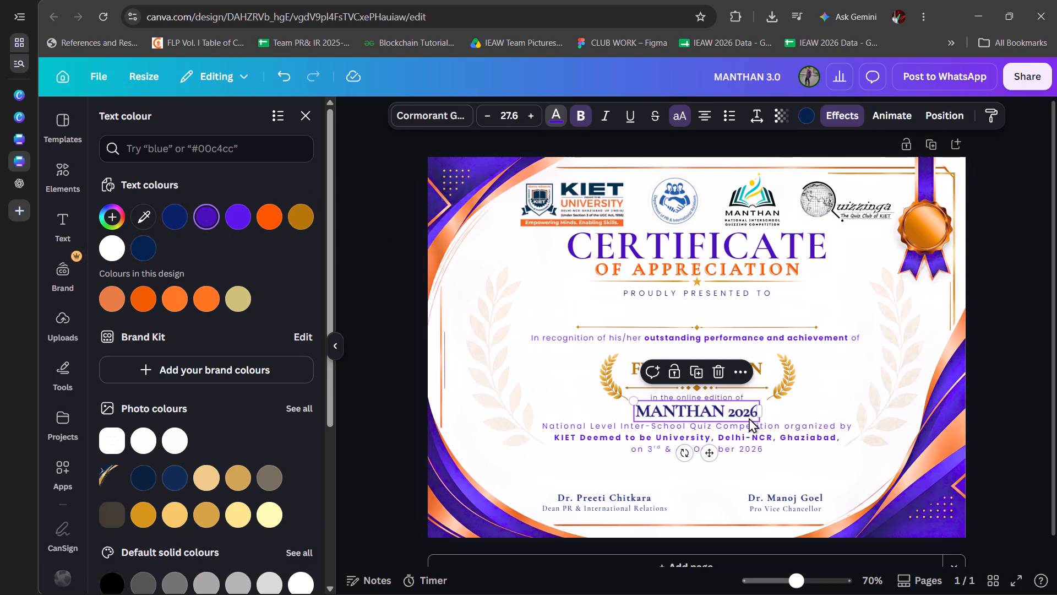
click(749, 418)
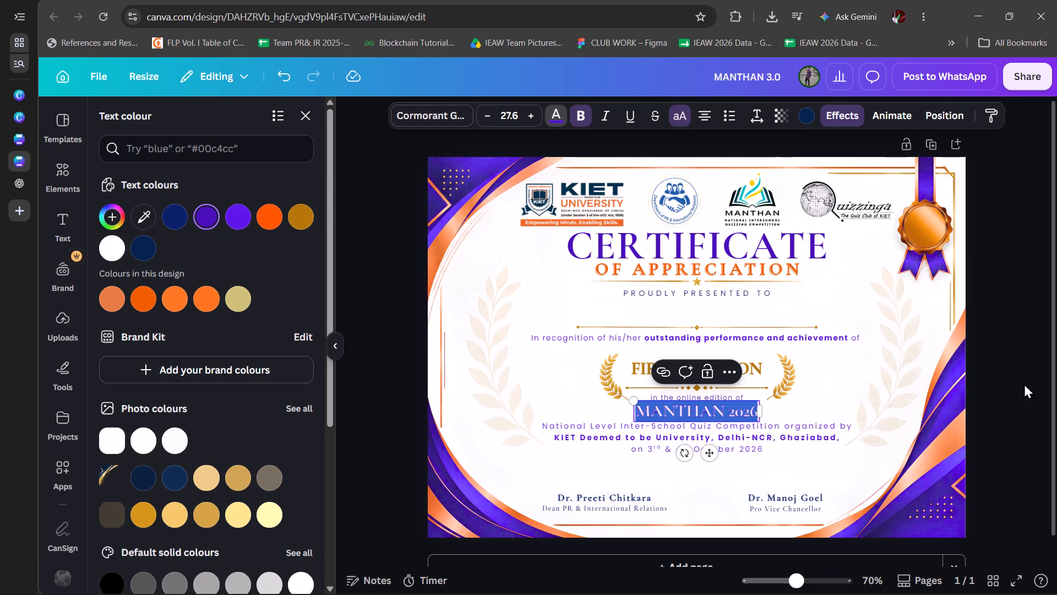
click(1024, 383)
click(1024, 383)
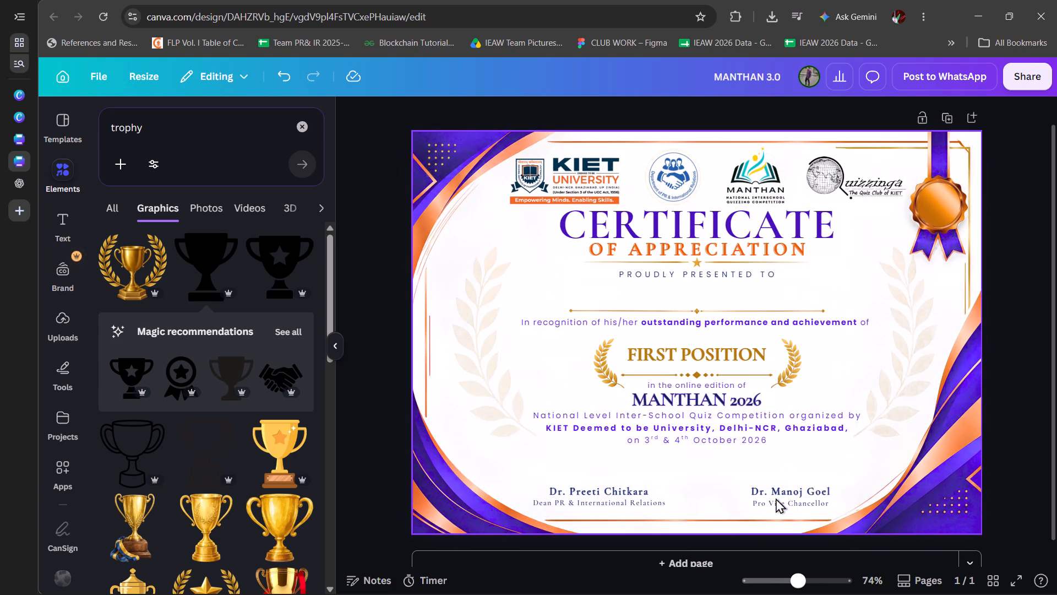
Set the text colour of both signatory names at the bottom of the certificate to grape purple #4910BC.
click(784, 494)
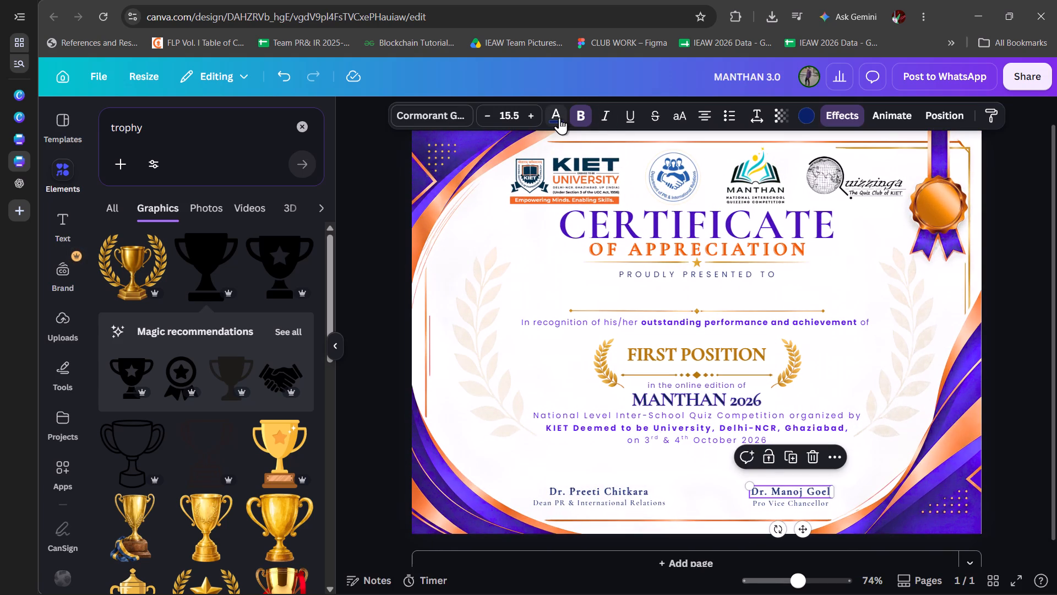
click(559, 117)
click(210, 218)
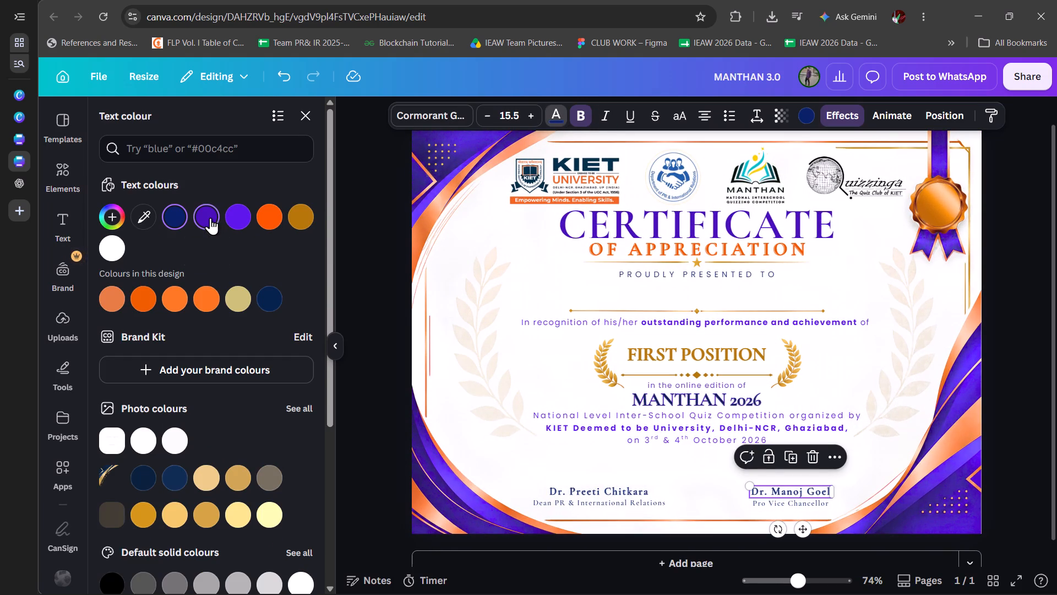
click(593, 489)
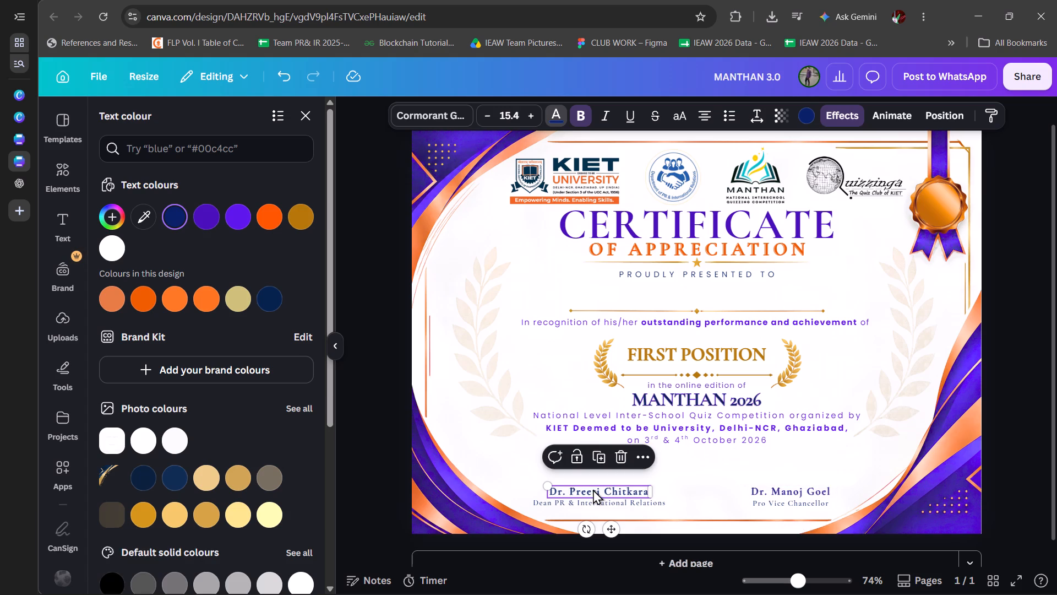
click(198, 213)
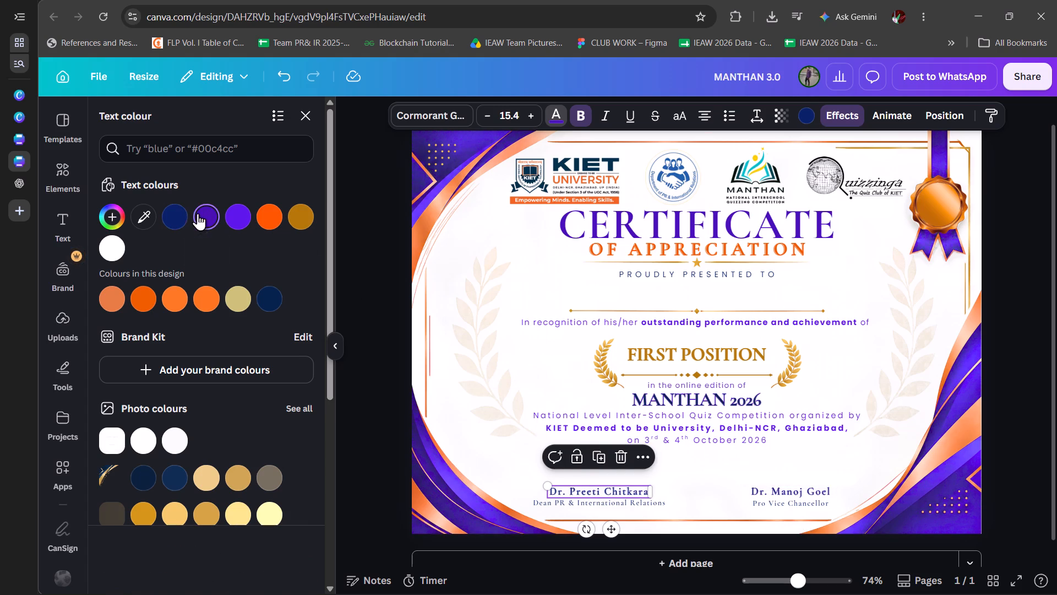
Set the text colour of both signatory titles, Dean PR & International Relations and Pro Vice Chancellor, to orange #E77B43.
click(558, 500)
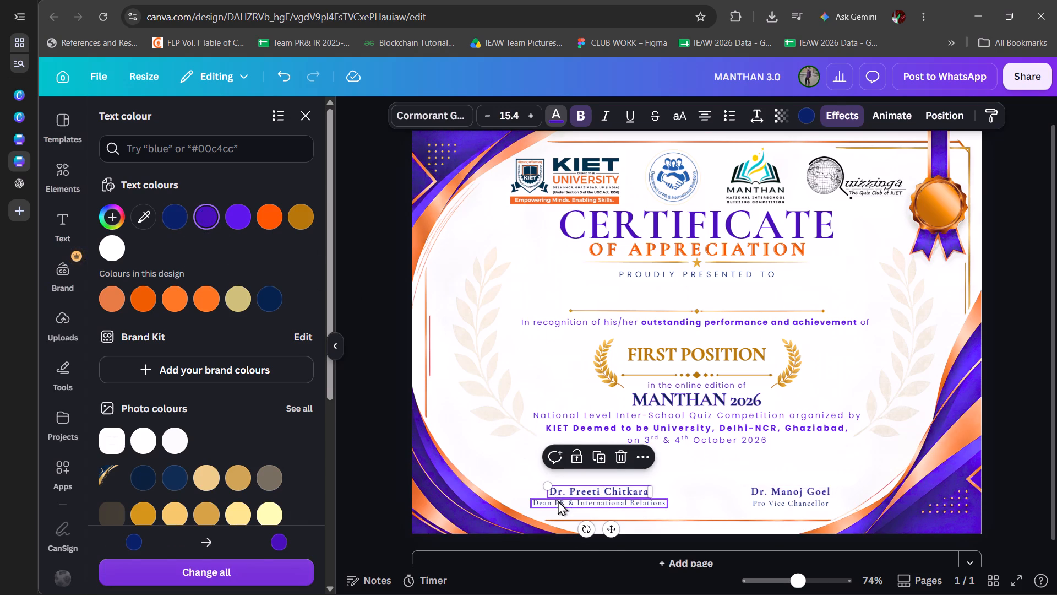
click(277, 226)
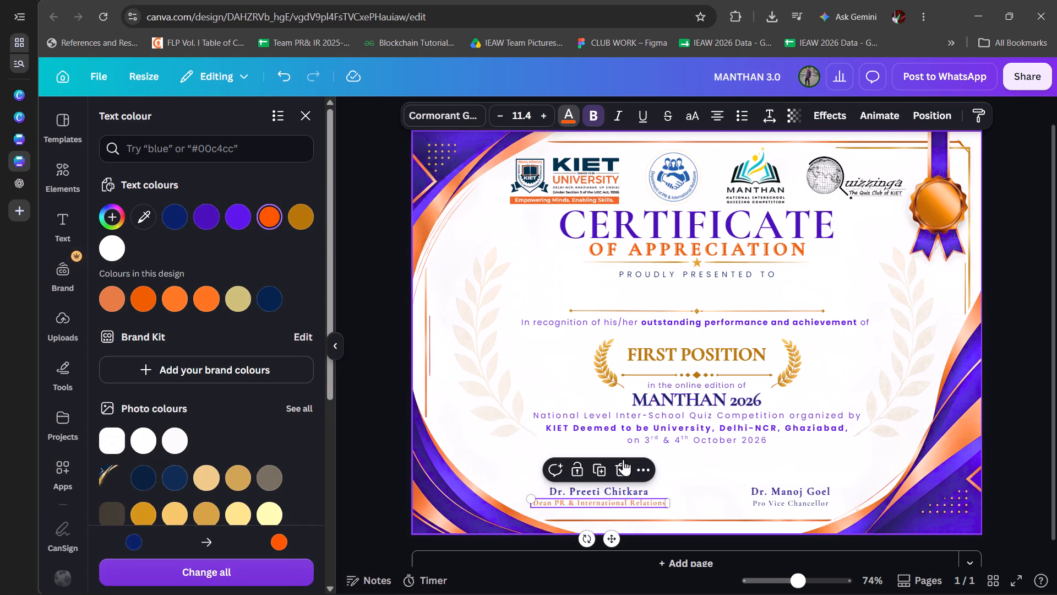
click(123, 291)
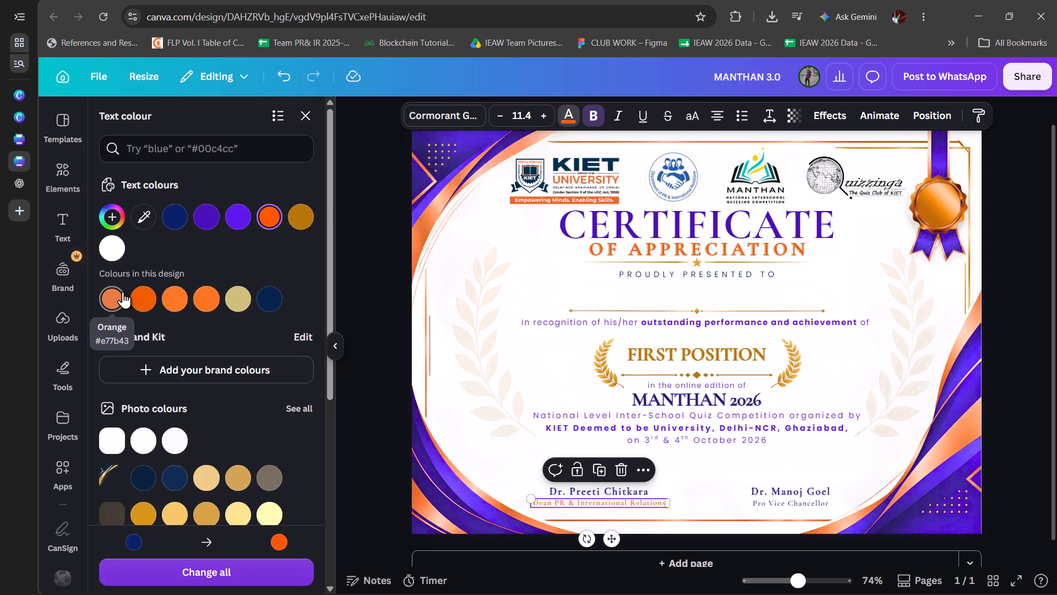
click(123, 291)
click(123, 291)
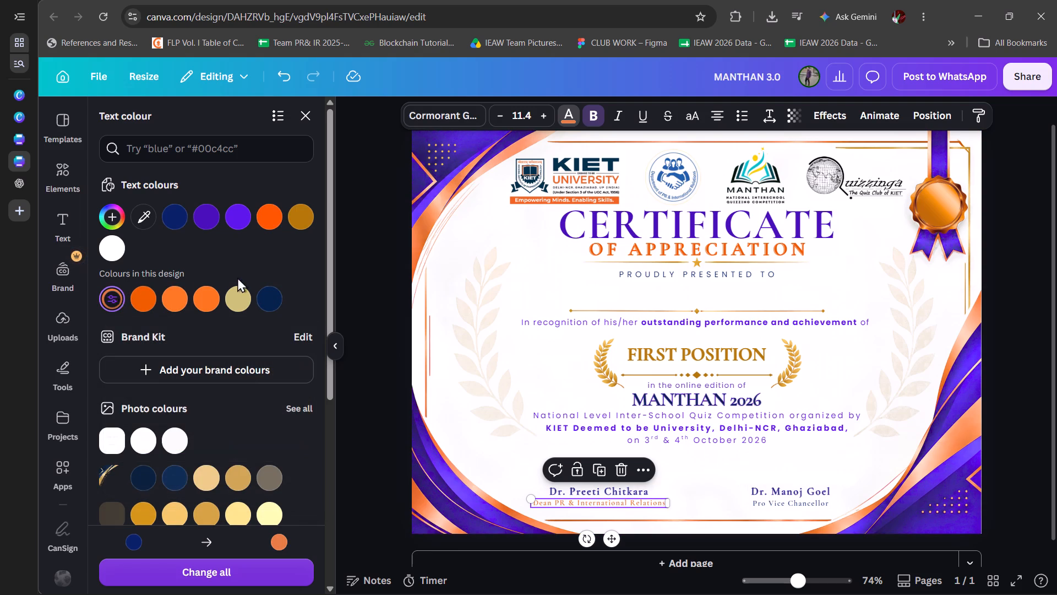
click(810, 497)
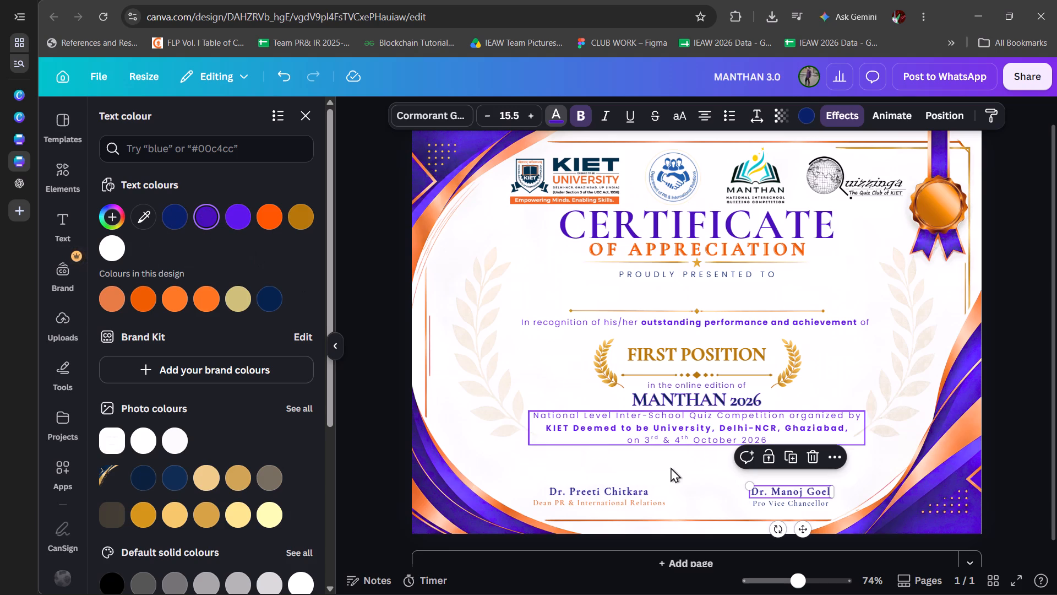
click(776, 501)
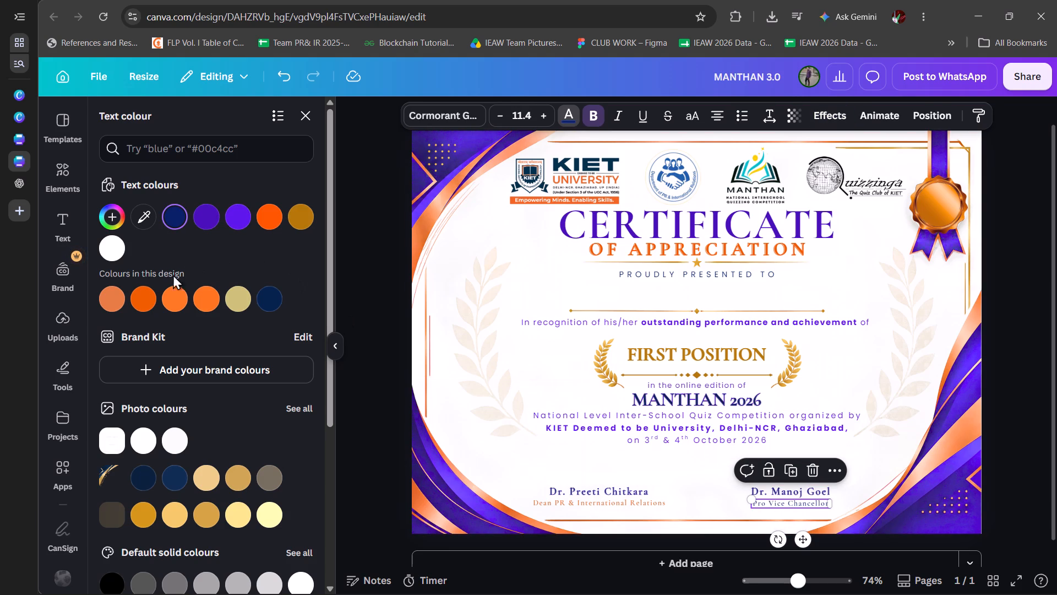
click(120, 300)
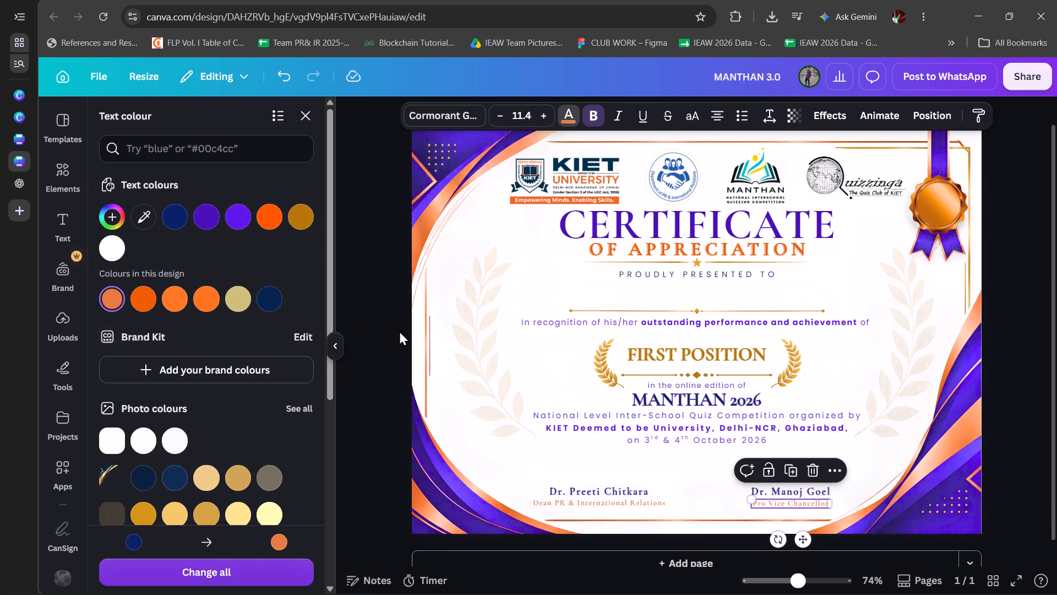
click(399, 331)
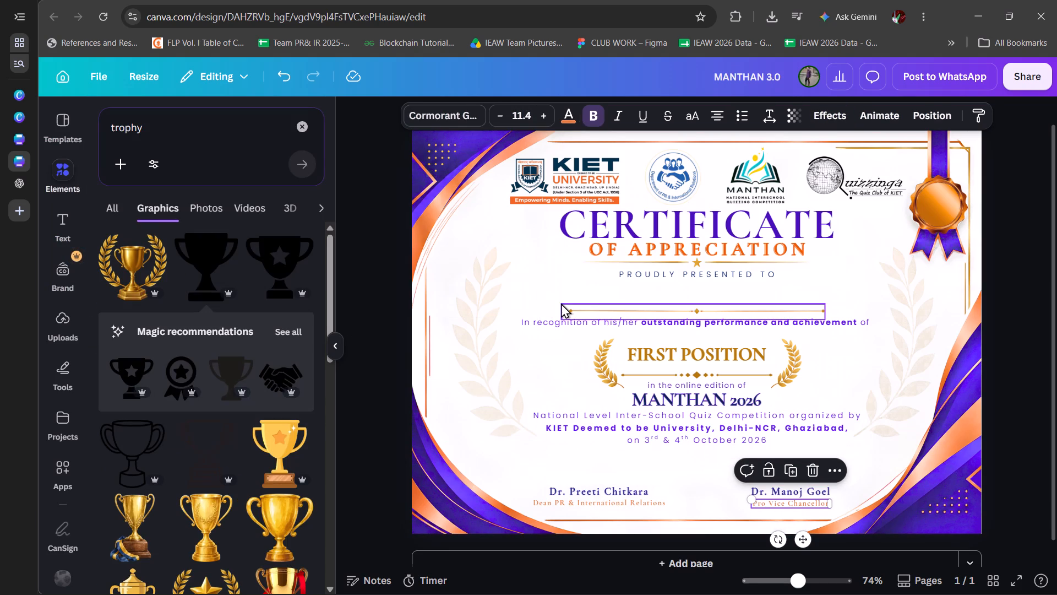
click(569, 294)
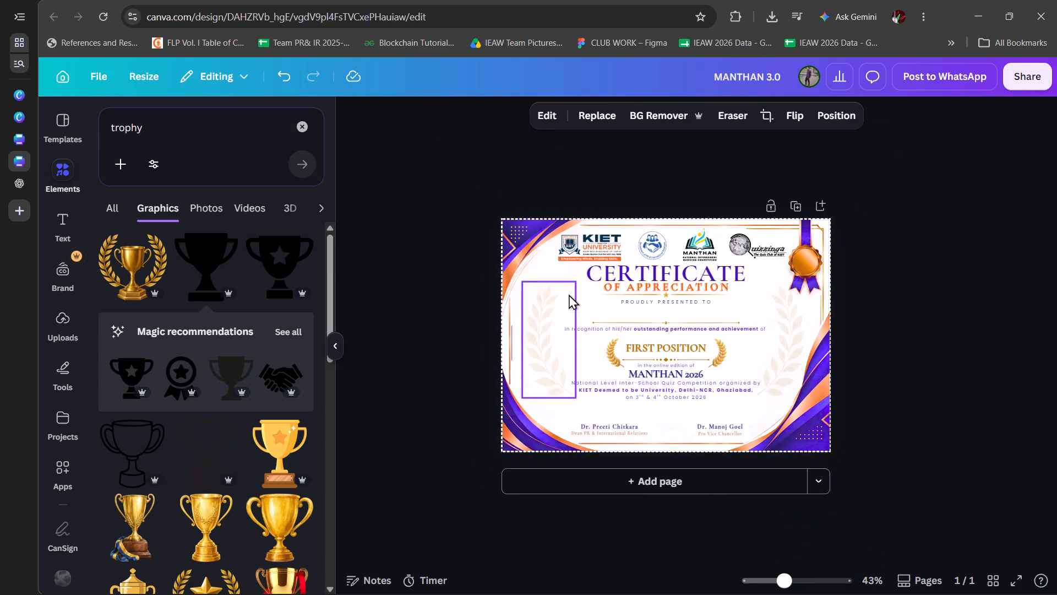
click(845, 378)
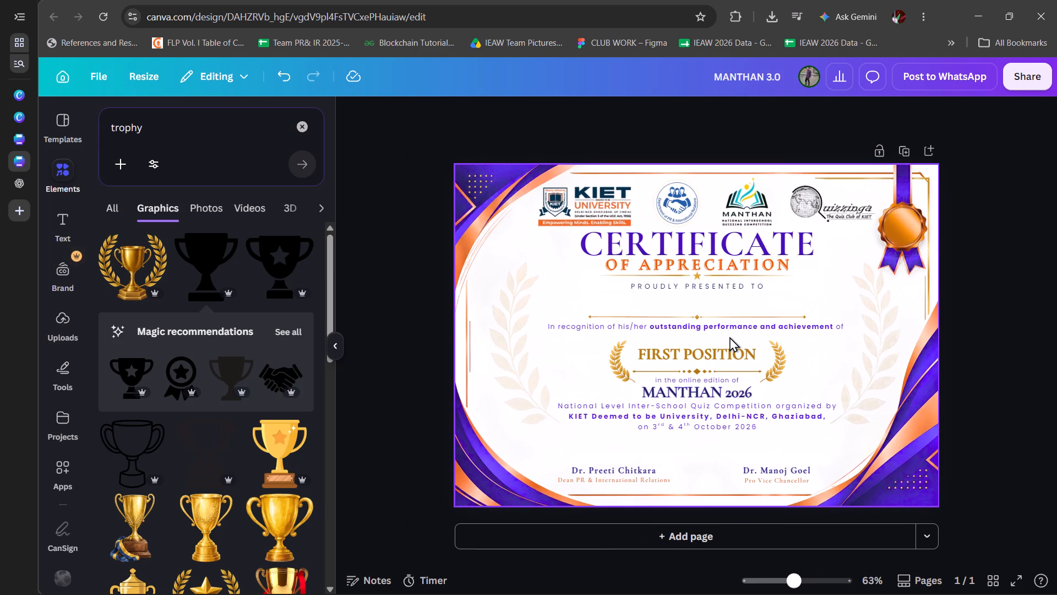
Select the Quizzinga logo in the certificate's top logo row.
click(826, 210)
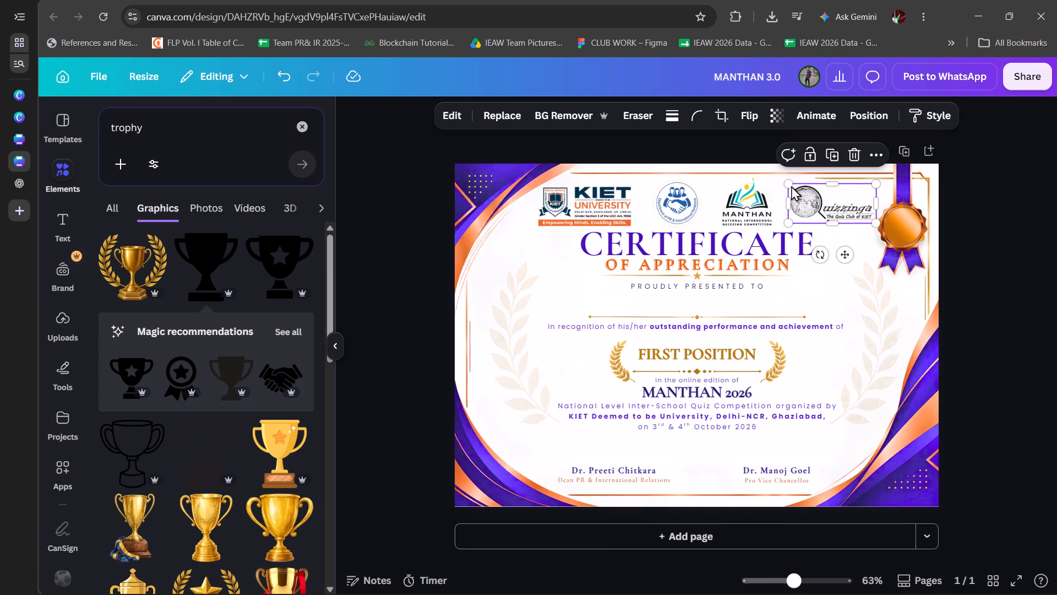
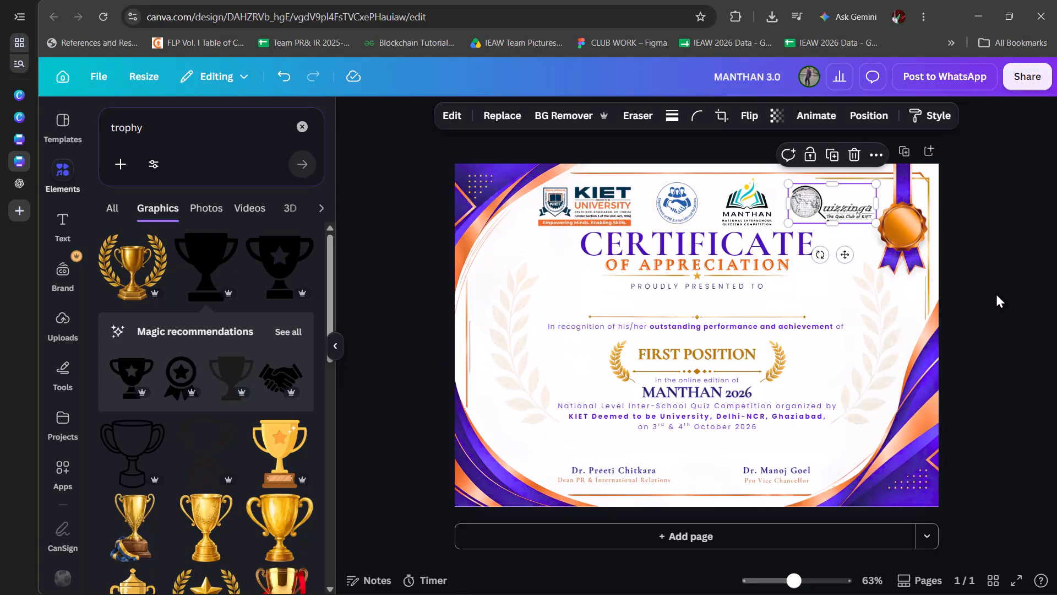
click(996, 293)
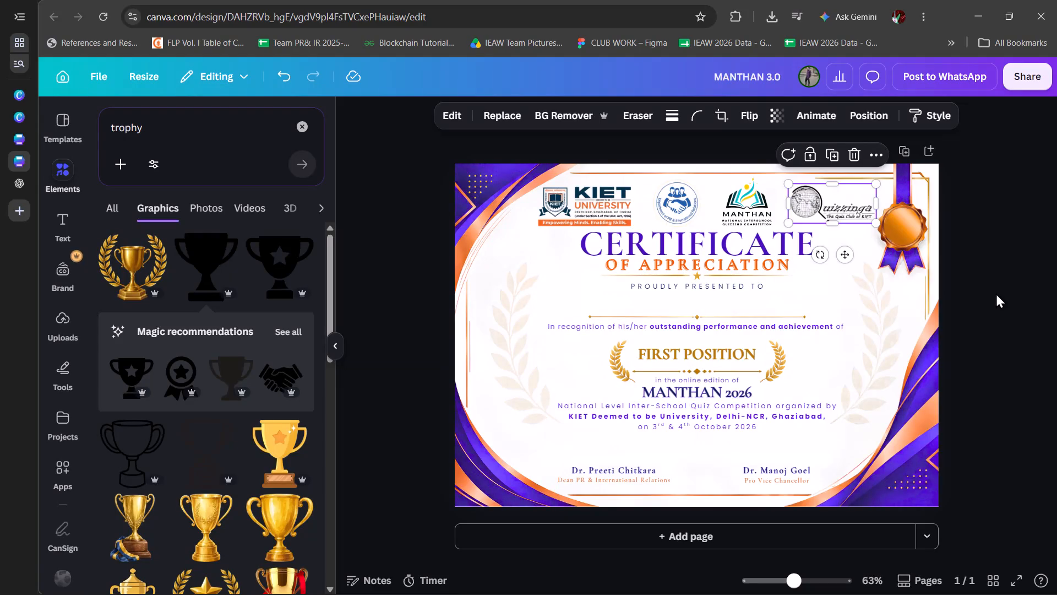
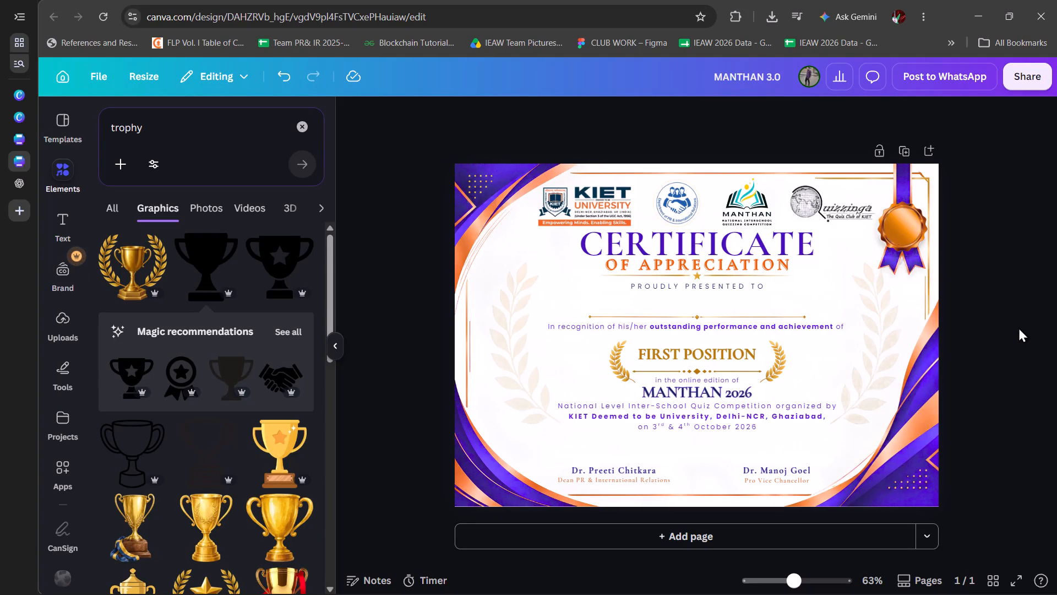
Select the Quizzinga logo in the logo row at the top of the certificate.
click(819, 202)
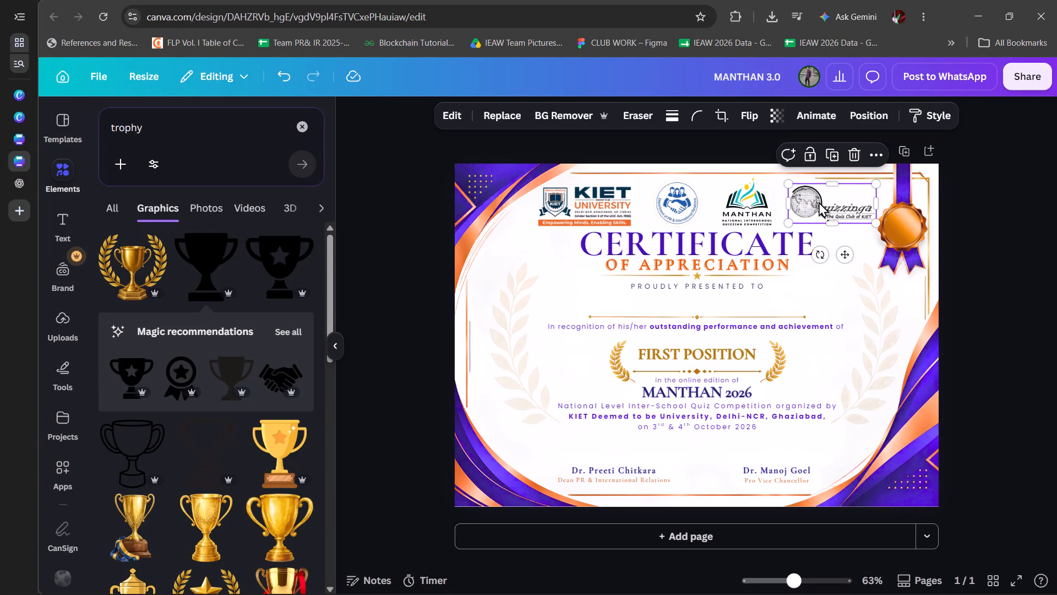
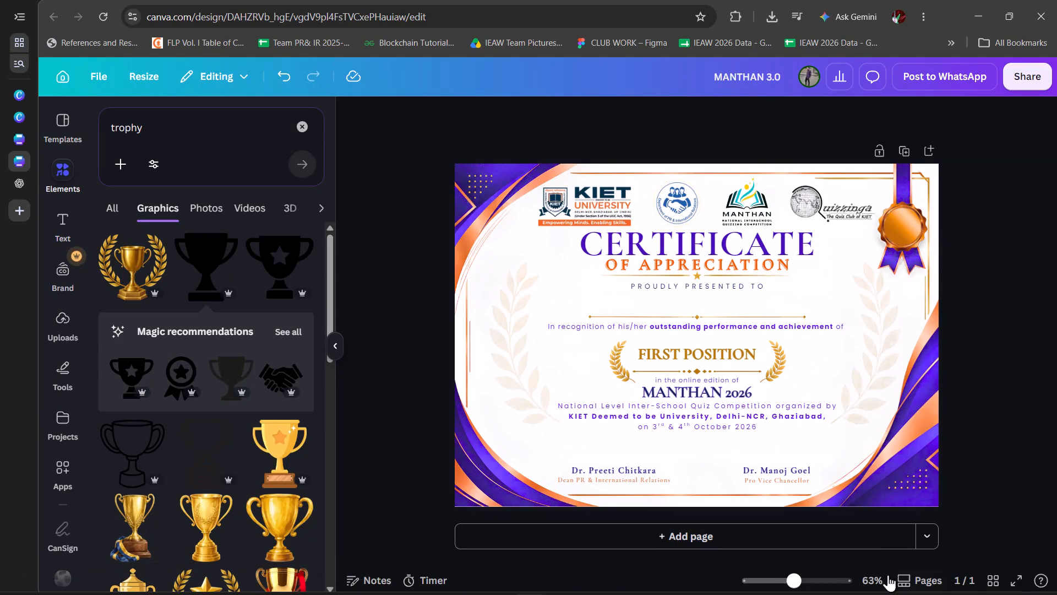
Show the hidden system tray icons on the Windows taskbar.
click(851, 593)
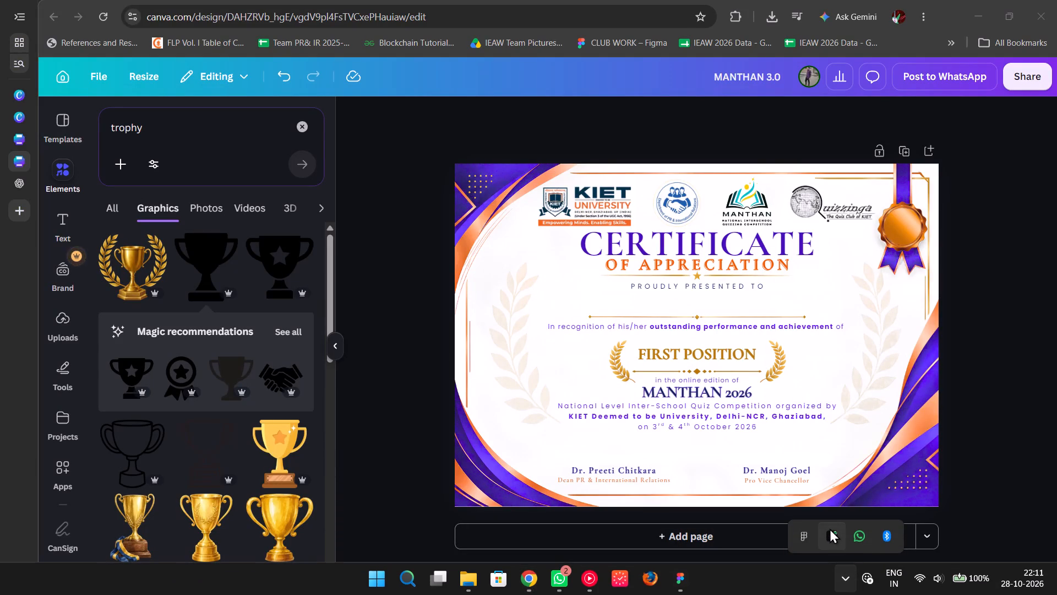
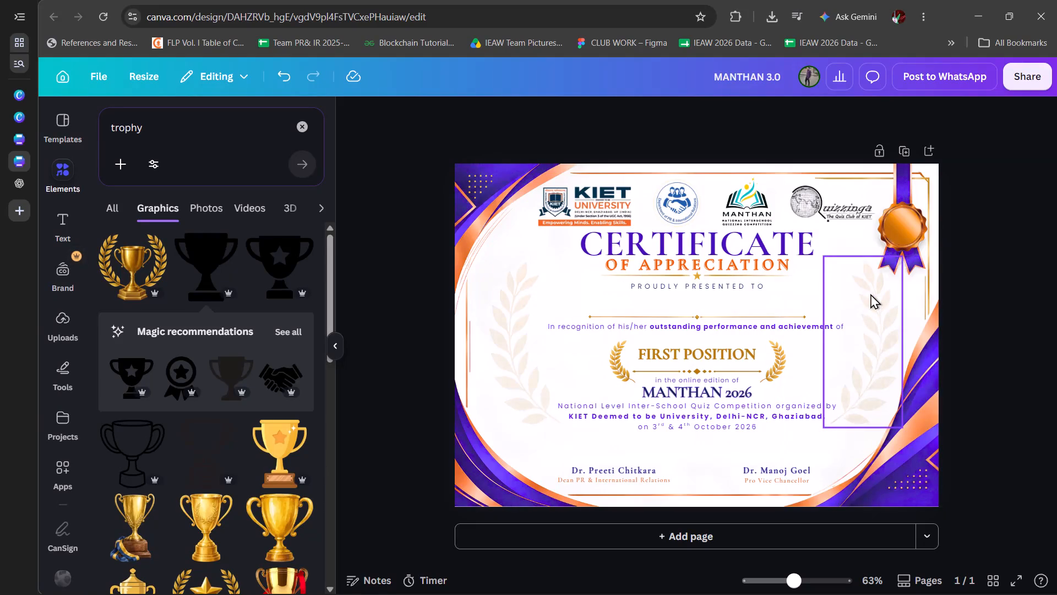
Recolour the two large faded laurel branches on both sides of the certificate in orange #FF5600.
click(870, 294)
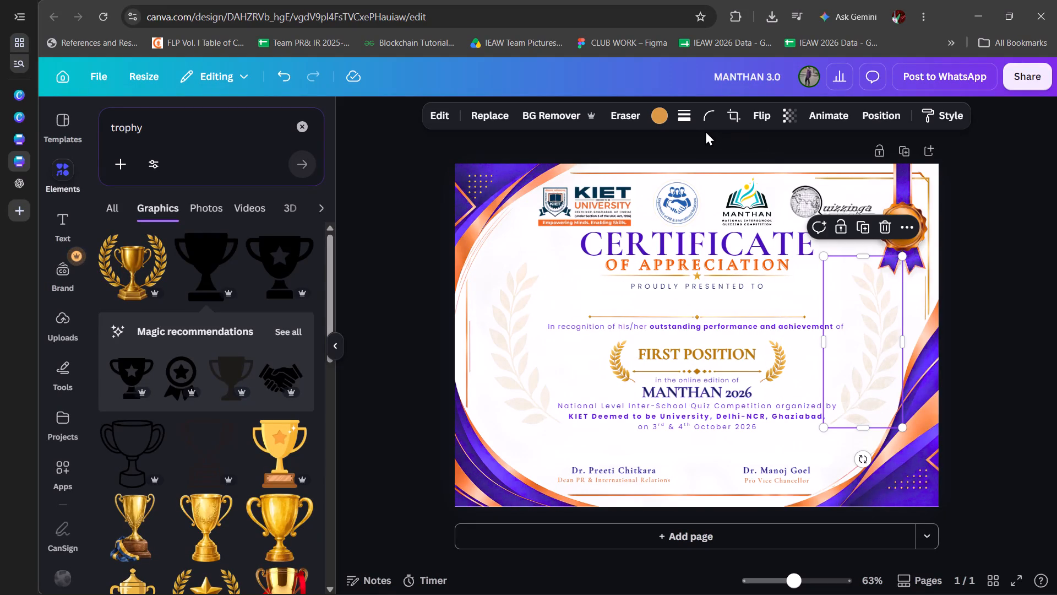
click(664, 123)
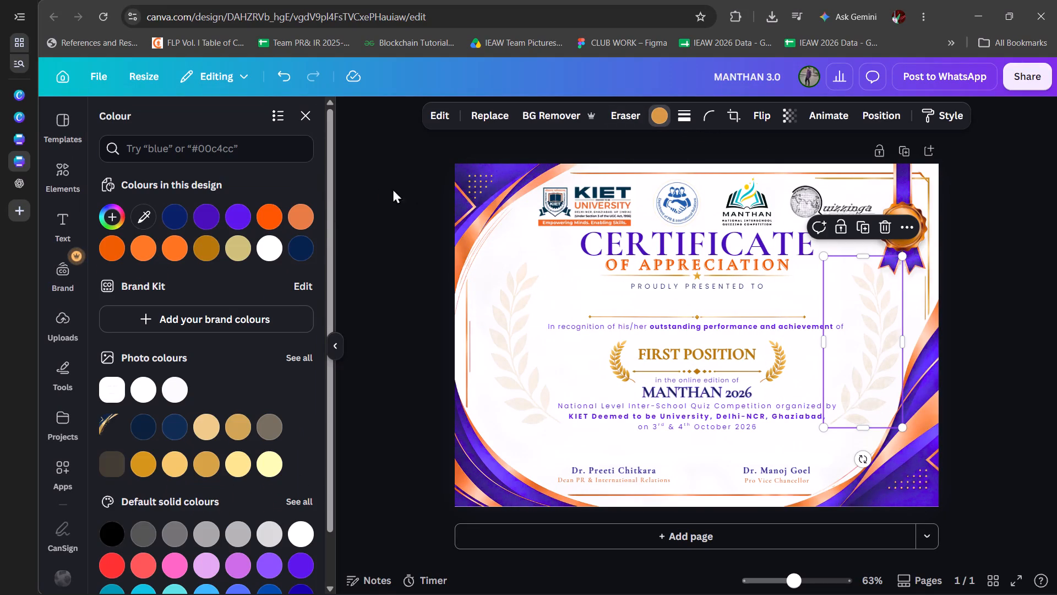
click(272, 217)
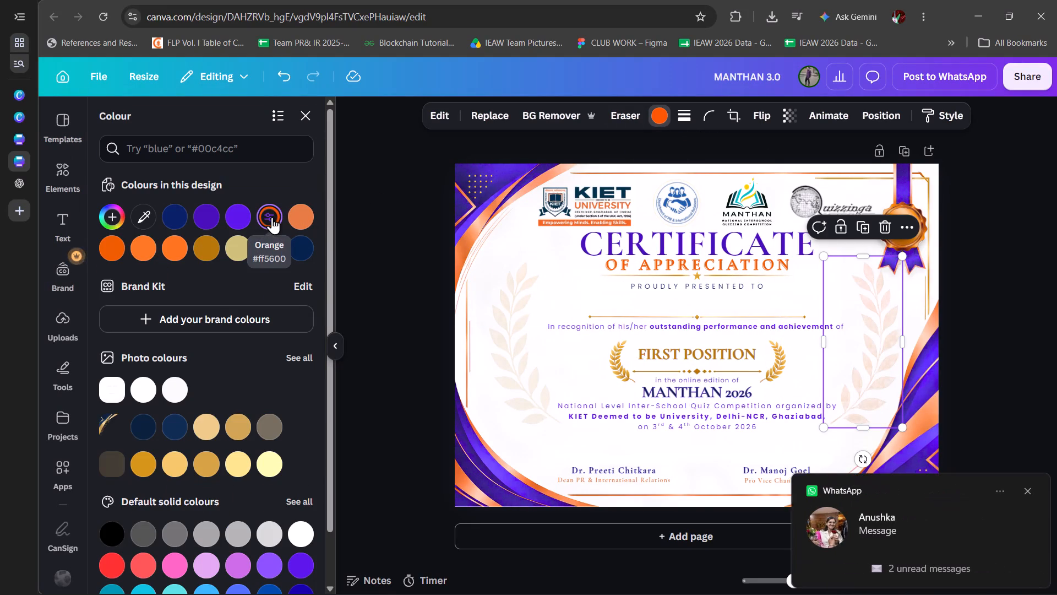
click(515, 338)
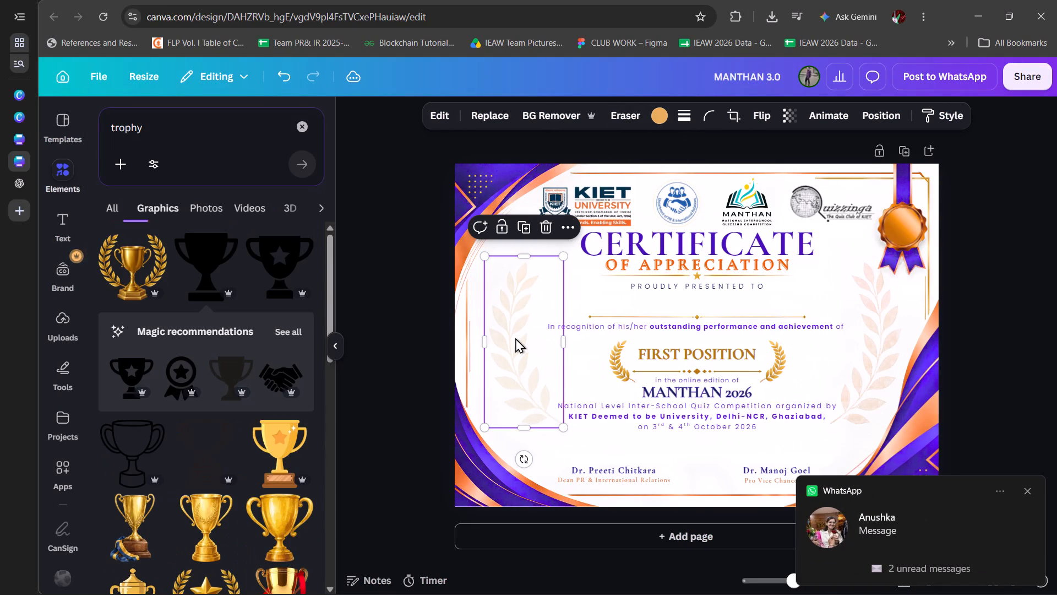
click(658, 111)
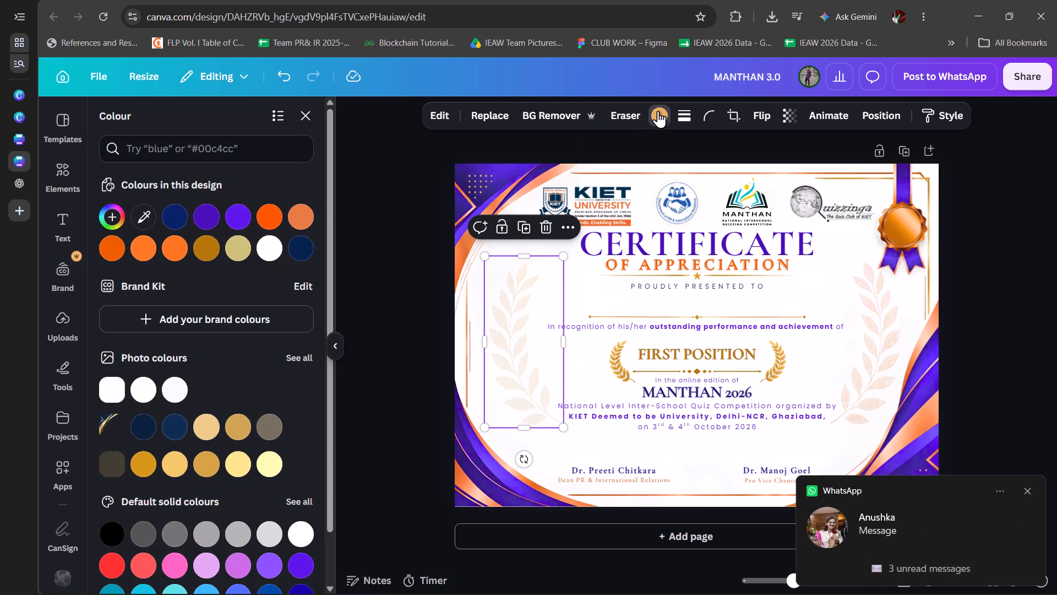
click(277, 221)
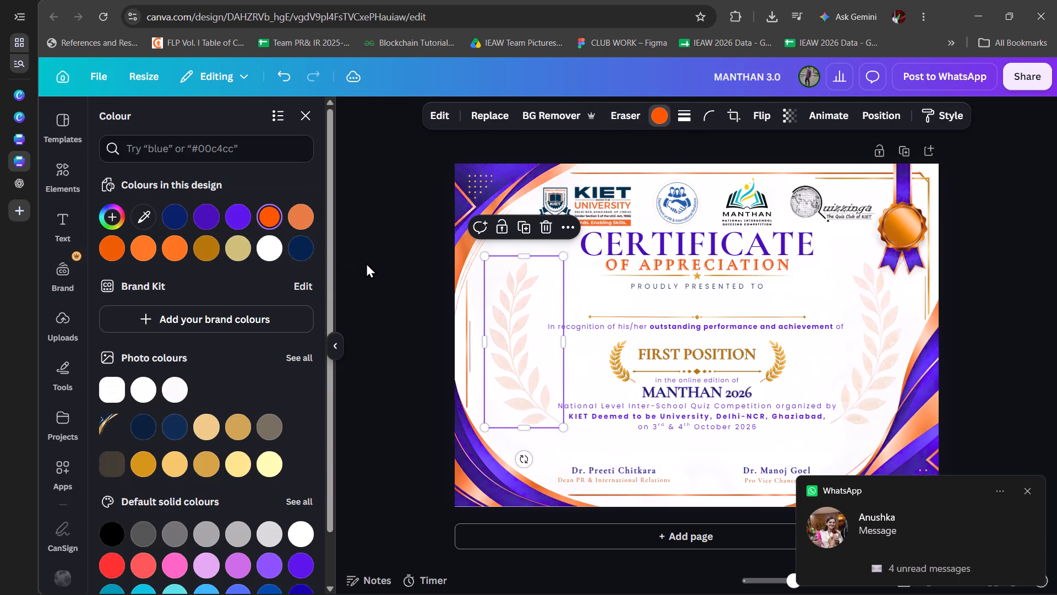
click(366, 263)
click(366, 263)
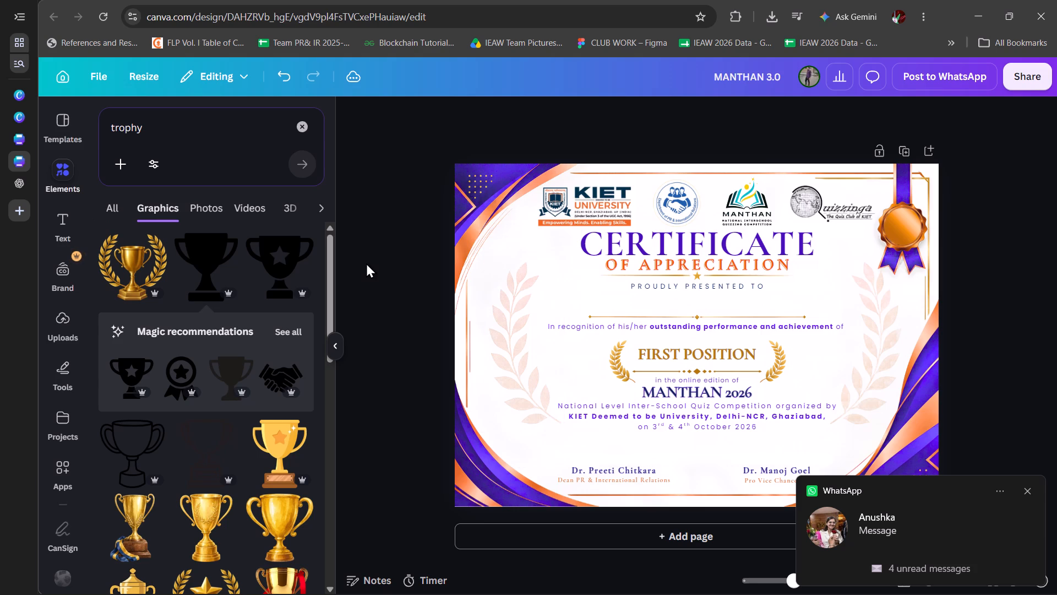
Switch from the certificate design to another open application window.
key(alt+Tab)
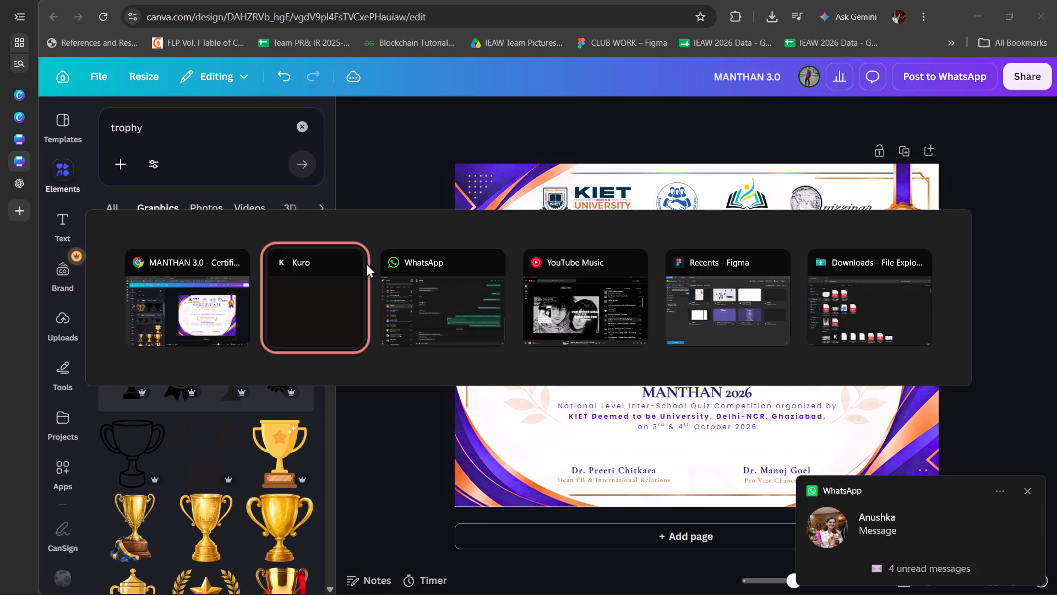